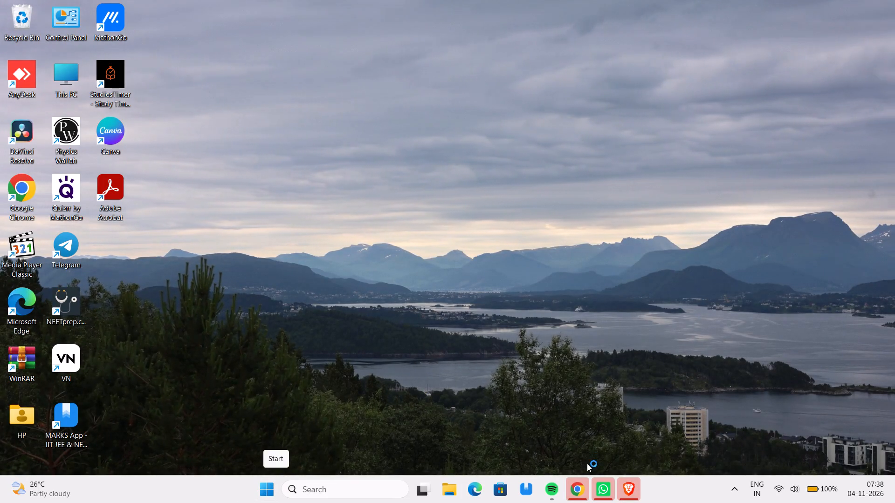
Switch to Spotify, maximise its window, play the song Bahut Jatate Ho Pyar and minimise the window.
{"action": "left_click", "coordinate": [574, 451]}
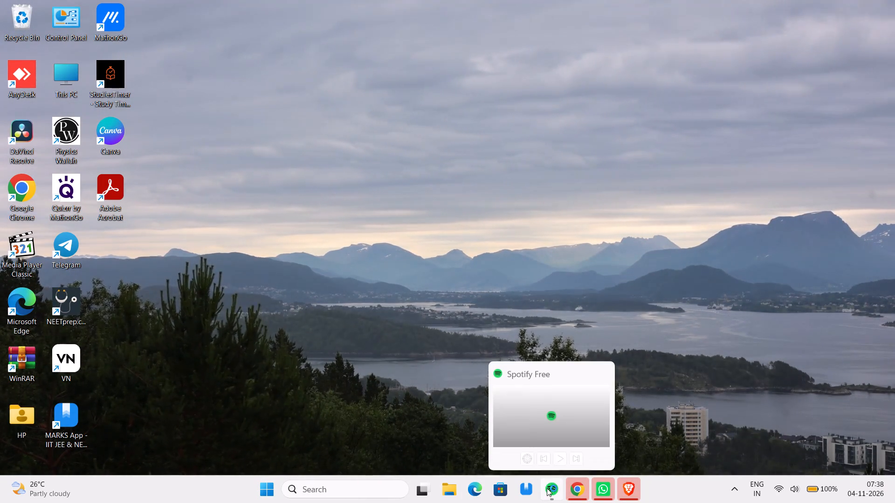
{"action": "left_click", "coordinate": [551, 430]}
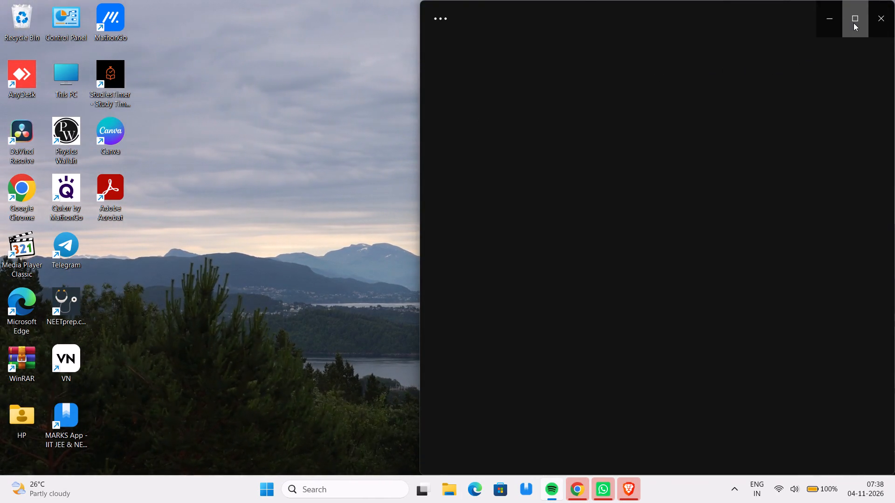
{"action": "left_click", "coordinate": [854, 23]}
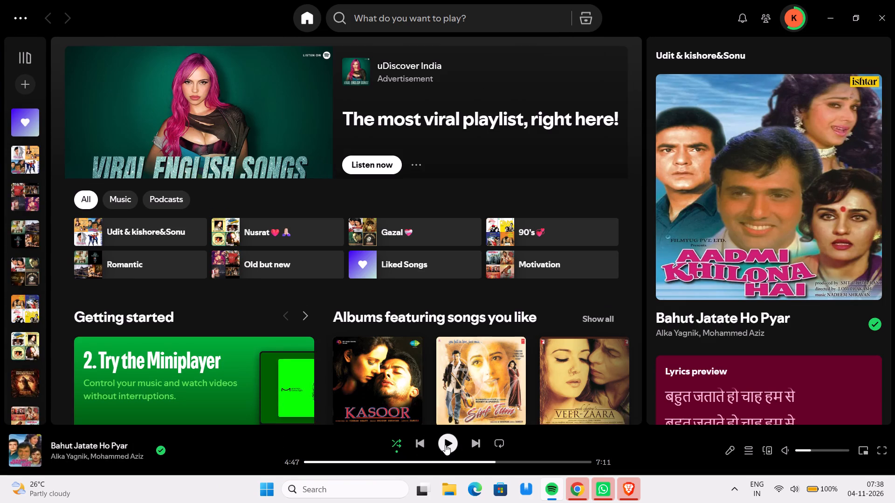
{"action": "left_click", "coordinate": [445, 445]}
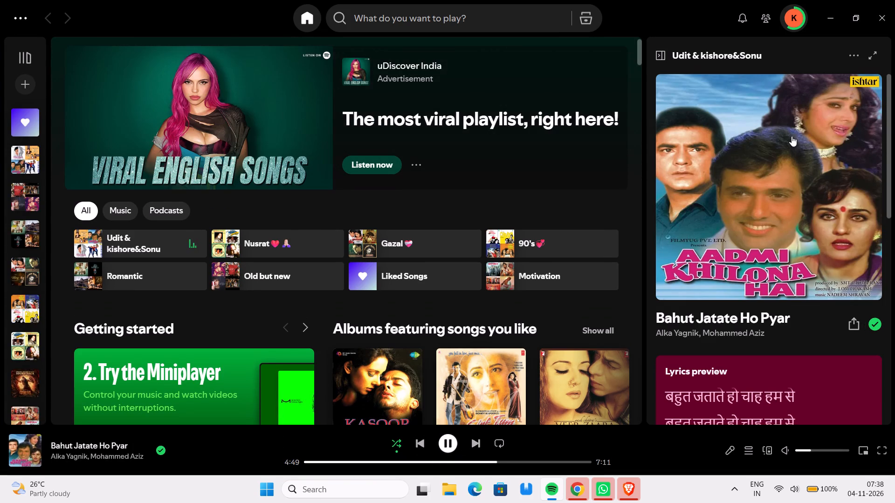
{"action": "left_click", "coordinate": [828, 20]}
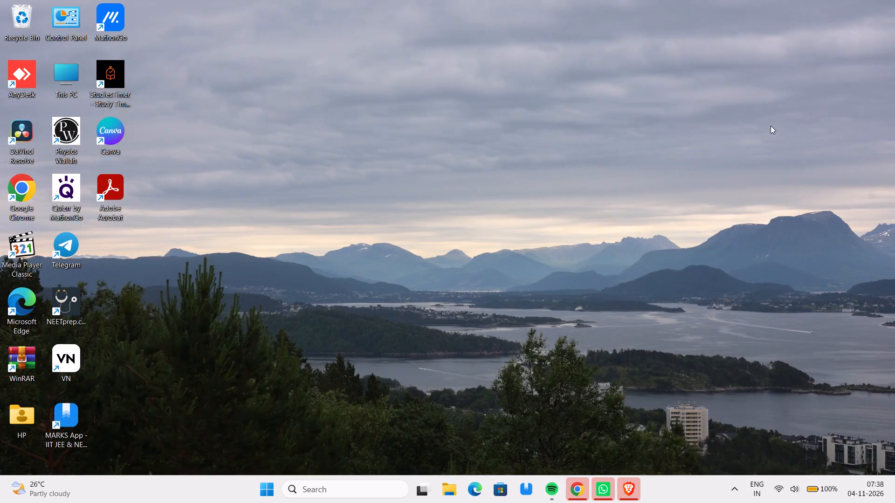
{"action": "scroll", "coordinate": [734, 397], "scroll_direction": "up", "scroll_amount": 1}
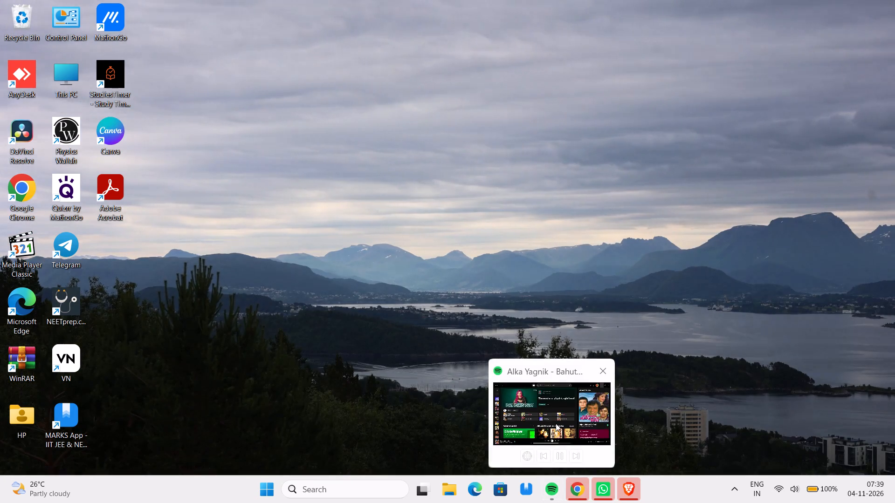
Bring Spotify back up and raise its playback volume to the maximum.
{"action": "left_click", "coordinate": [556, 423]}
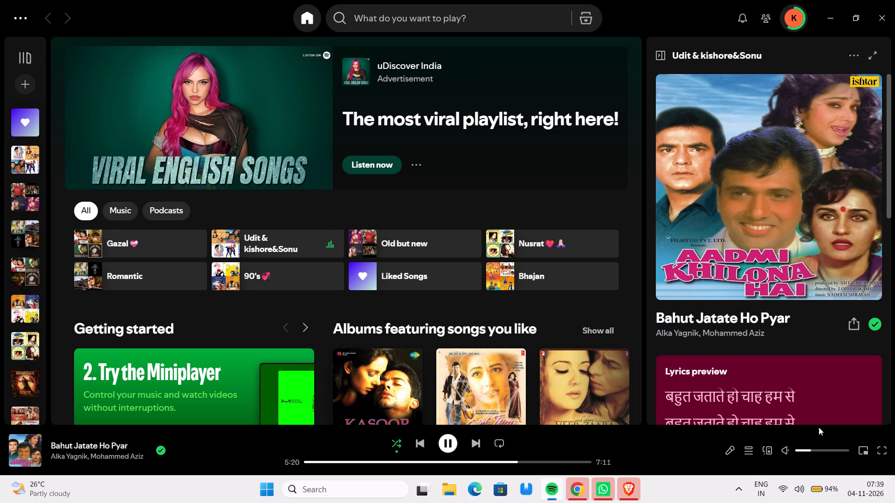
{"action": "left_click_drag", "start_coordinate": [808, 452], "coordinate": [855, 476]}
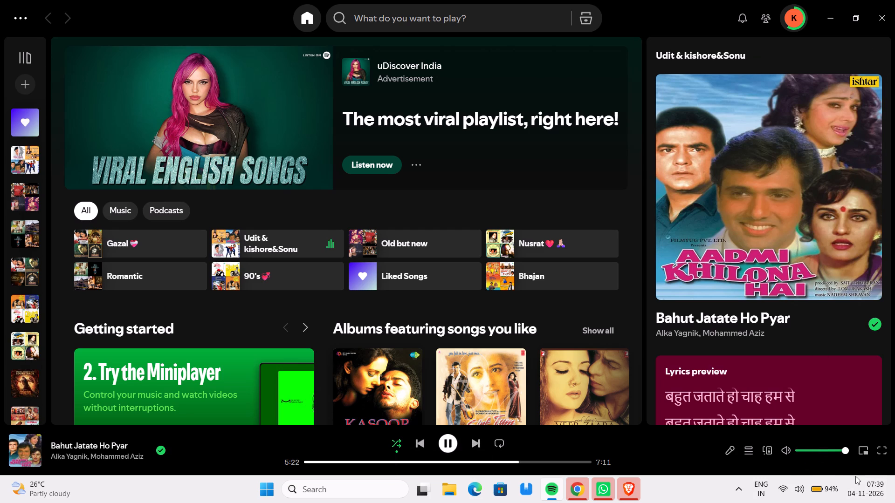
{"action": "left_click_drag", "start_coordinate": [855, 476], "coordinate": [867, 481]}
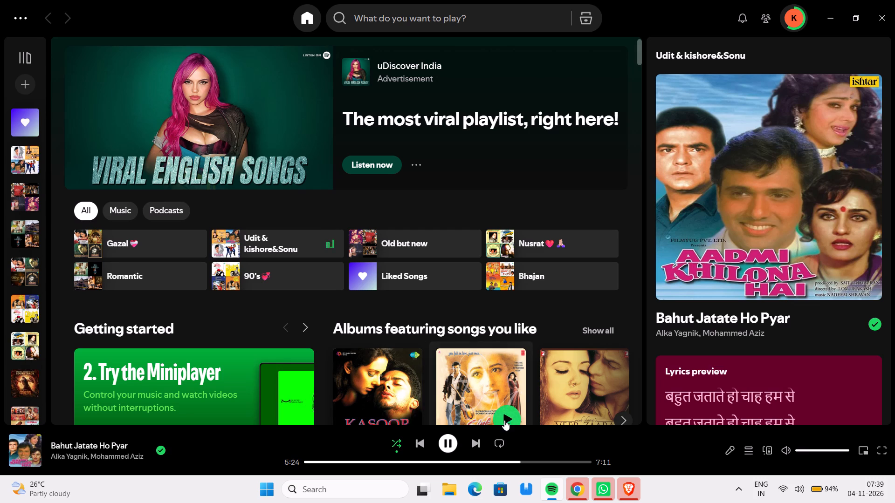
Close the Spotify window.
{"action": "left_click", "coordinate": [894, 9]}
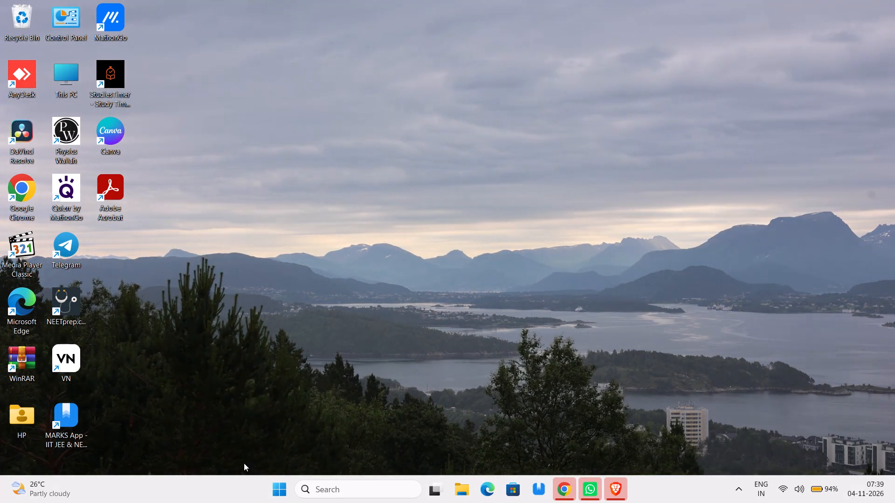
Search the computer's apps for "s", relaunch Spotify from the results and resume playback of the song.
{"action": "left_click", "coordinate": [272, 496]}
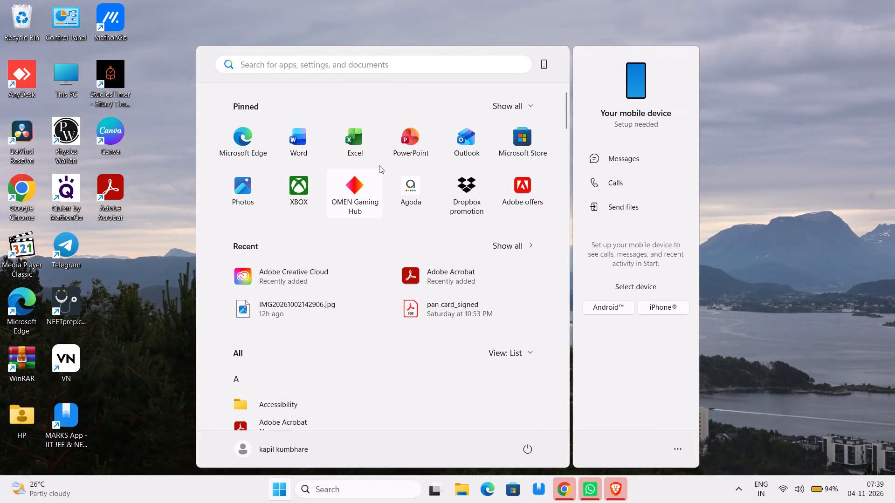
{"action": "left_click", "coordinate": [388, 55]}
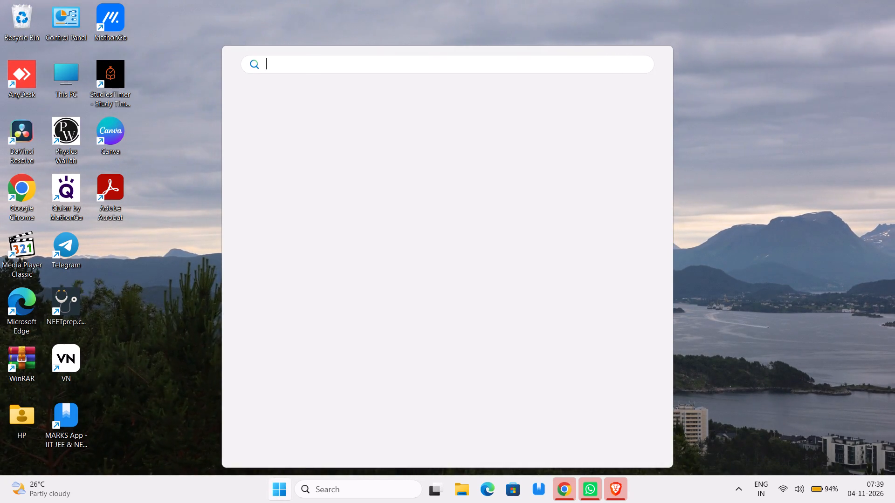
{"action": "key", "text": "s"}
{"action": "triple_click", "coordinate": [351, 141]}
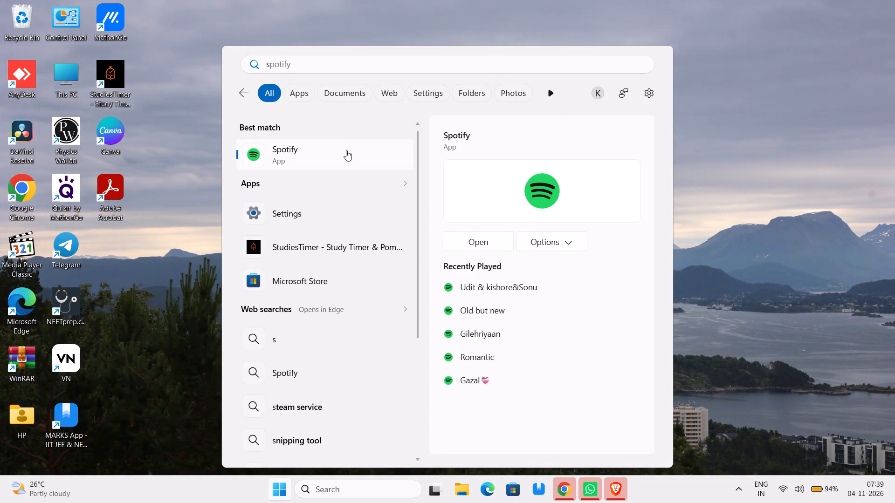
{"action": "double_click", "coordinate": [346, 150]}
{"action": "left_click", "coordinate": [257, 150]}
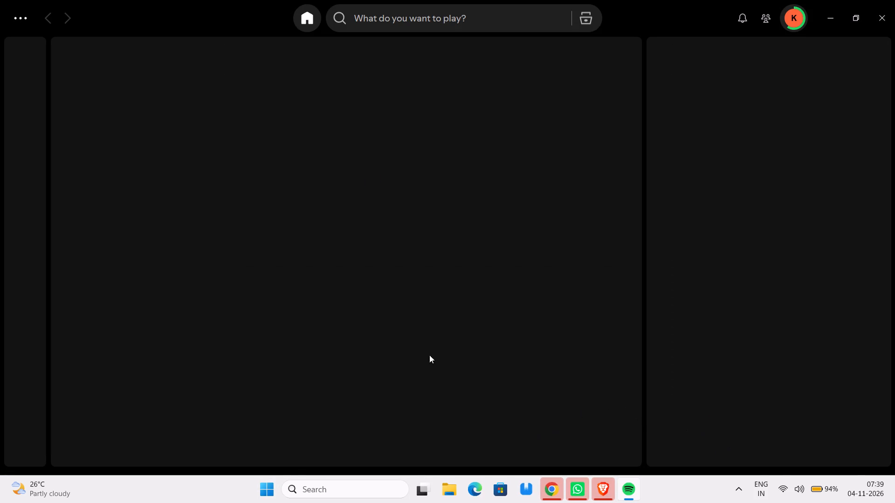
{"action": "left_click", "coordinate": [442, 444]}
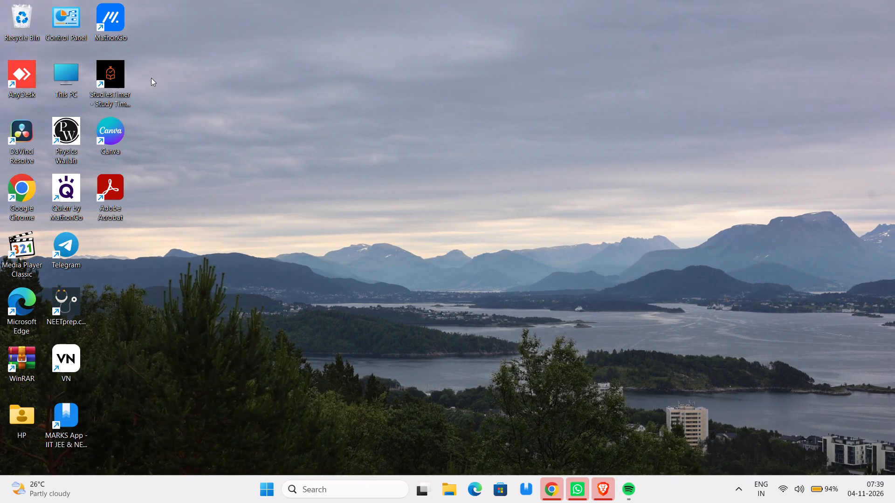
Launch Canva from its desktop shortcut.
{"action": "triple_click", "coordinate": [110, 127]}
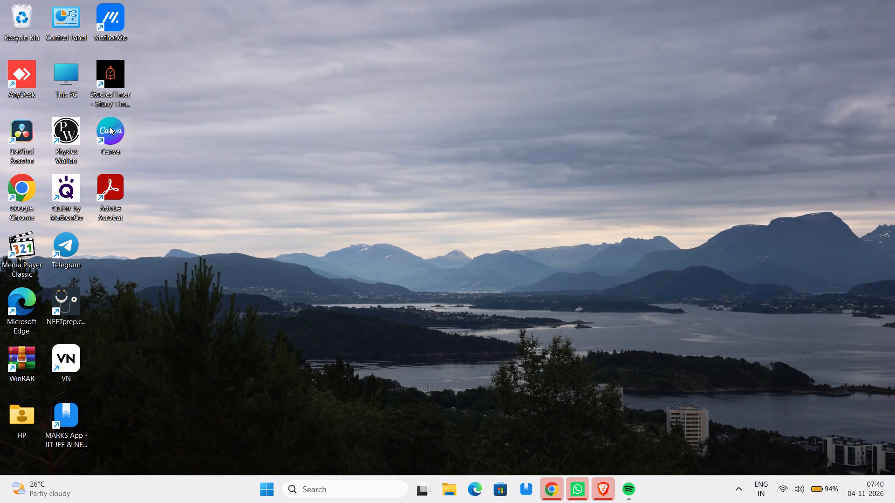
{"action": "scroll", "coordinate": [110, 127], "scroll_direction": "up", "scroll_amount": 1}
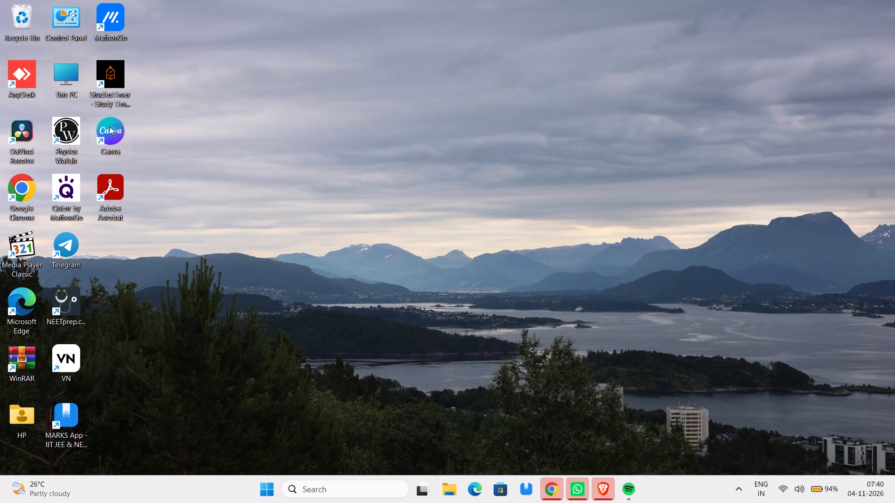
{"action": "triple_click", "coordinate": [109, 127]}
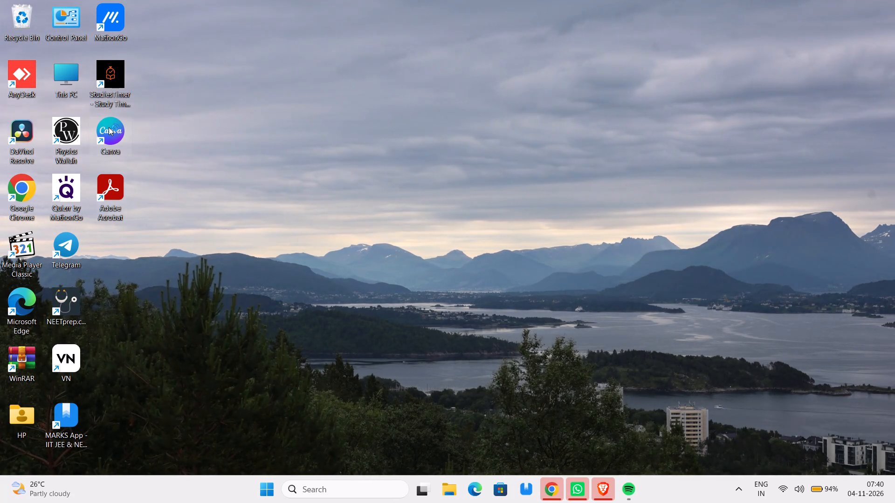
{"action": "triple_click", "coordinate": [109, 127]}
{"action": "triple_click", "coordinate": [109, 127]}
{"action": "triple_click", "coordinate": [109, 127]}
{"action": "left_click_drag", "start_coordinate": [109, 128], "coordinate": [109, 133]}
{"action": "triple_click", "coordinate": [109, 133]}
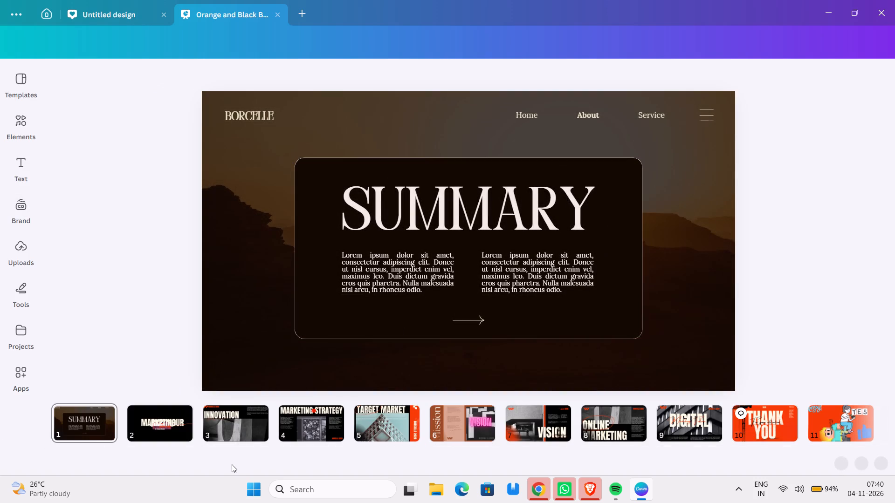
Add a new page after page 11, at the end of the Orange and Black Bold Grunge Digital Marketing Presentation.
{"action": "left_click", "coordinate": [247, 425]}
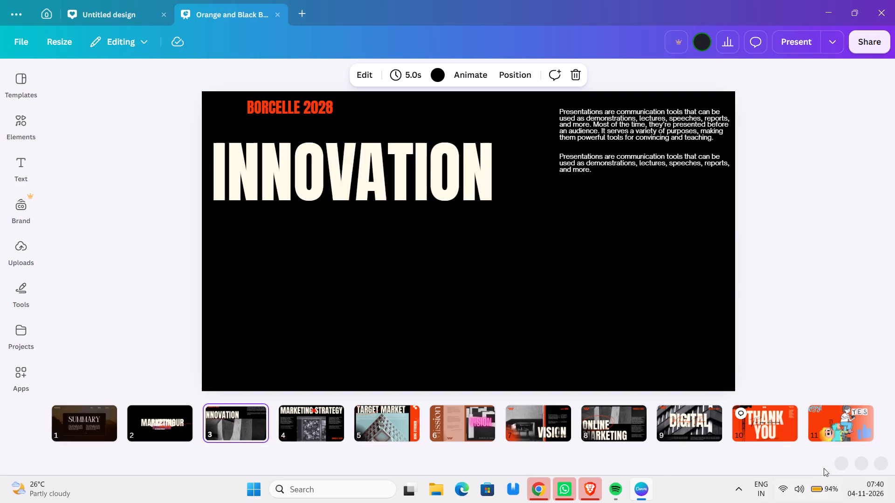
{"action": "left_click", "coordinate": [830, 427]}
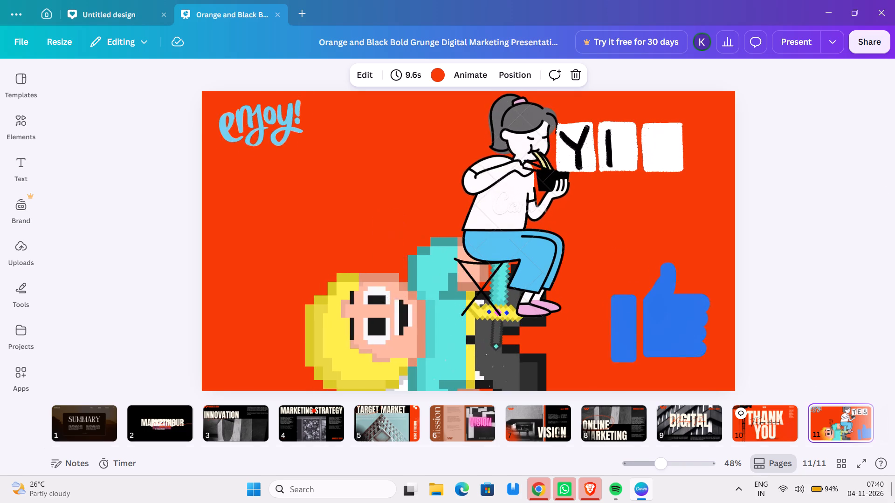
{"action": "left_click_drag", "start_coordinate": [882, 428], "coordinate": [865, 433]}
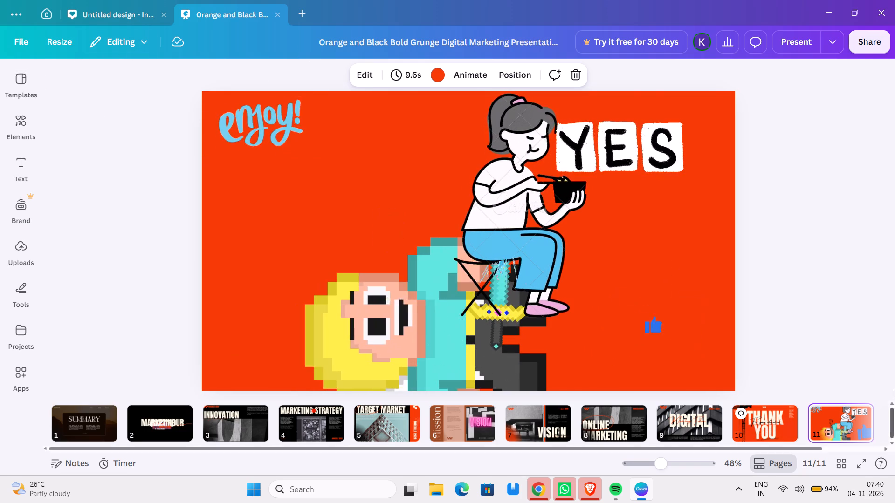
{"action": "left_click_drag", "start_coordinate": [883, 357], "coordinate": [853, 374]}
{"action": "left_click", "coordinate": [852, 374]}
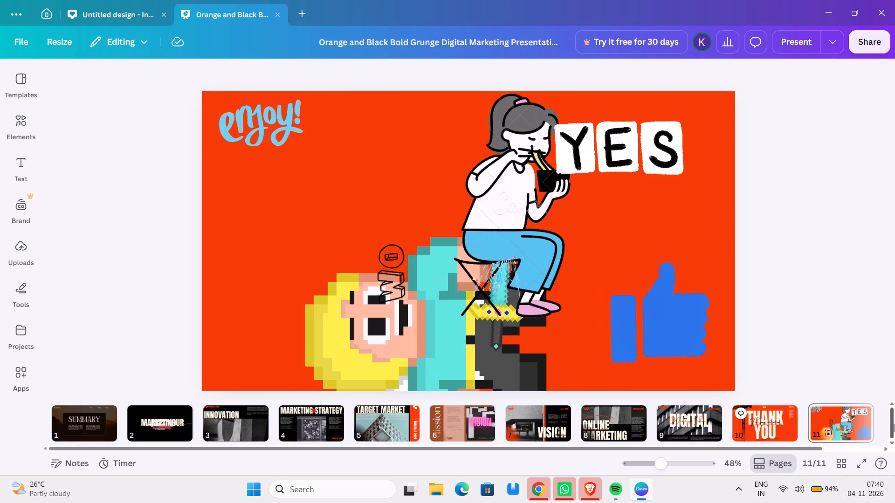
{"action": "left_click", "coordinate": [878, 424]}
{"action": "triple_click", "coordinate": [878, 424]}
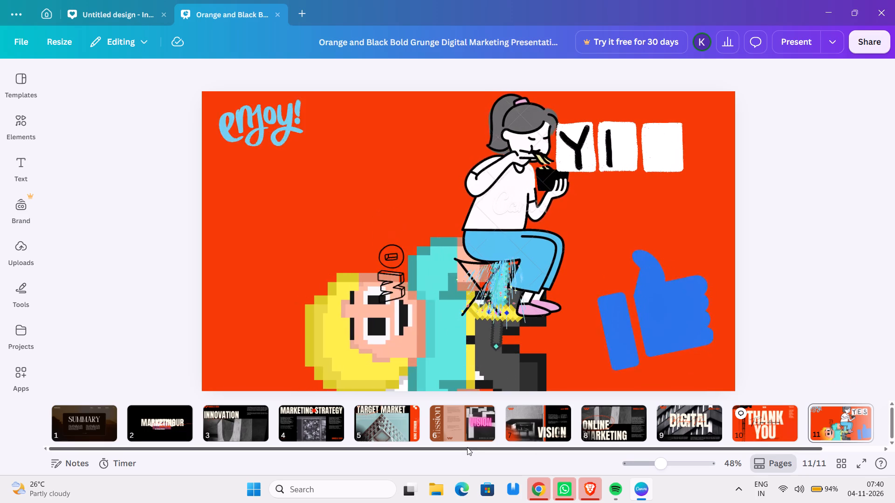
{"action": "left_click_drag", "start_coordinate": [467, 447], "coordinate": [725, 494]}
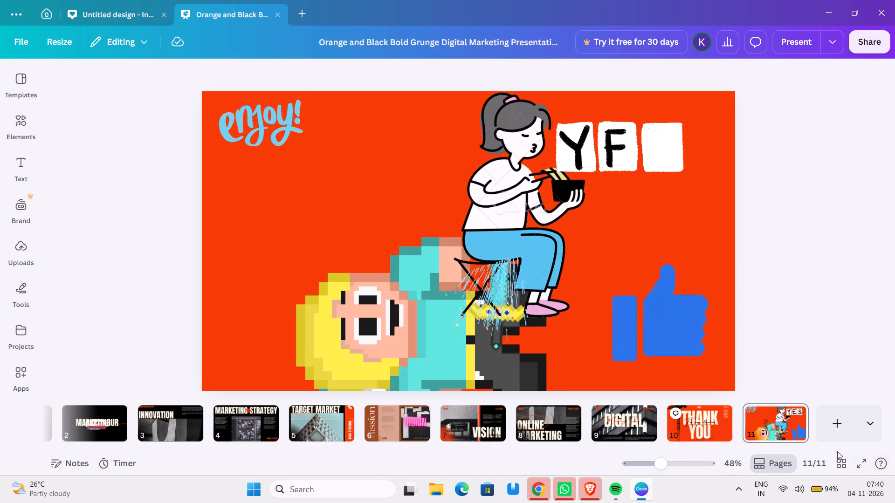
{"action": "left_click", "coordinate": [834, 423]}
Change the background colour of the new page 12 to white.
{"action": "left_click", "coordinate": [572, 168]}
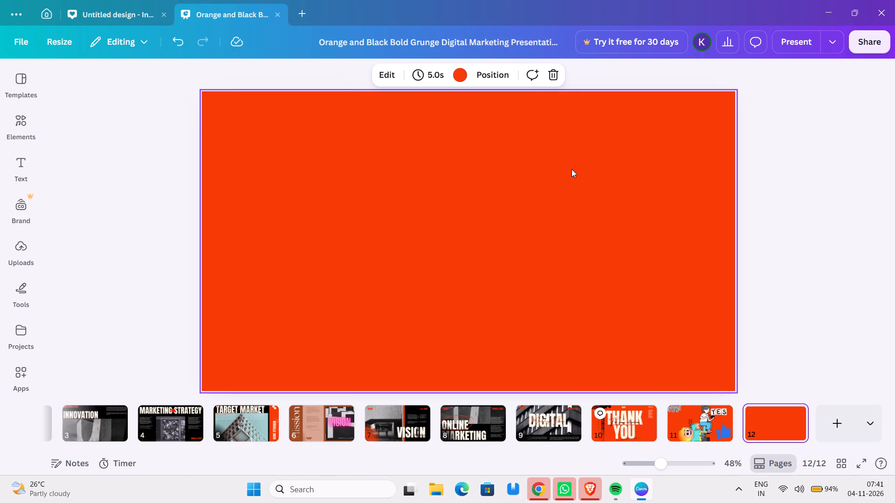
{"action": "left_click", "coordinate": [475, 73]}
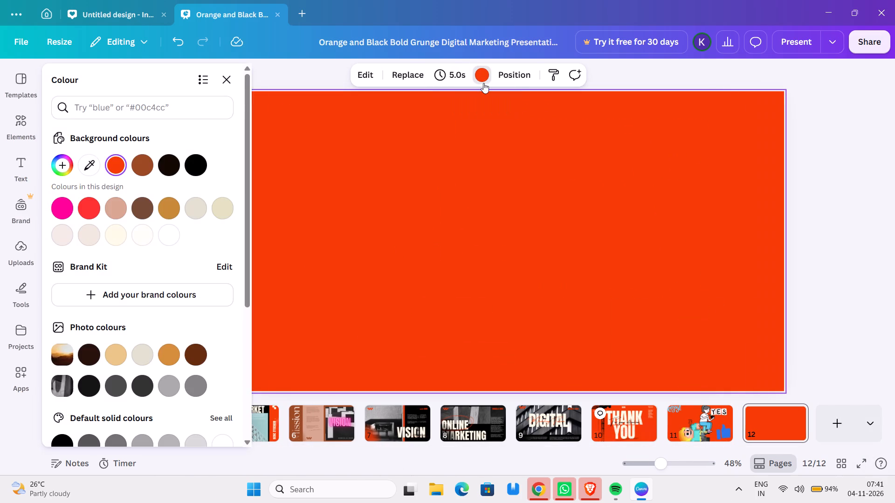
{"action": "left_click", "coordinate": [160, 237]}
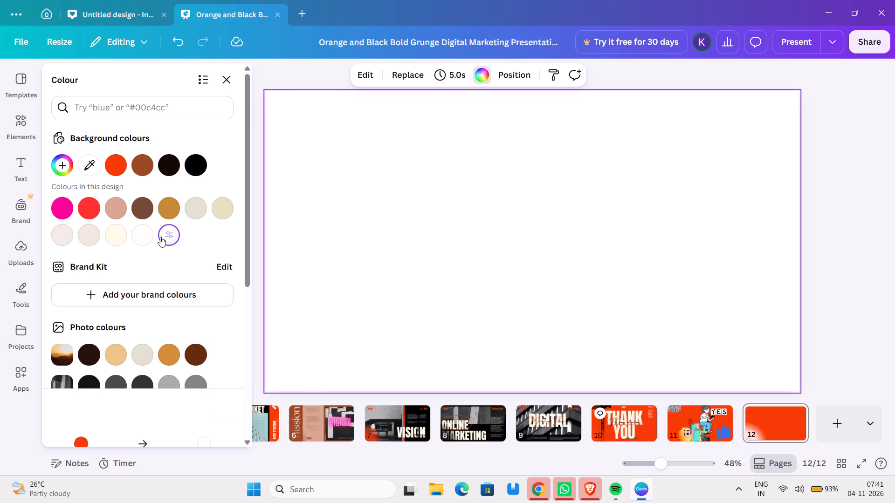
{"action": "left_click", "coordinate": [479, 77]}
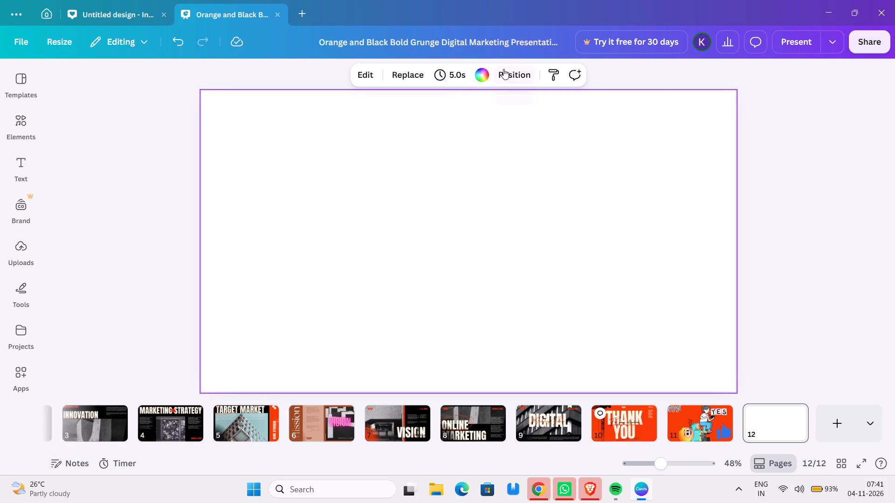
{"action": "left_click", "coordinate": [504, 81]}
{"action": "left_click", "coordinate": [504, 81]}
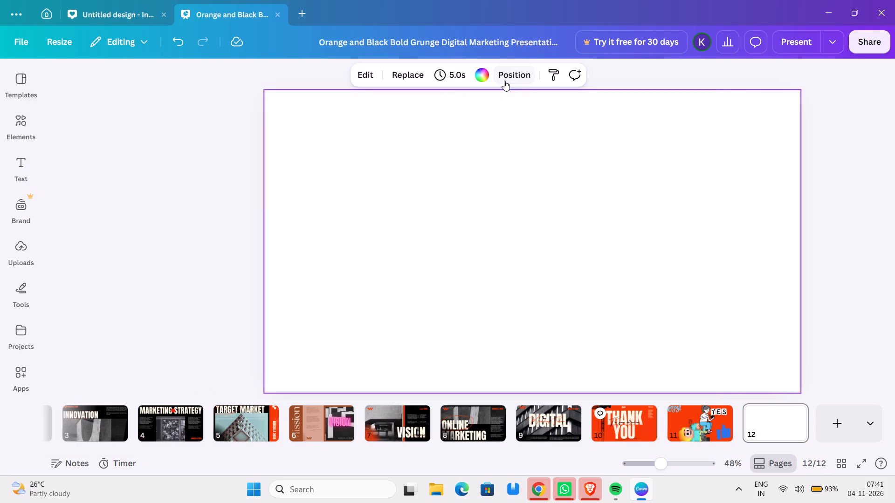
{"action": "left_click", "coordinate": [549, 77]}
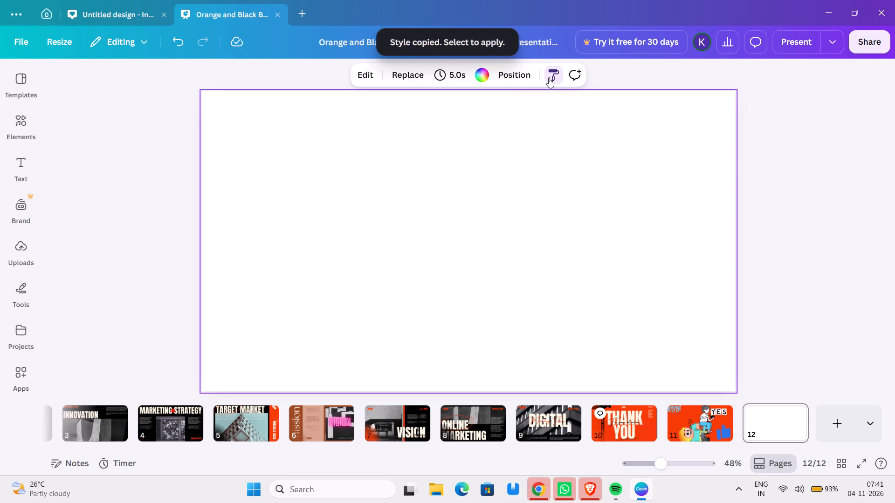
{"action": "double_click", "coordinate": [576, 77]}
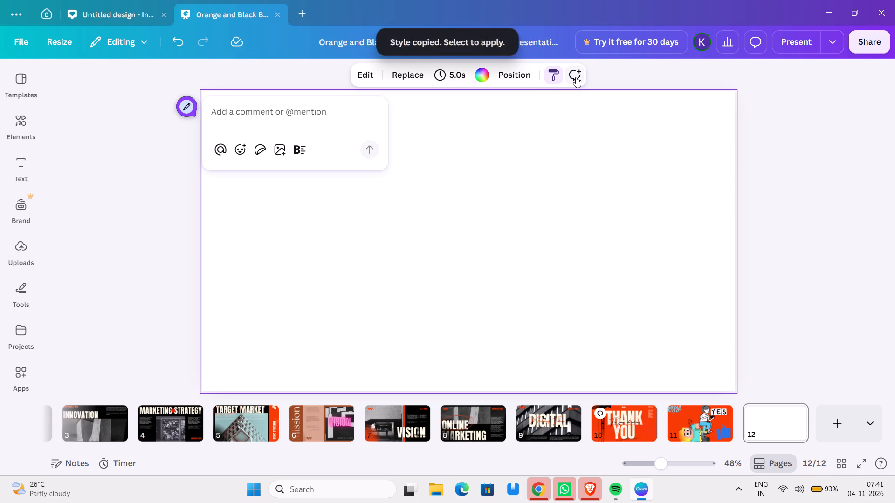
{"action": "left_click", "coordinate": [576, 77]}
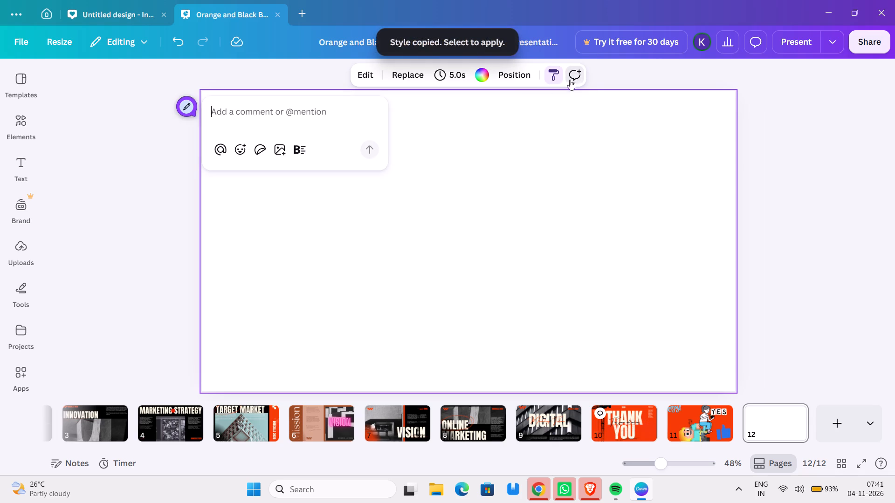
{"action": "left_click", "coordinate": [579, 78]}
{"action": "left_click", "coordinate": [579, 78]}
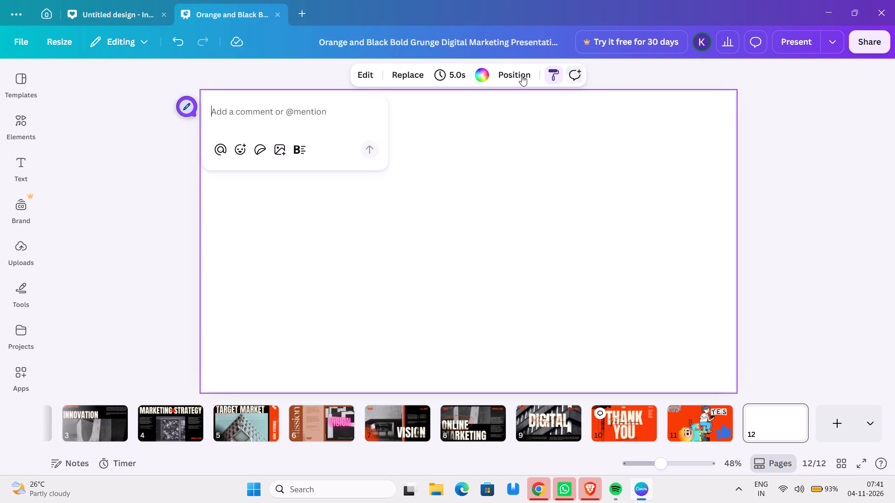
Replace page 12's background with the uploaded photo of a person sitting on a blue scooter and select that photo.
{"action": "left_click", "coordinate": [395, 73]}
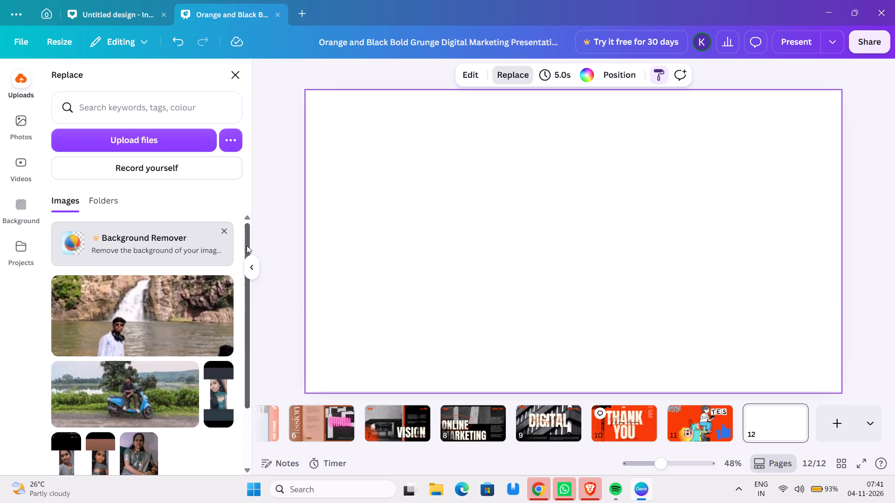
{"action": "left_click_drag", "start_coordinate": [247, 244], "coordinate": [235, 305]}
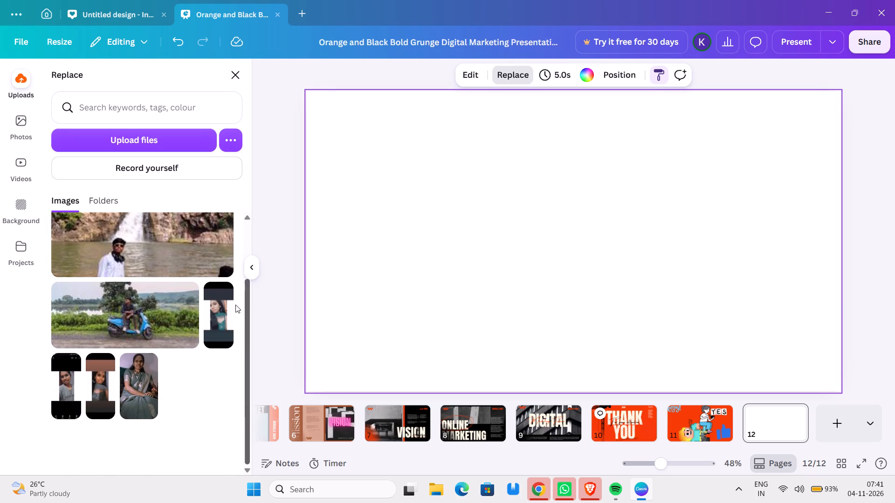
{"action": "left_click_drag", "start_coordinate": [235, 305], "coordinate": [245, 285]}
{"action": "left_click", "coordinate": [135, 344]}
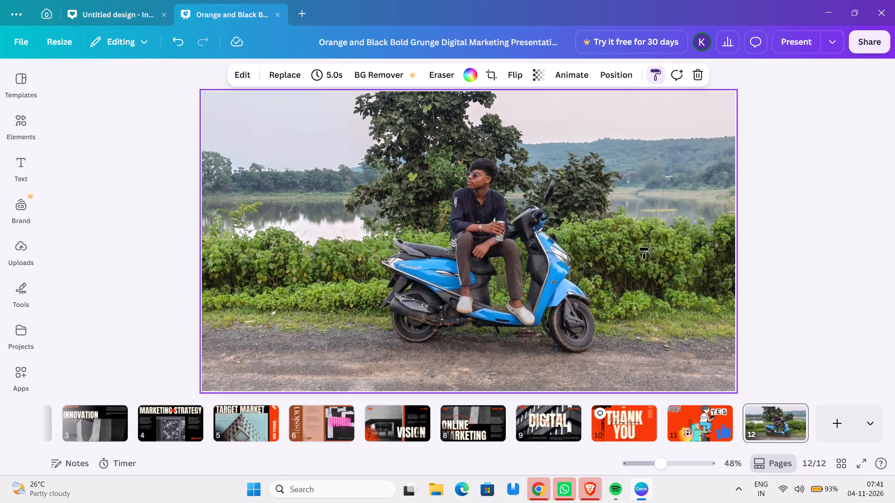
{"action": "left_click_drag", "start_coordinate": [666, 176], "coordinate": [629, 337]}
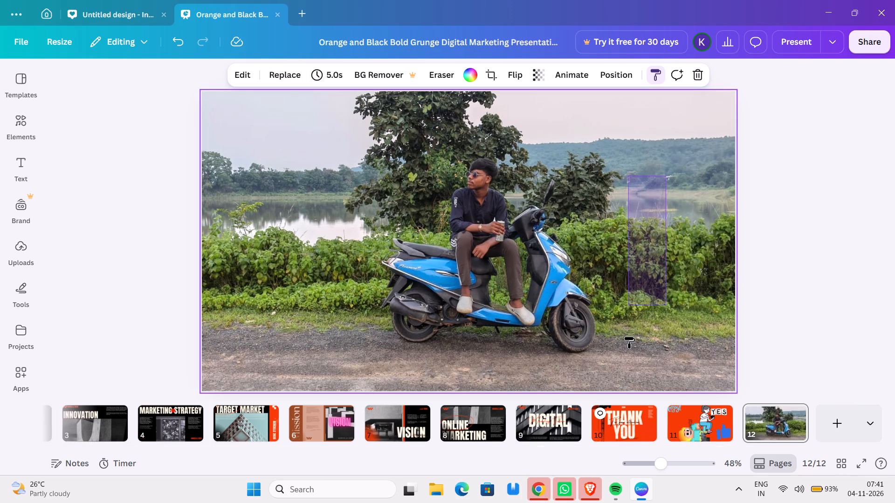
{"action": "left_click_drag", "start_coordinate": [629, 337], "coordinate": [589, 367]}
{"action": "left_click", "coordinate": [712, 256]}
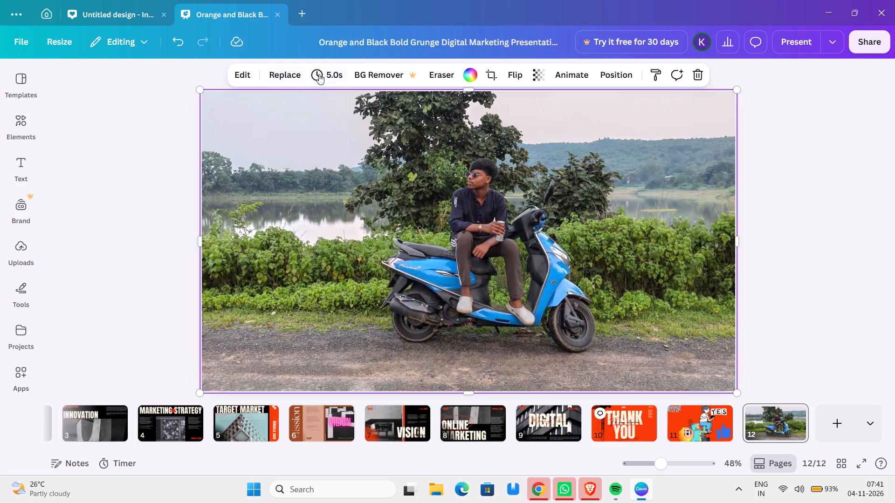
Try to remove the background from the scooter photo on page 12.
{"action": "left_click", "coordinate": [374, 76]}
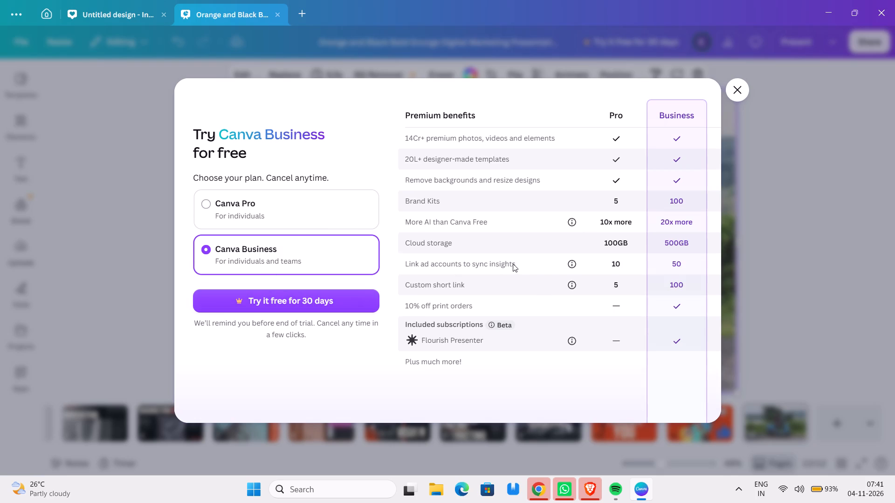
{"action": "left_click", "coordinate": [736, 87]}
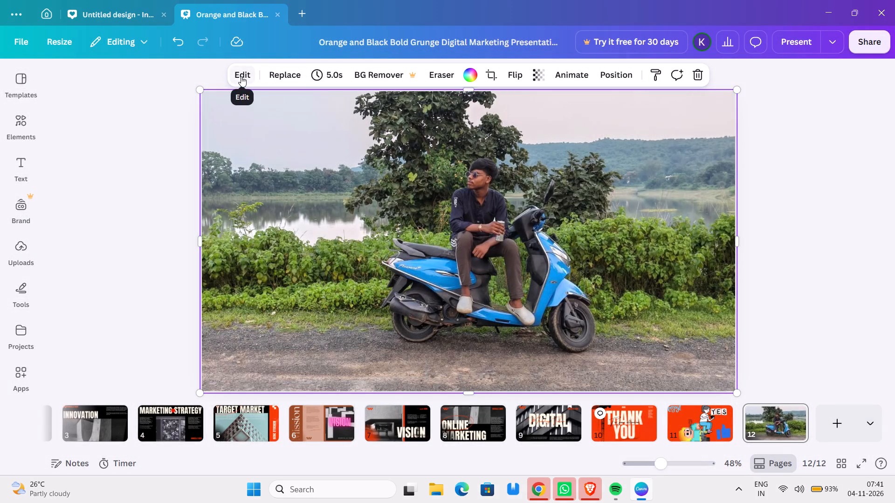
Browse the suggested presentation templates, text styles and Brand Kit options available for page 12.
{"action": "left_click", "coordinate": [241, 76]}
{"action": "left_click", "coordinate": [241, 76]}
{"action": "left_click", "coordinate": [20, 84]}
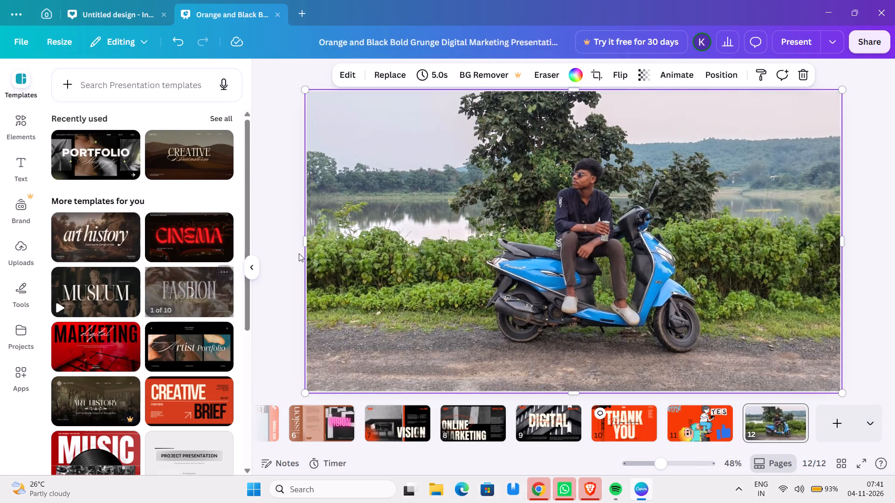
{"action": "left_click_drag", "start_coordinate": [248, 172], "coordinate": [237, 252]}
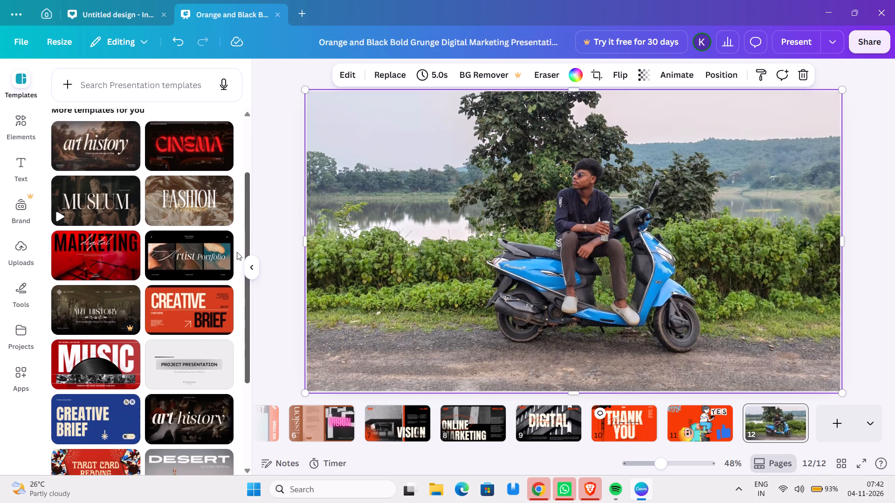
{"action": "left_click_drag", "start_coordinate": [237, 252], "coordinate": [200, 412]}
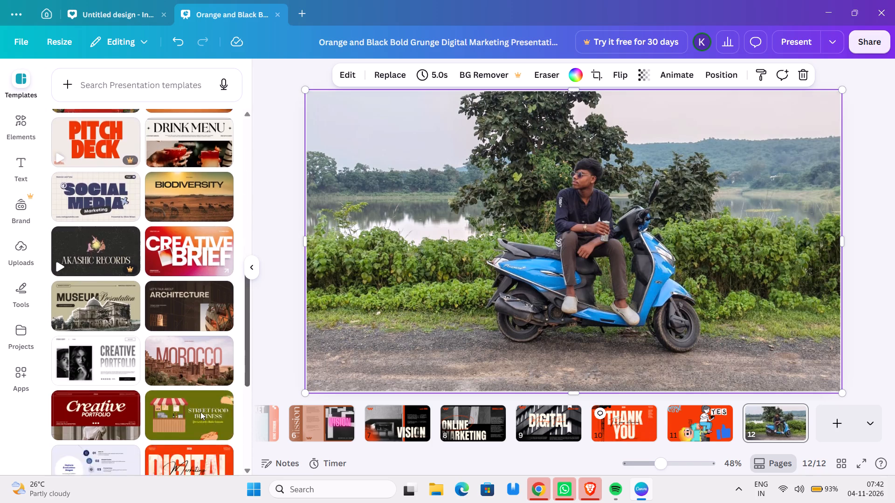
{"action": "left_click_drag", "start_coordinate": [200, 412], "coordinate": [165, 482]}
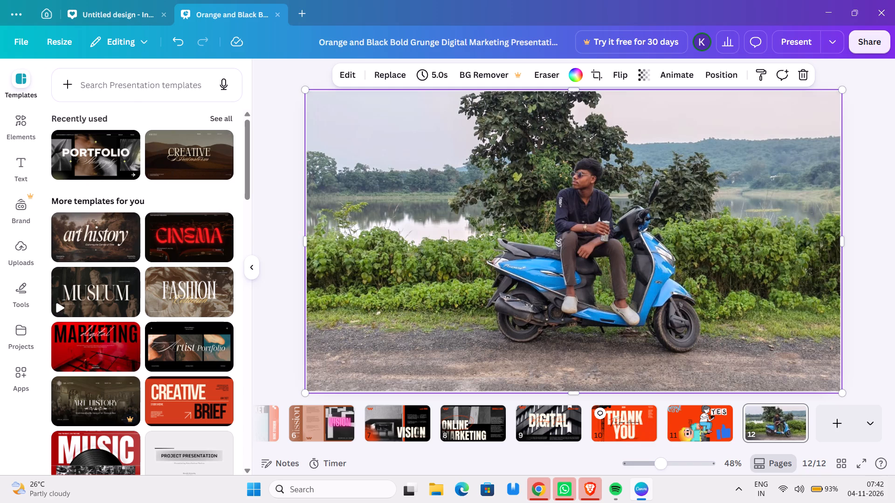
{"action": "left_click", "coordinate": [13, 165]}
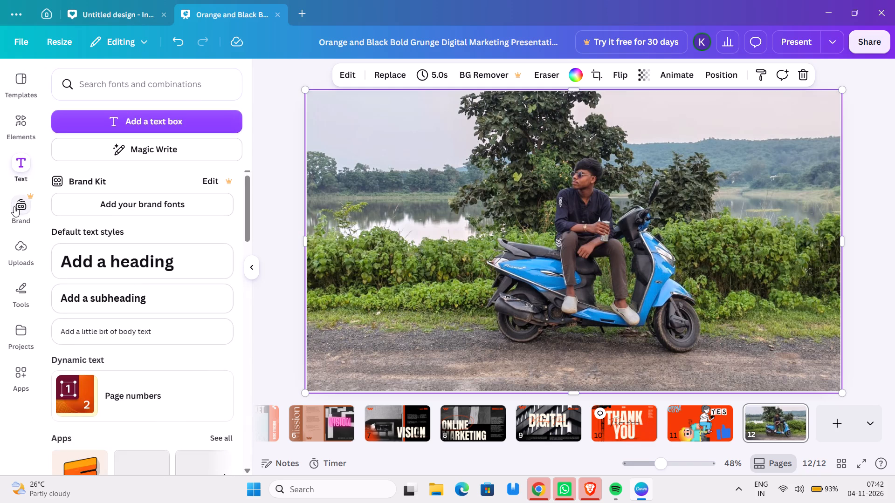
{"action": "left_click", "coordinate": [14, 206]}
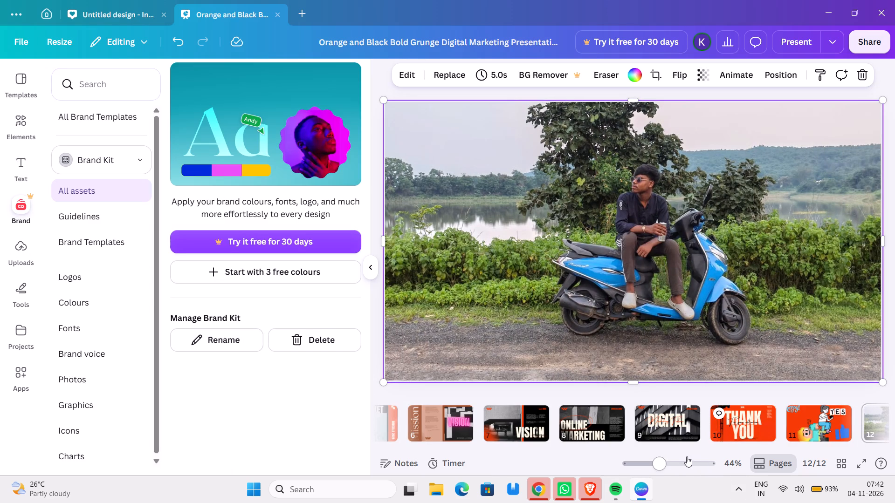
{"action": "double_click", "coordinate": [383, 80]}
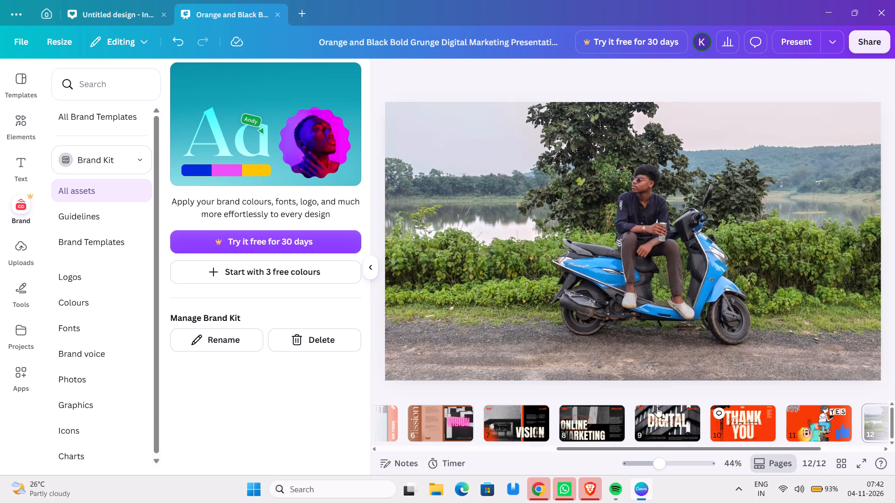
Show the hidden system tray icons.
{"action": "left_click", "coordinate": [734, 496]}
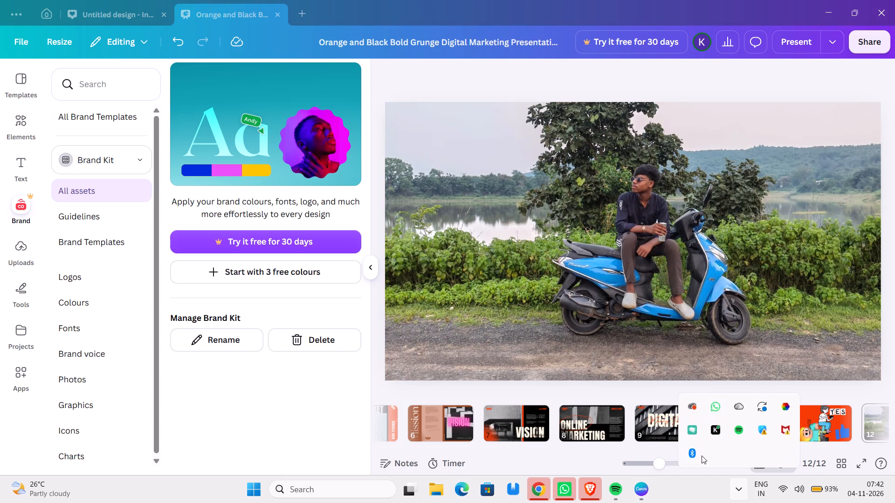
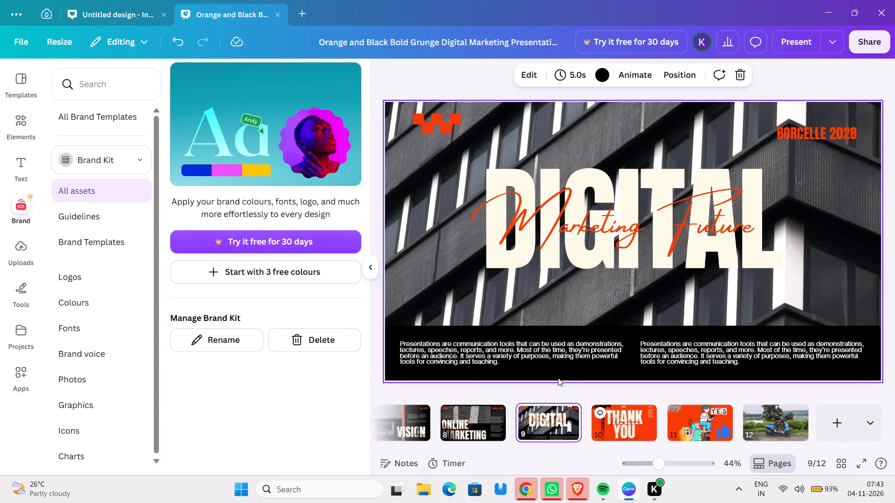
Open page 12 with the scooter photo and close the Brand Kit assets list.
{"action": "left_click", "coordinate": [768, 432]}
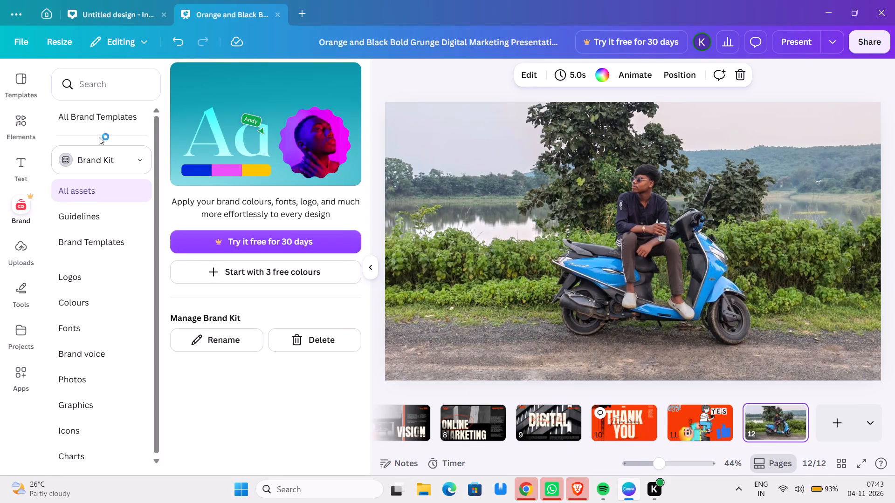
{"action": "left_click", "coordinate": [101, 185]}
{"action": "left_click", "coordinate": [103, 167]}
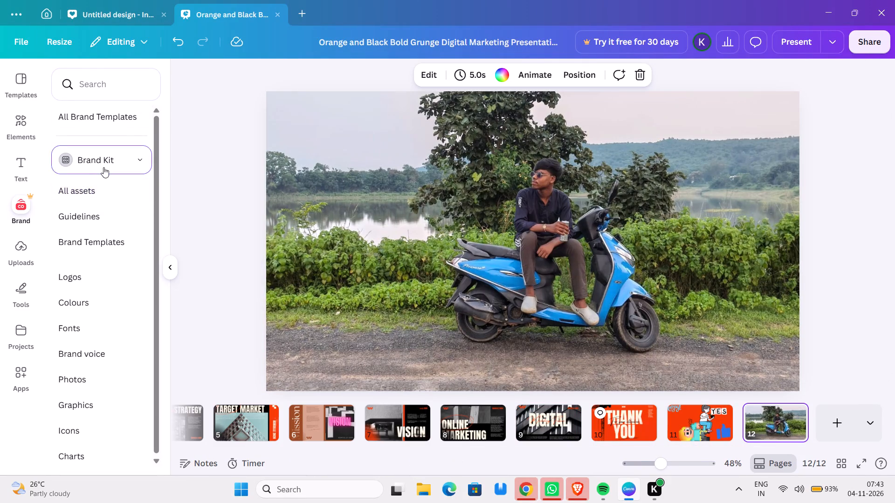
{"action": "left_click", "coordinate": [177, 143]}
{"action": "left_click", "coordinate": [195, 133]}
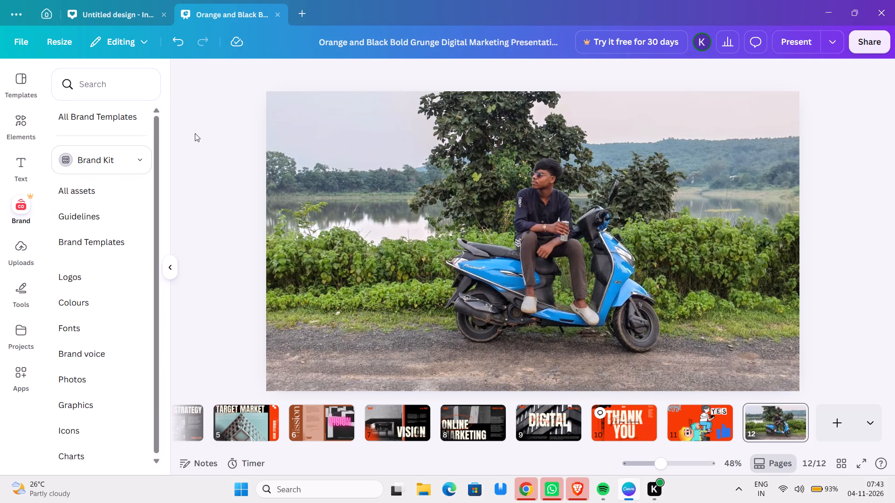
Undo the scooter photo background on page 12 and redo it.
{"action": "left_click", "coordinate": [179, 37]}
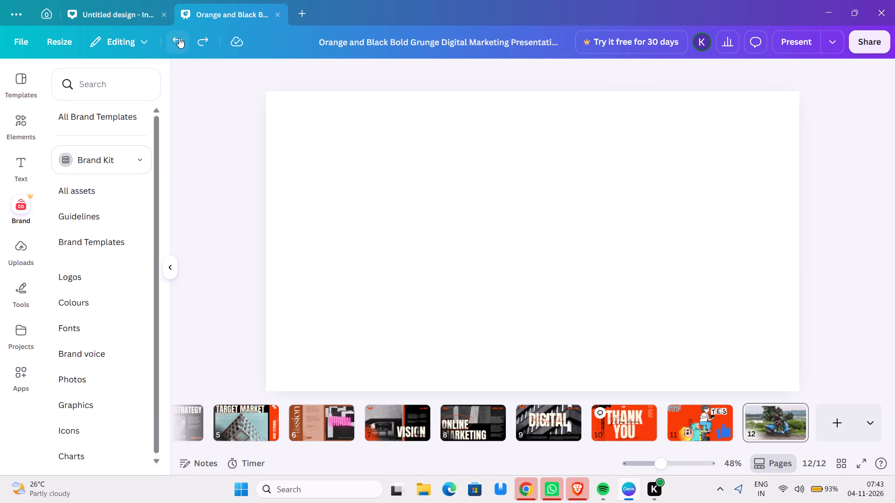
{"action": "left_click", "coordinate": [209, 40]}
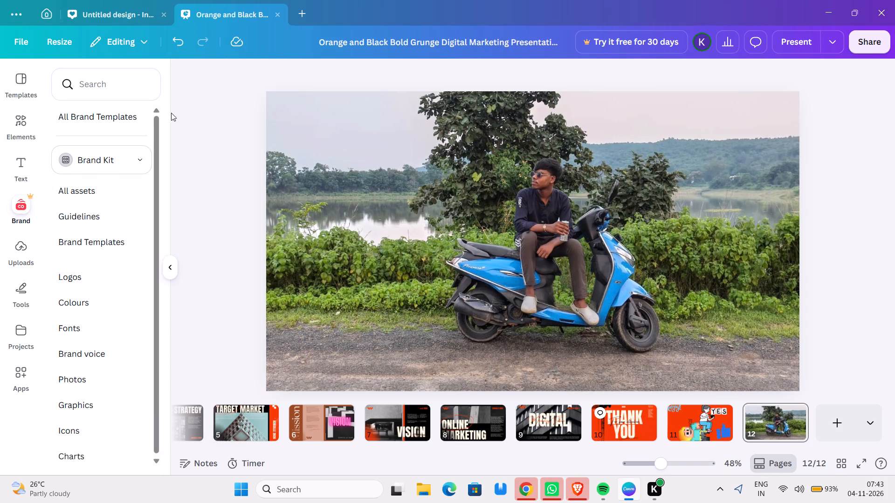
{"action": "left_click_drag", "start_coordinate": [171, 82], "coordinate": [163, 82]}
Browse the recently used elements, the element categories and the Frames collection for something to add to page 12.
{"action": "left_click", "coordinate": [26, 122]}
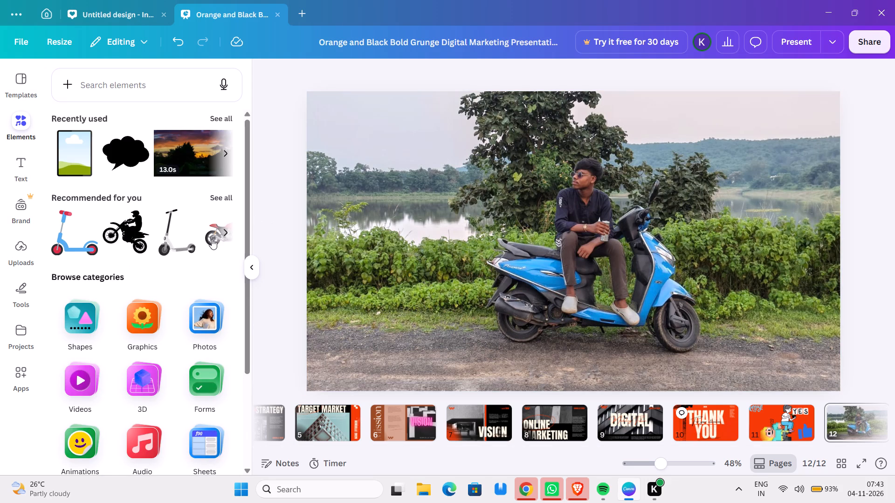
{"action": "left_click_drag", "start_coordinate": [248, 201], "coordinate": [249, 205]}
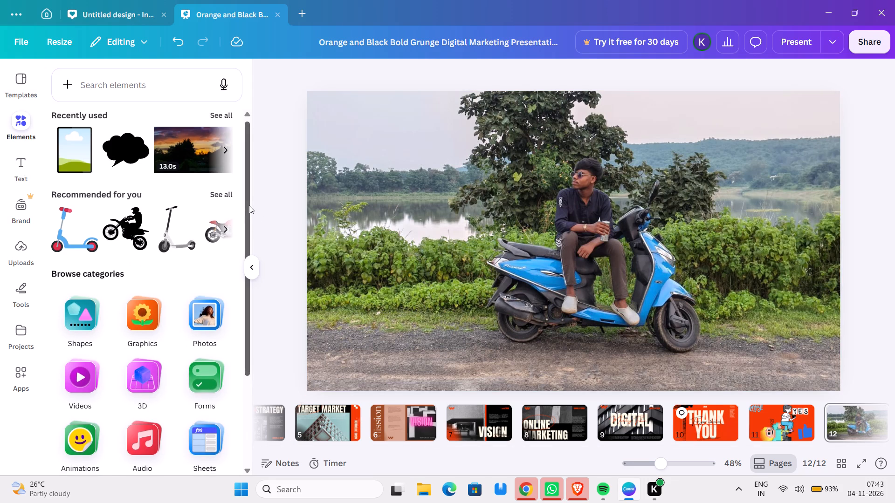
{"action": "left_click_drag", "start_coordinate": [249, 205], "coordinate": [249, 213]}
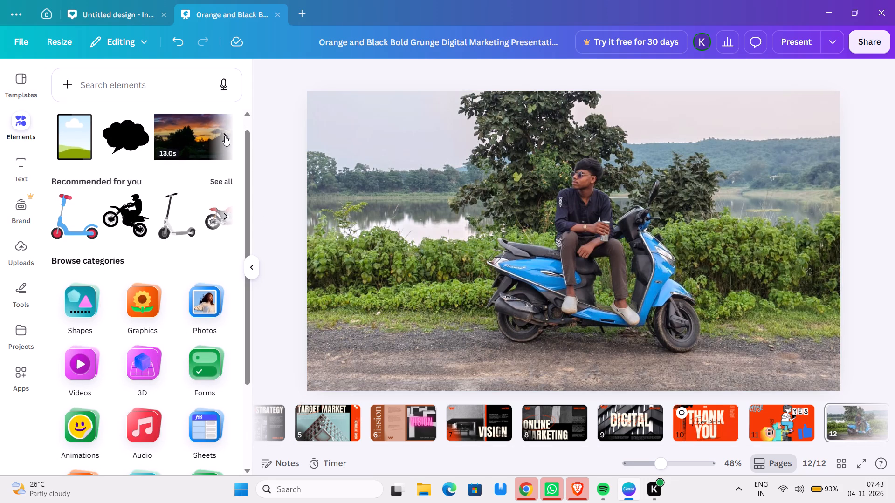
{"action": "left_click", "coordinate": [225, 136]}
{"action": "left_click", "coordinate": [225, 136]}
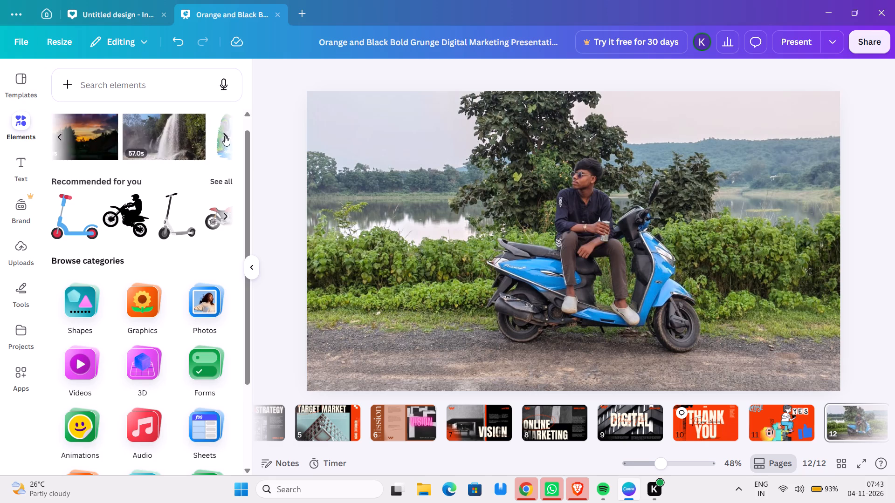
{"action": "left_click", "coordinate": [225, 136]}
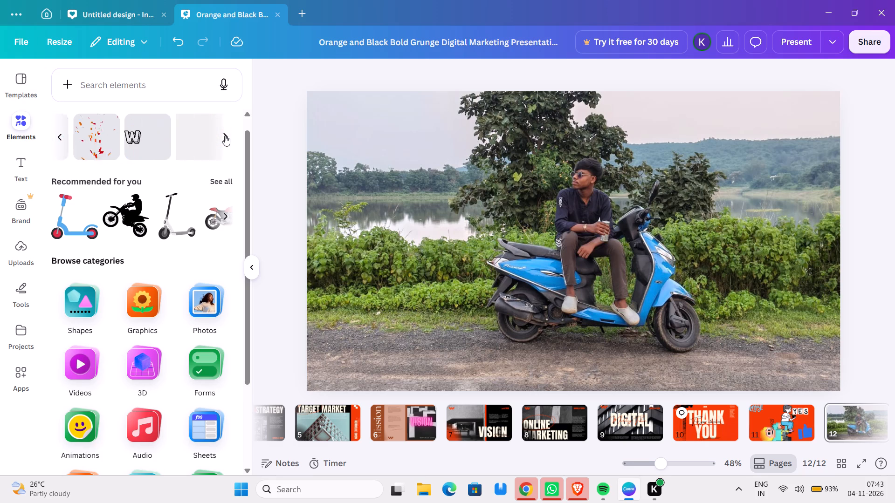
{"action": "left_click", "coordinate": [225, 136]}
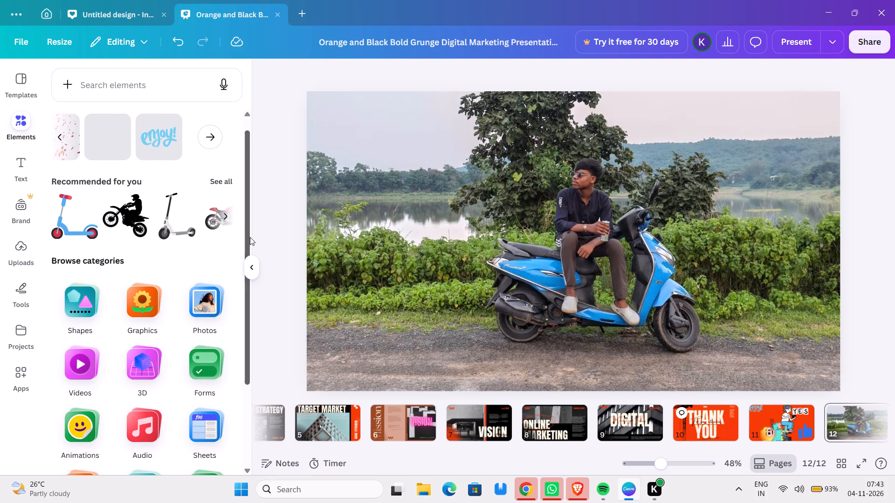
{"action": "left_click_drag", "start_coordinate": [246, 230], "coordinate": [235, 271]}
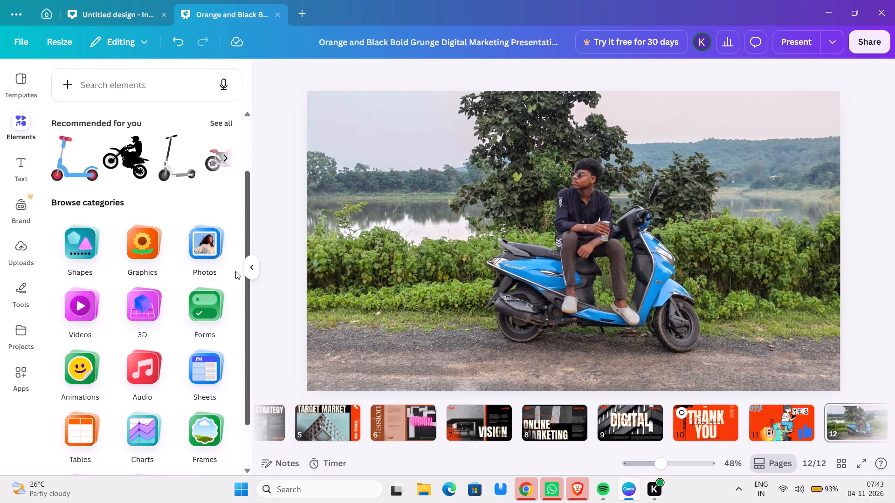
{"action": "left_click_drag", "start_coordinate": [235, 271], "coordinate": [224, 389]}
{"action": "left_click", "coordinate": [224, 389]}
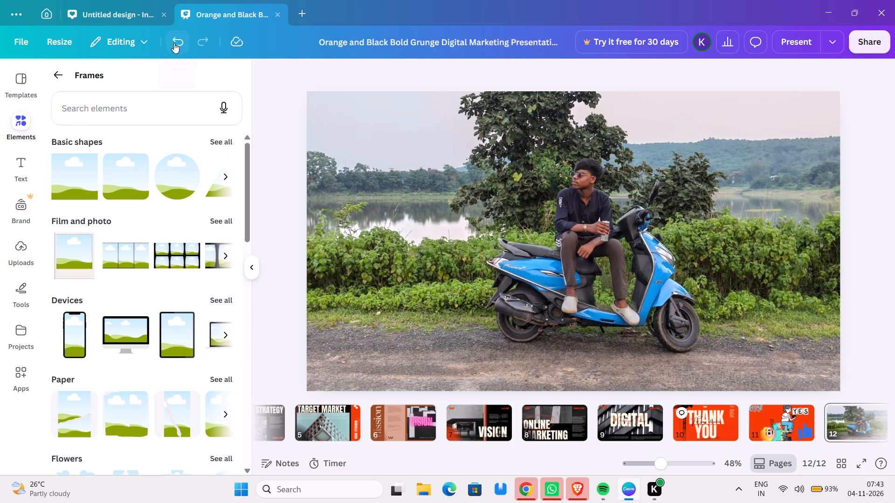
{"action": "left_click", "coordinate": [55, 75]}
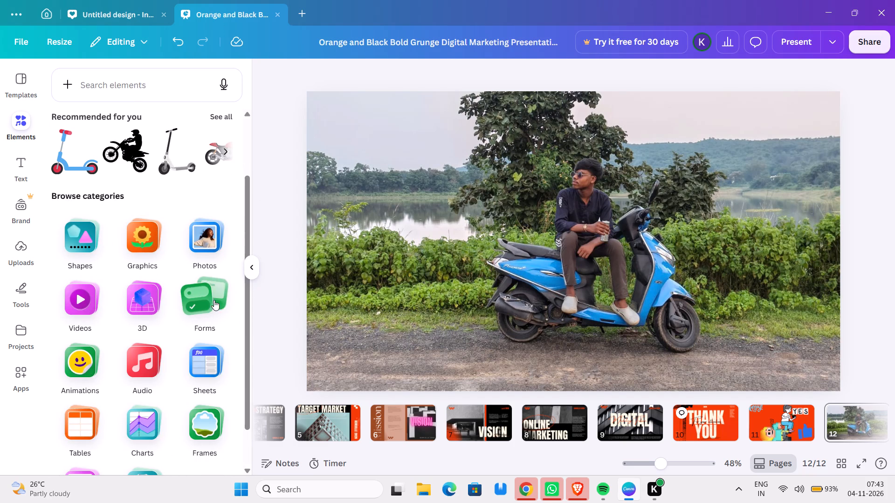
Browse the Graphics category and its themed collections for something to add to page 12.
{"action": "left_click", "coordinate": [145, 243]}
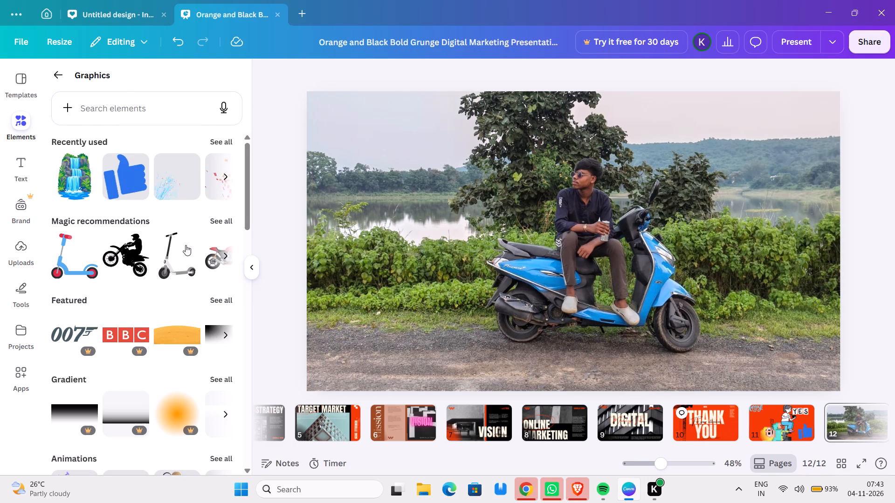
{"action": "left_click_drag", "start_coordinate": [251, 196], "coordinate": [248, 242]}
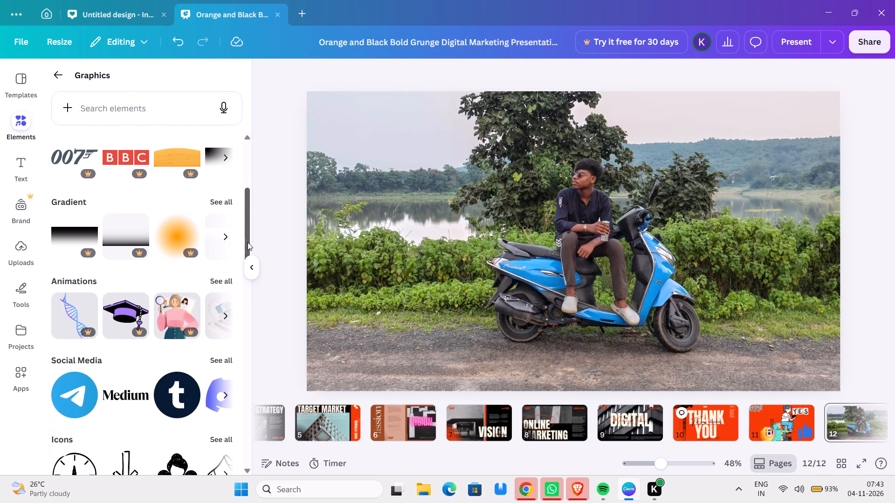
{"action": "left_click_drag", "start_coordinate": [248, 242], "coordinate": [231, 319]}
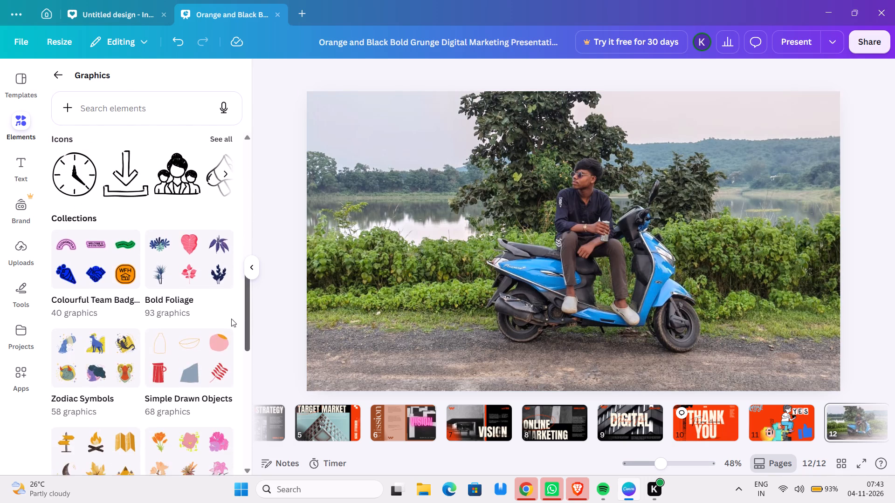
{"action": "left_click_drag", "start_coordinate": [231, 319], "coordinate": [185, 448]}
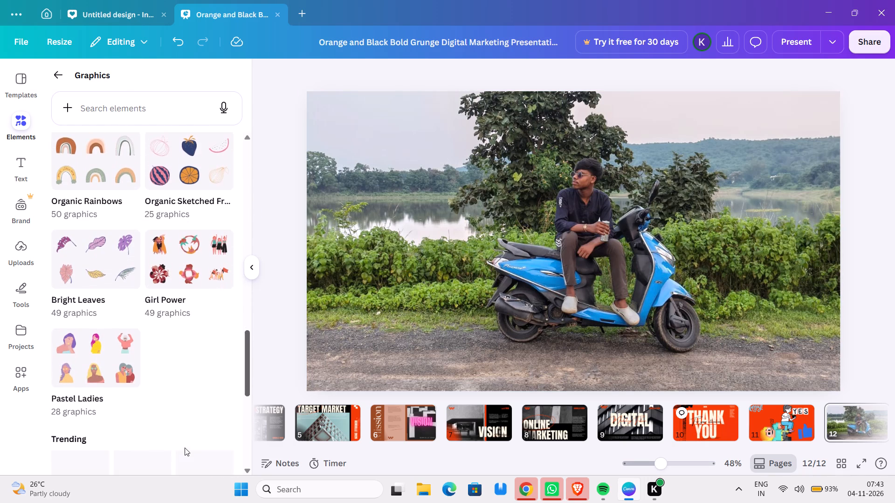
{"action": "left_click_drag", "start_coordinate": [185, 448], "coordinate": [265, 219]}
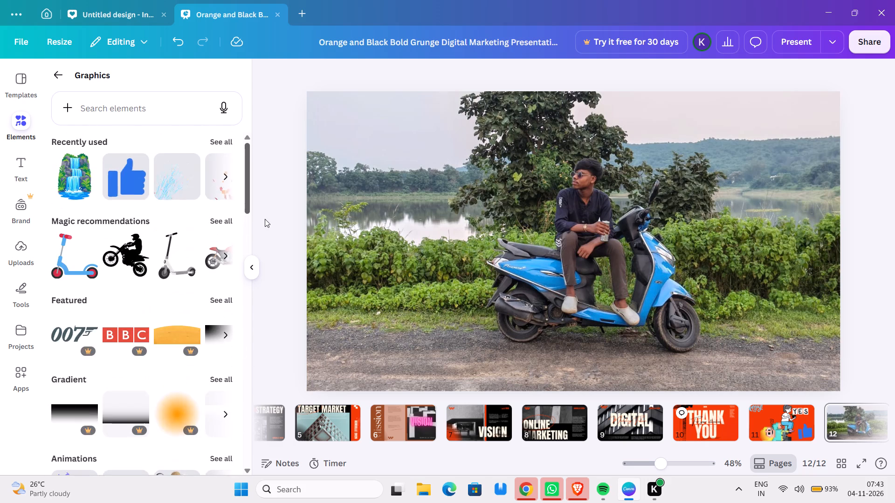
{"action": "left_click_drag", "start_coordinate": [265, 219], "coordinate": [225, 458]}
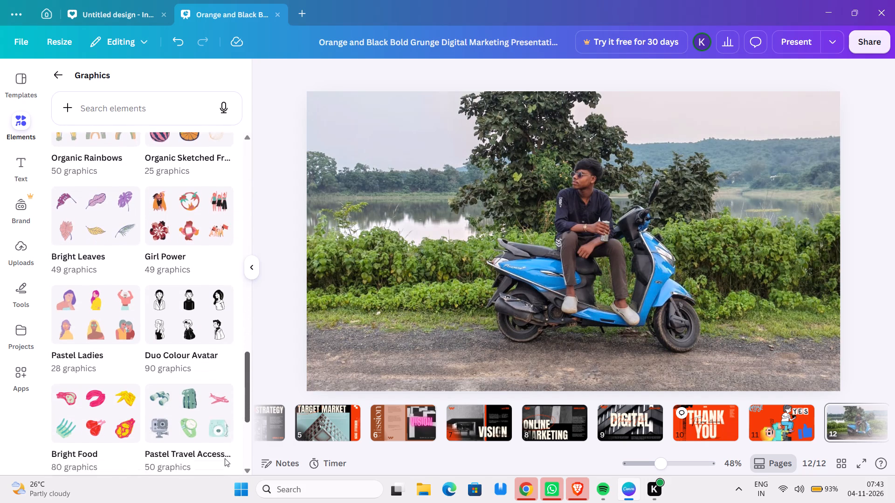
{"action": "left_click_drag", "start_coordinate": [225, 458], "coordinate": [225, 459]}
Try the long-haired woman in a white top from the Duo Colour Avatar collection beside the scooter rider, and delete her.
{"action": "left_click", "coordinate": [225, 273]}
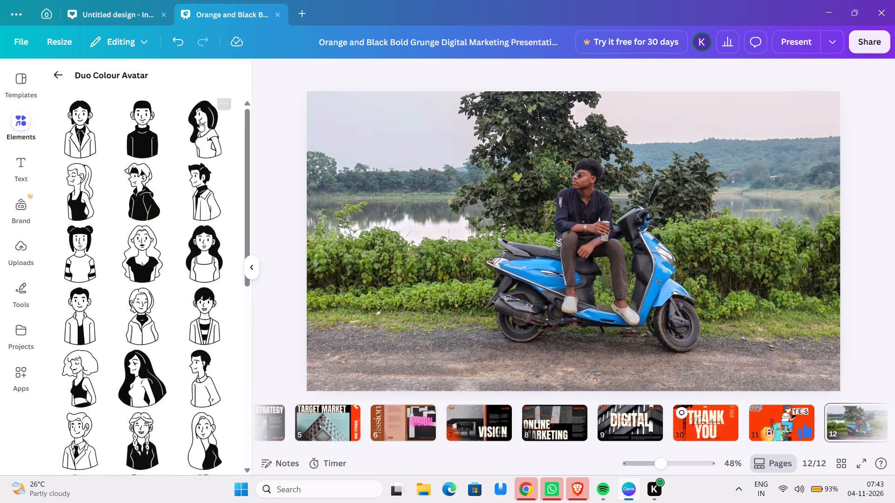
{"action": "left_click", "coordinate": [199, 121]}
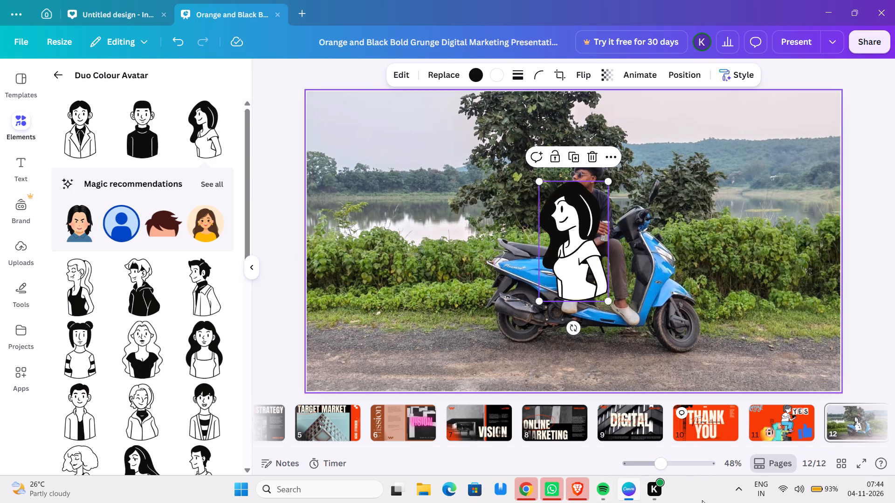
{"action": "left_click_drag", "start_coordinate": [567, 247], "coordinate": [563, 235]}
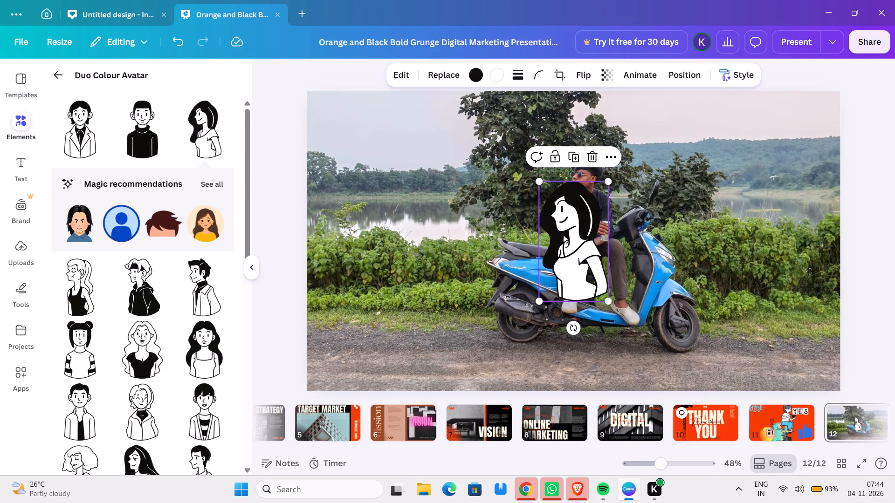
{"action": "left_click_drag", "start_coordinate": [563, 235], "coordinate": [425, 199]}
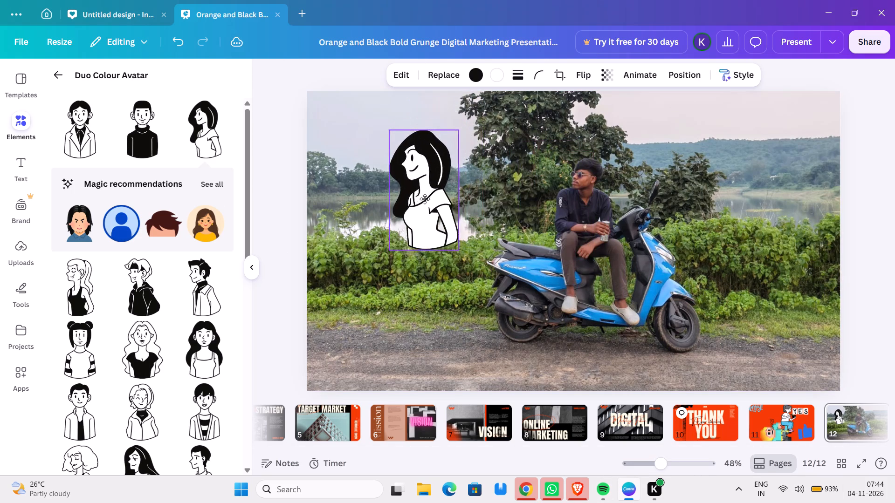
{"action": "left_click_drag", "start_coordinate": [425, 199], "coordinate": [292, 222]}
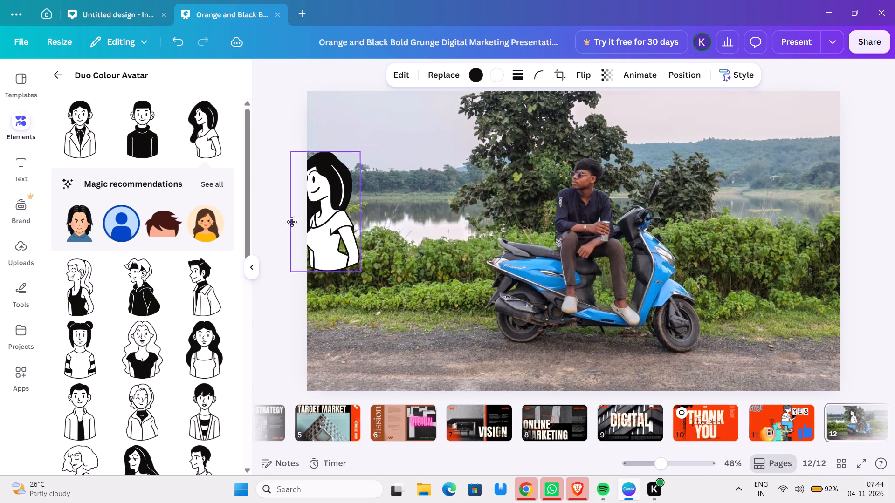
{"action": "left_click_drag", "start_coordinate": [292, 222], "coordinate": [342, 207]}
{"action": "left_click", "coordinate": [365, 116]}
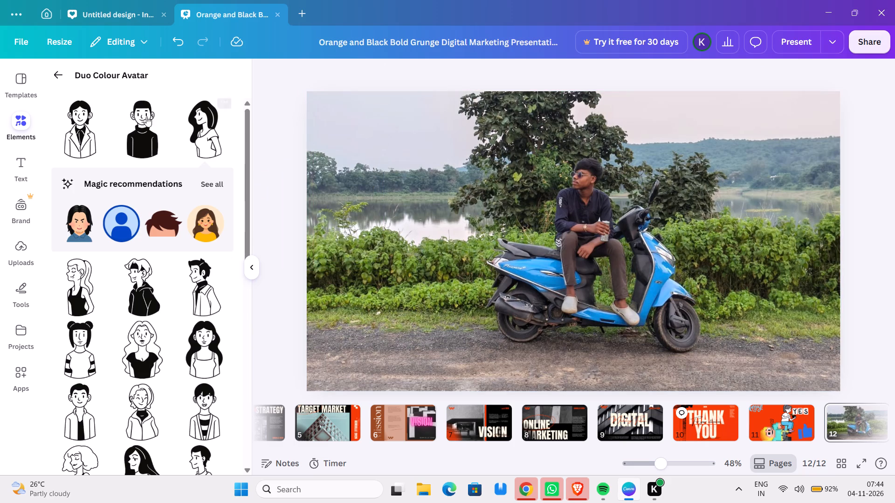
Look through the elements, uploads, tools, projects and apps for content suited to page 12.
{"action": "left_click", "coordinate": [61, 73]}
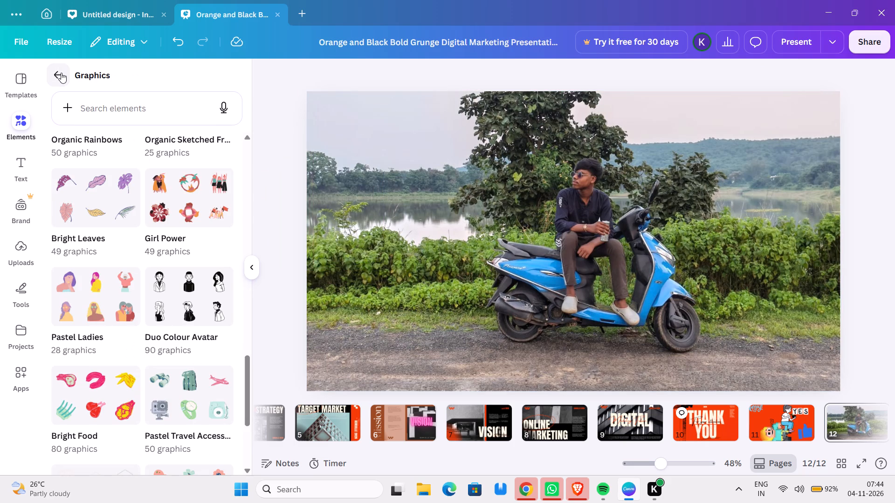
{"action": "left_click", "coordinate": [61, 74]}
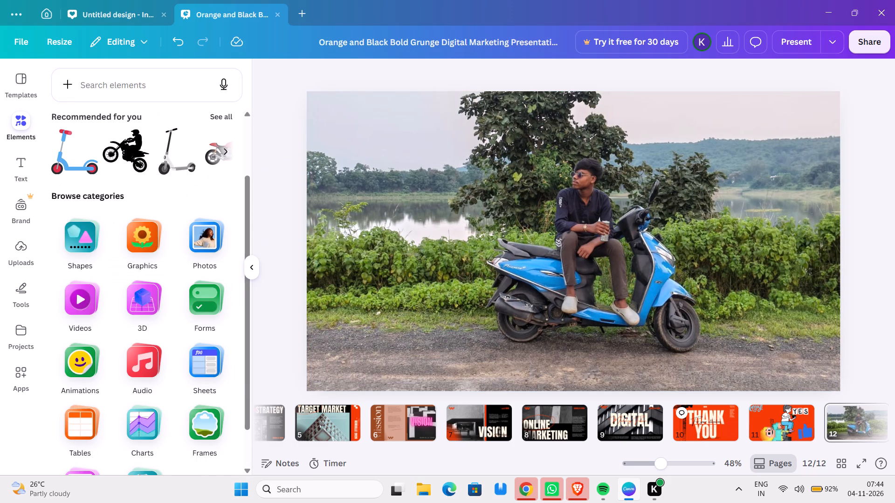
{"action": "left_click", "coordinate": [61, 74]}
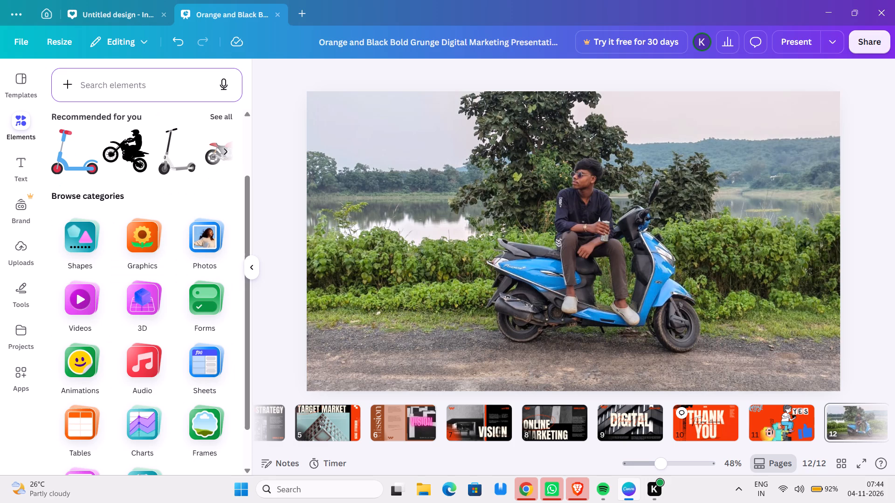
{"action": "left_click", "coordinate": [29, 168]}
{"action": "left_click", "coordinate": [19, 245]}
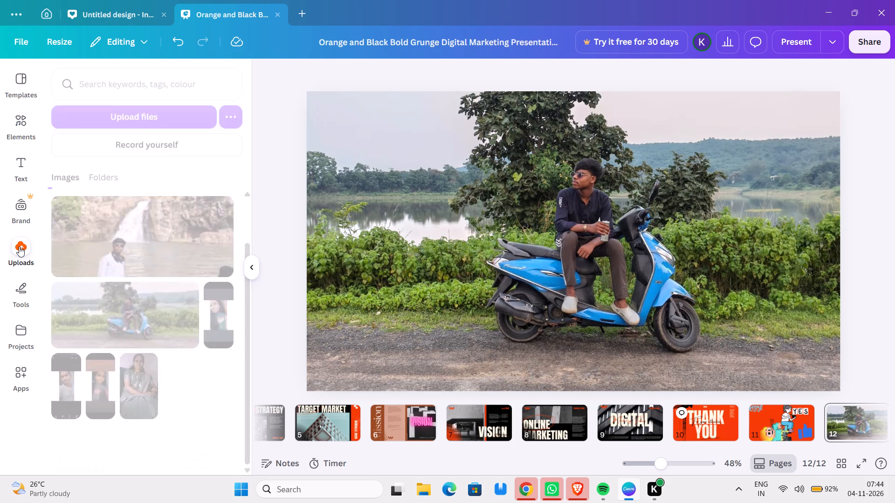
{"action": "left_click", "coordinate": [23, 289]}
{"action": "left_click", "coordinate": [27, 328]}
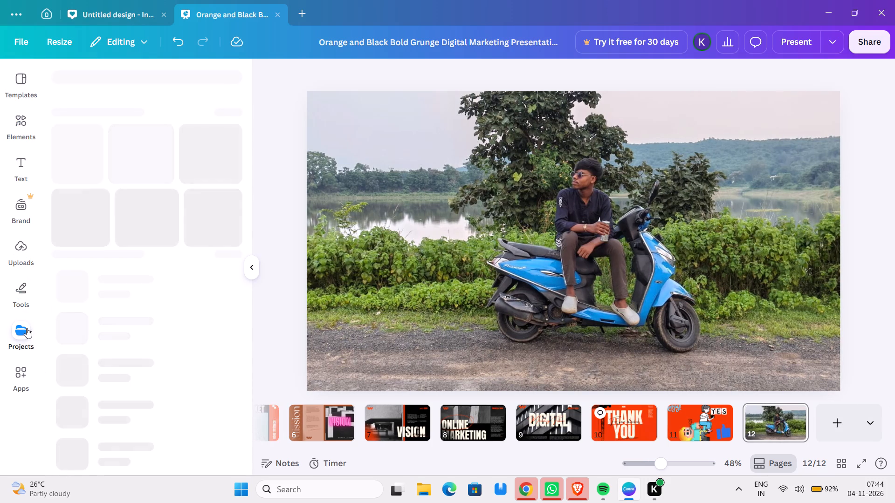
{"action": "left_click", "coordinate": [22, 376]}
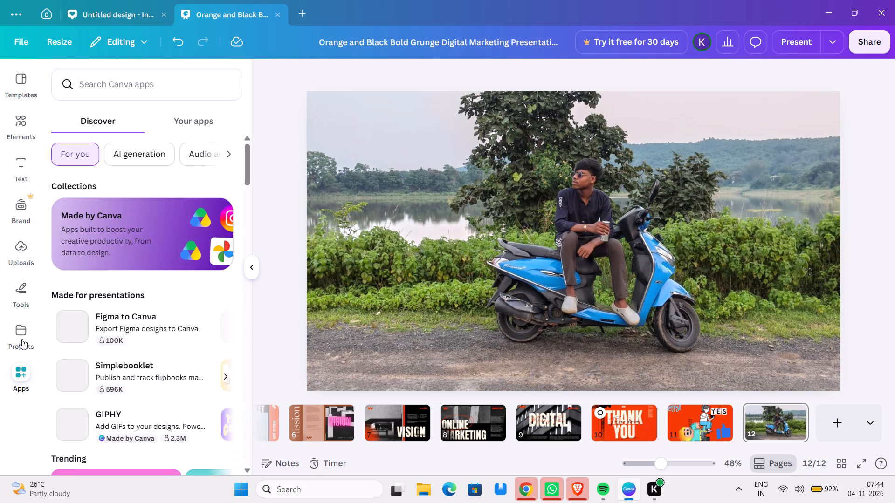
{"action": "left_click", "coordinate": [15, 328]}
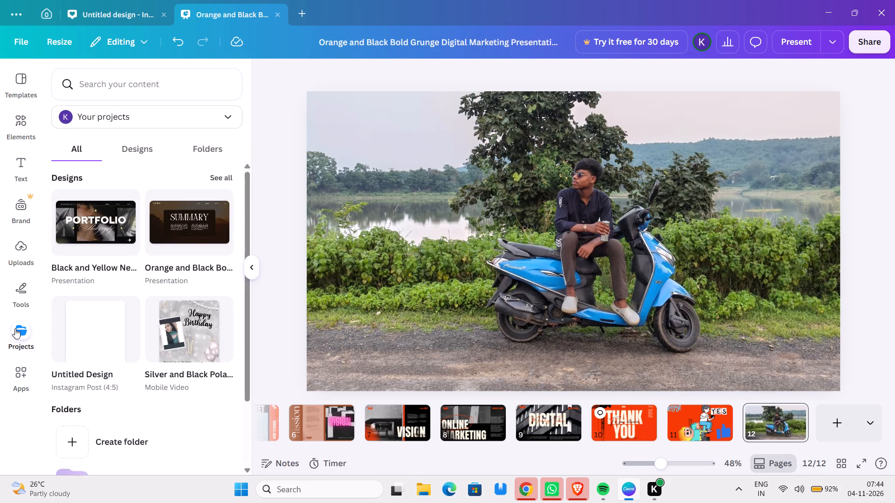
{"action": "left_click", "coordinate": [14, 110]}
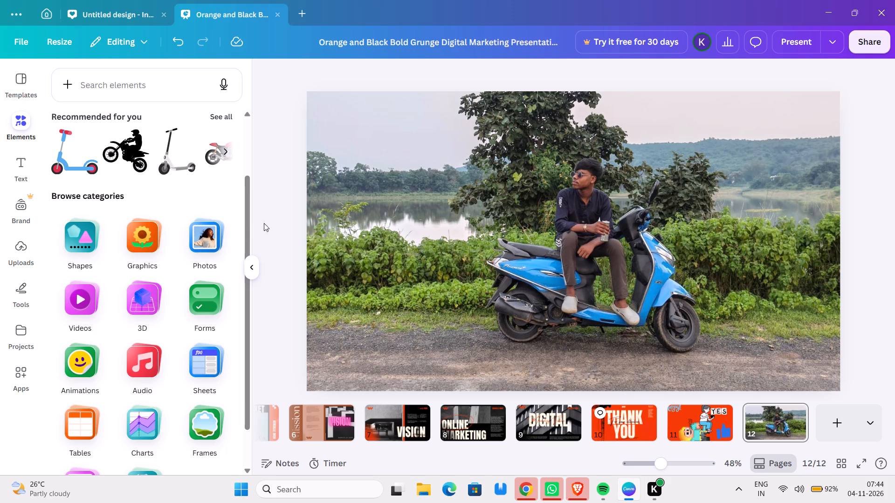
Open the Animations category and browse its Magic recommendations for something to add to page 12.
{"action": "left_click_drag", "start_coordinate": [250, 222], "coordinate": [251, 251]}
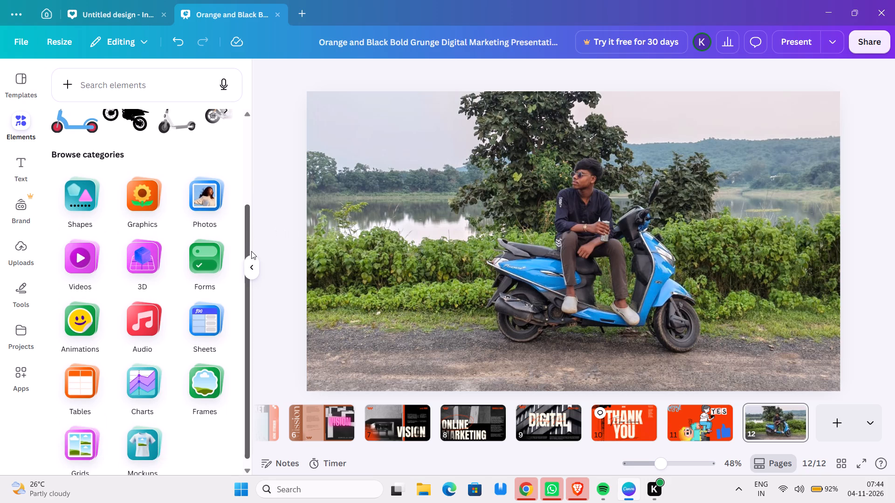
{"action": "left_click_drag", "start_coordinate": [251, 251], "coordinate": [251, 269]}
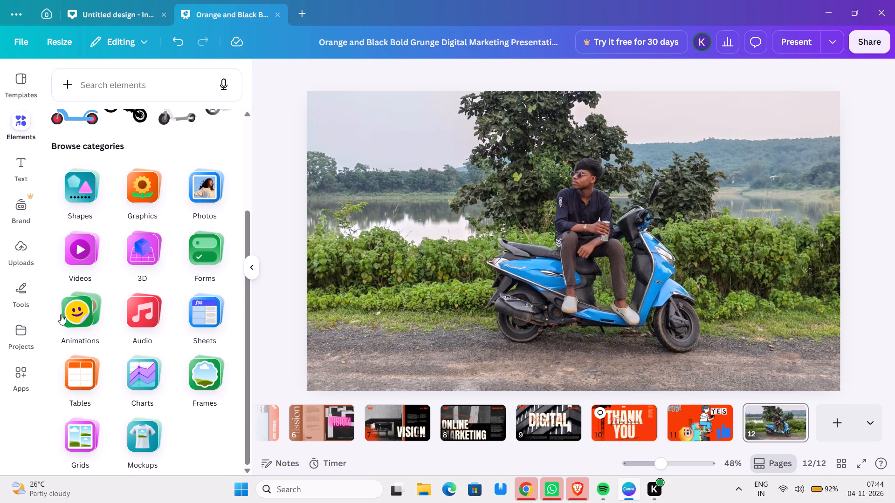
{"action": "double_click", "coordinate": [63, 313]}
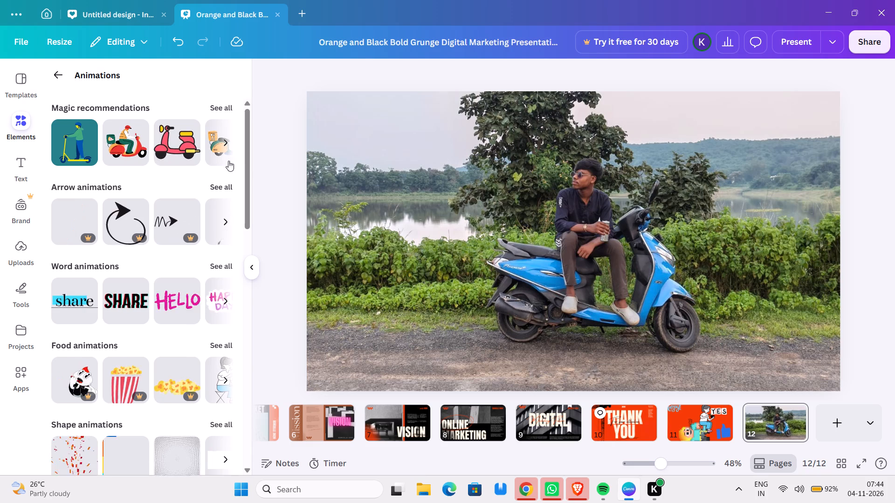
{"action": "left_click", "coordinate": [227, 142]}
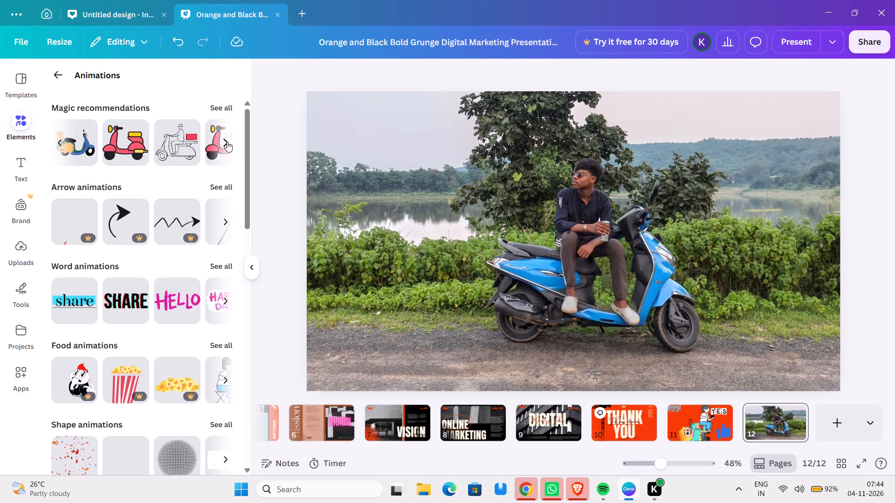
{"action": "left_click", "coordinate": [227, 142]}
{"action": "left_click", "coordinate": [227, 142]}
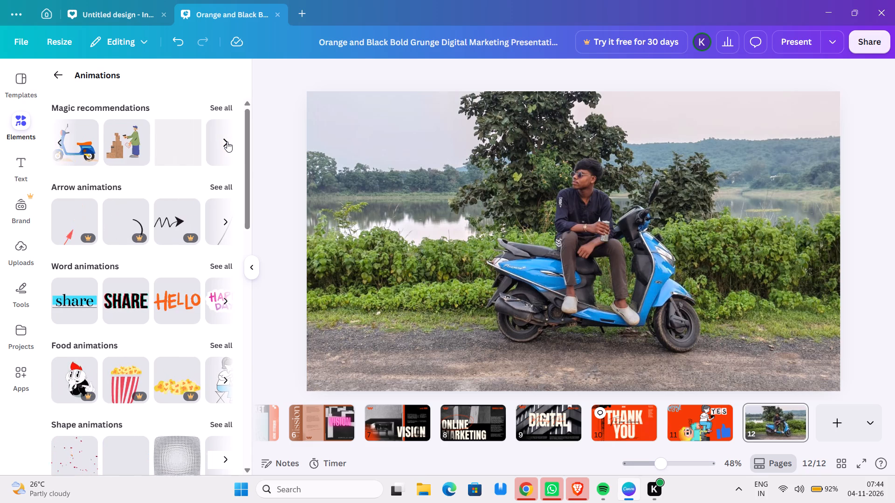
{"action": "left_click", "coordinate": [227, 142]}
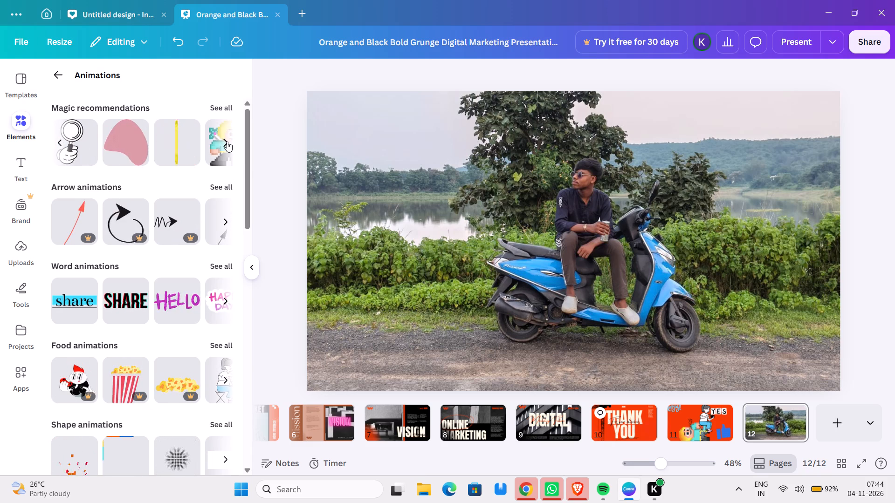
{"action": "double_click", "coordinate": [227, 142]}
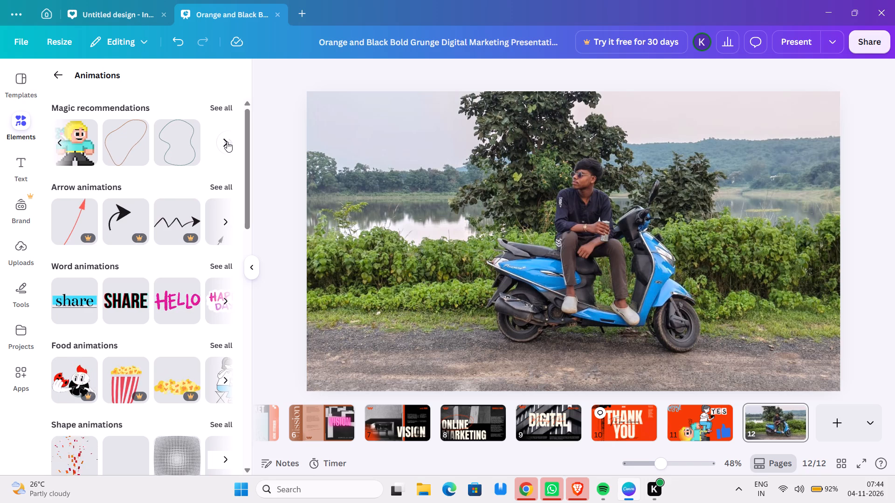
{"action": "double_click", "coordinate": [227, 142]}
Browse the Arrow and Word animations for something to add to page 12.
{"action": "left_click_drag", "start_coordinate": [248, 143], "coordinate": [248, 180]}
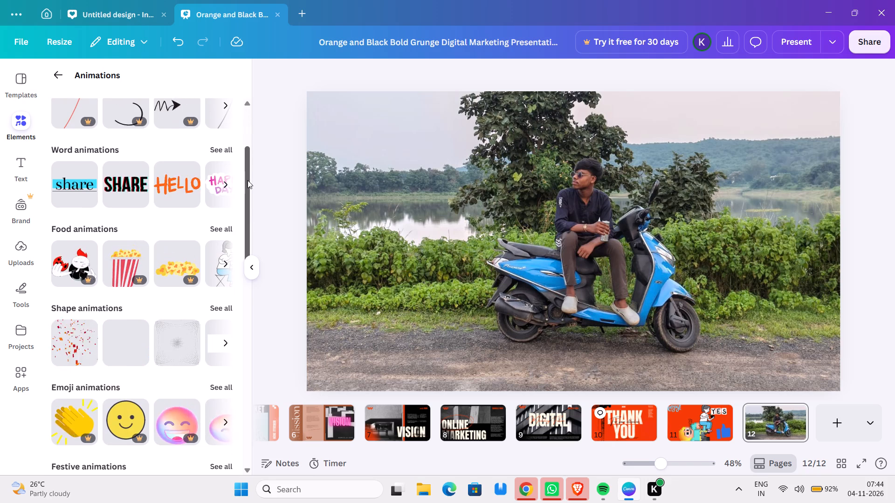
{"action": "left_click_drag", "start_coordinate": [248, 180], "coordinate": [247, 155]}
{"action": "left_click", "coordinate": [221, 182]}
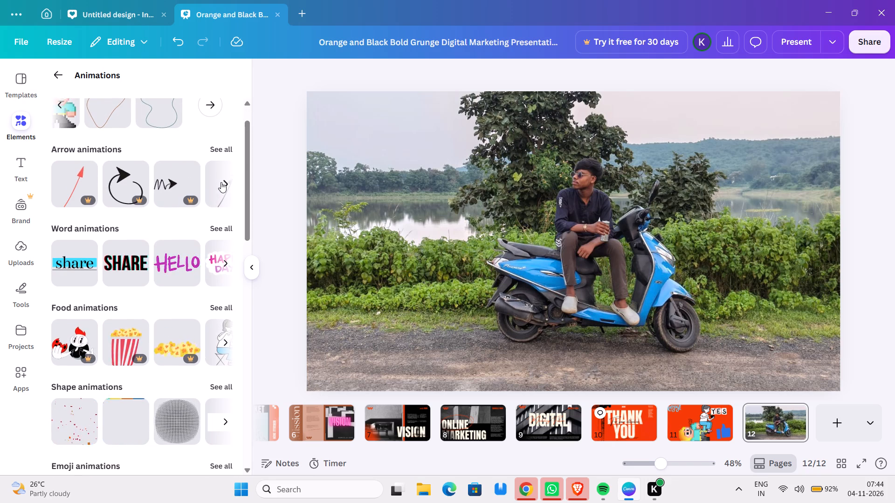
{"action": "left_click", "coordinate": [221, 179]}
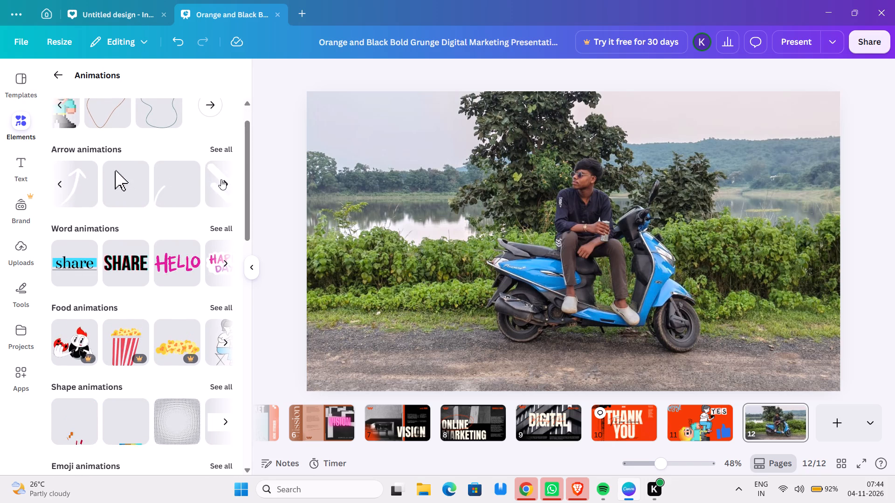
{"action": "left_click", "coordinate": [221, 179]}
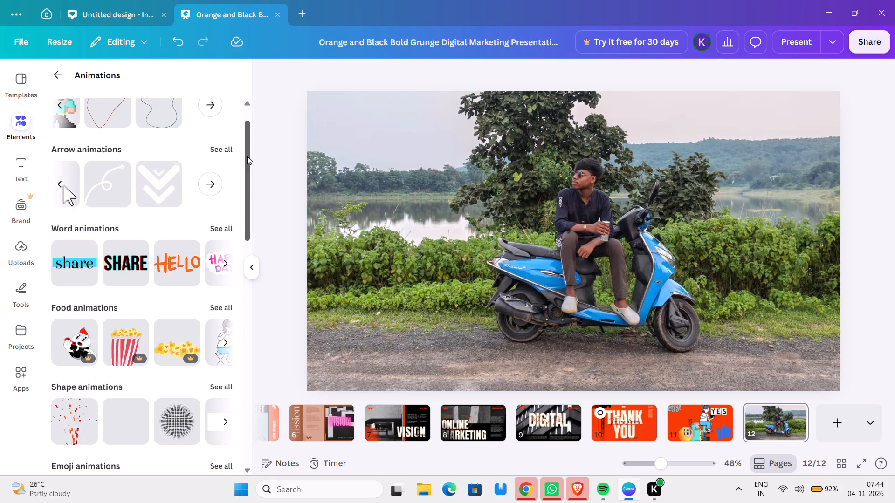
{"action": "left_click_drag", "start_coordinate": [247, 156], "coordinate": [251, 182]}
{"action": "left_click", "coordinate": [221, 178]}
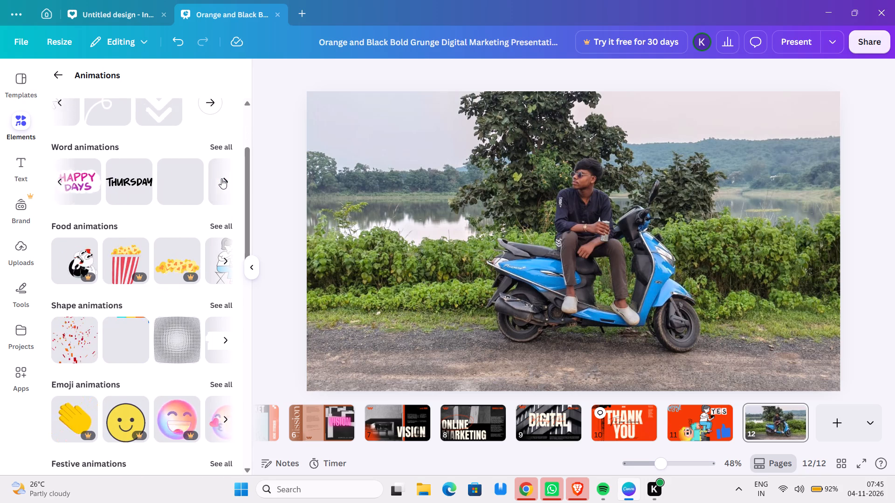
{"action": "left_click", "coordinate": [221, 178]}
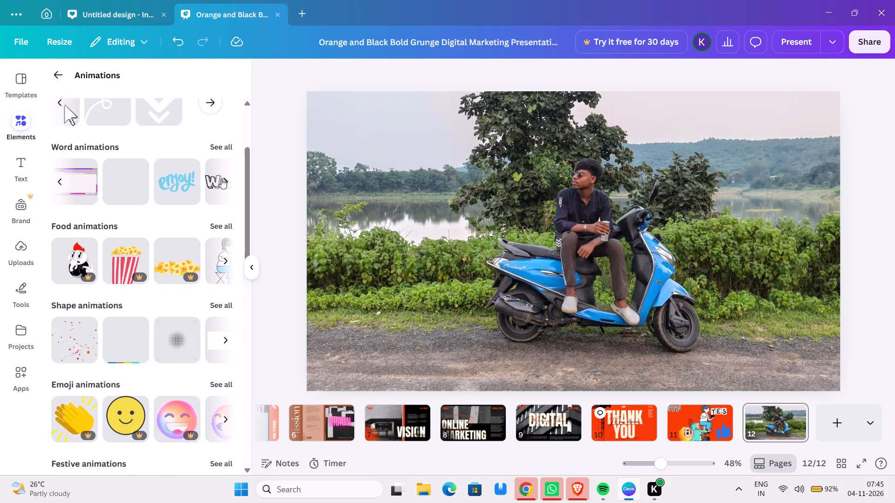
{"action": "left_click", "coordinate": [221, 178]}
{"action": "left_click_drag", "start_coordinate": [252, 165], "coordinate": [253, 186]}
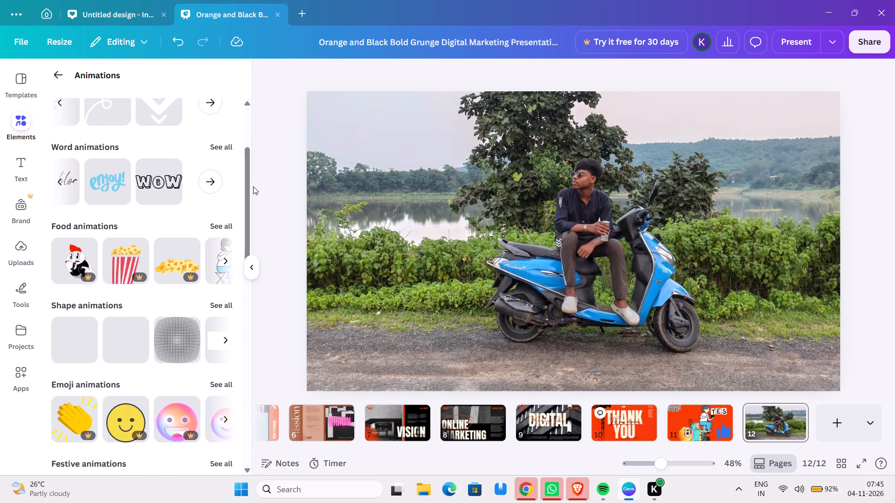
{"action": "left_click_drag", "start_coordinate": [253, 186], "coordinate": [252, 229]}
{"action": "left_click_drag", "start_coordinate": [252, 203], "coordinate": [252, 247]}
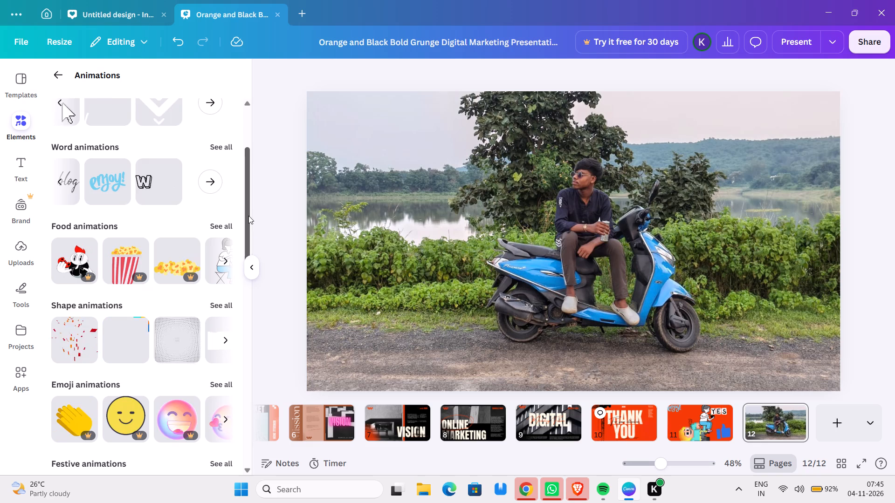
{"action": "left_click_drag", "start_coordinate": [248, 217], "coordinate": [243, 252]}
Add the seated woman eating from a black bowl from the Food animations to page 12, and delete the extra copy.
{"action": "double_click", "coordinate": [220, 149]}
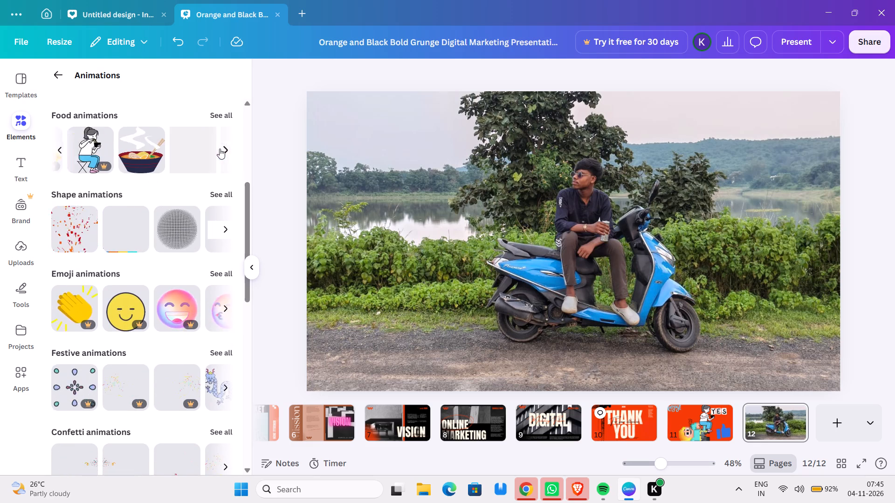
{"action": "double_click", "coordinate": [81, 146]}
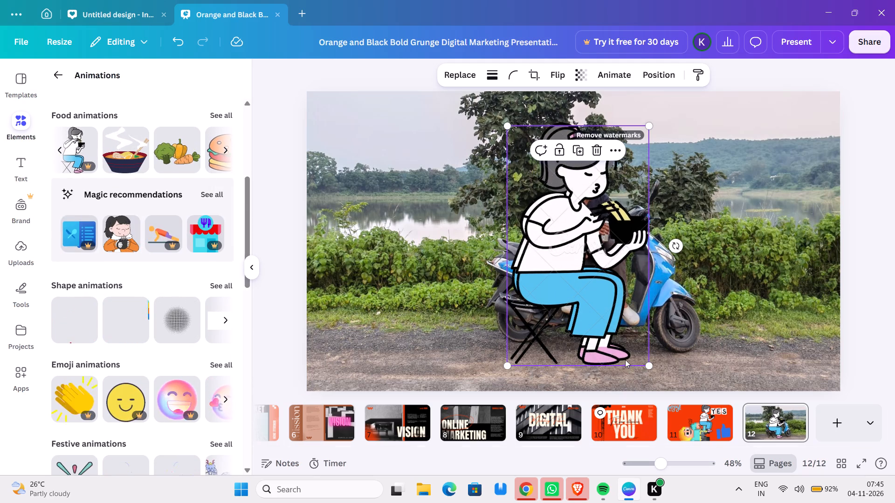
{"action": "left_click_drag", "start_coordinate": [646, 362], "coordinate": [620, 334]}
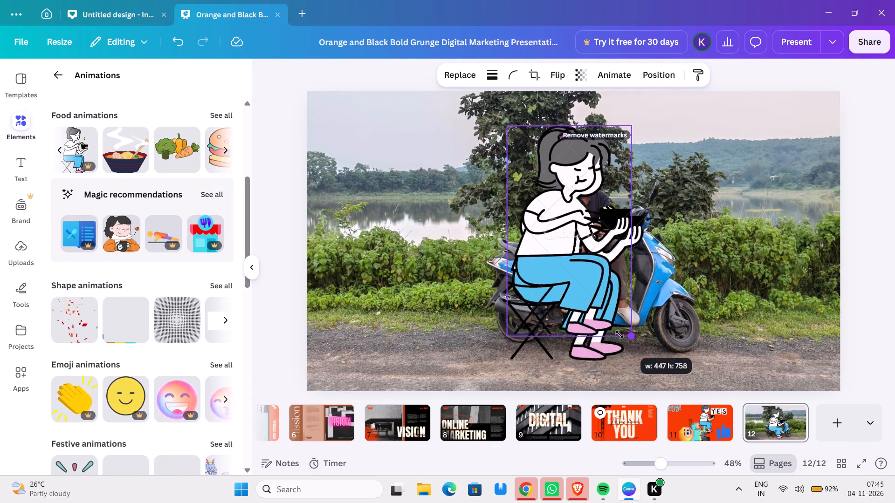
{"action": "left_click_drag", "start_coordinate": [620, 334], "coordinate": [433, 259]}
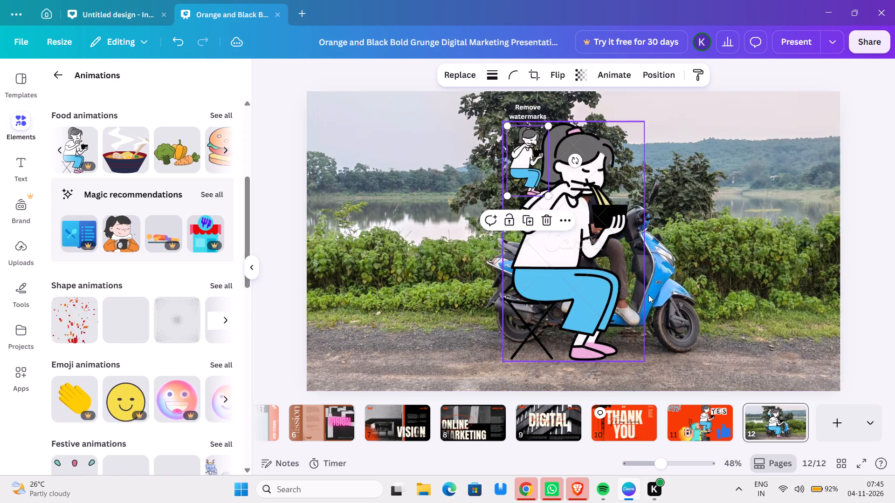
{"action": "left_click", "coordinate": [547, 222]}
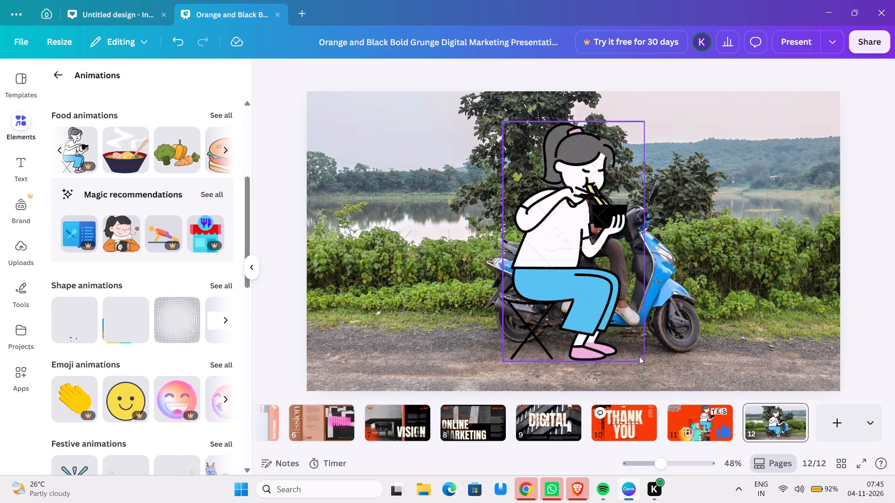
Shrink the seated woman and place her over the scooter's rear seat, just behind the rider.
{"action": "left_click_drag", "start_coordinate": [644, 359], "coordinate": [548, 316]}
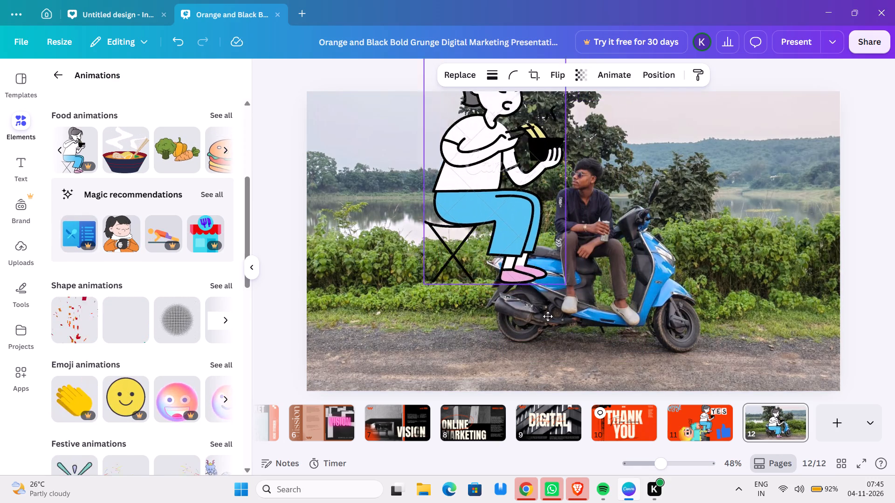
{"action": "left_click_drag", "start_coordinate": [548, 316], "coordinate": [522, 340]}
{"action": "left_click_drag", "start_coordinate": [521, 343], "coordinate": [497, 309]}
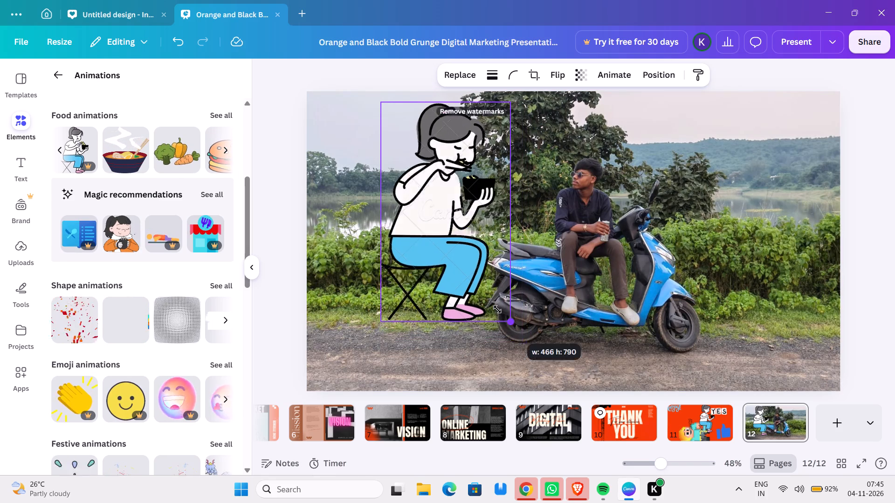
{"action": "left_click_drag", "start_coordinate": [497, 309], "coordinate": [455, 267]}
{"action": "left_click_drag", "start_coordinate": [421, 190], "coordinate": [446, 215]}
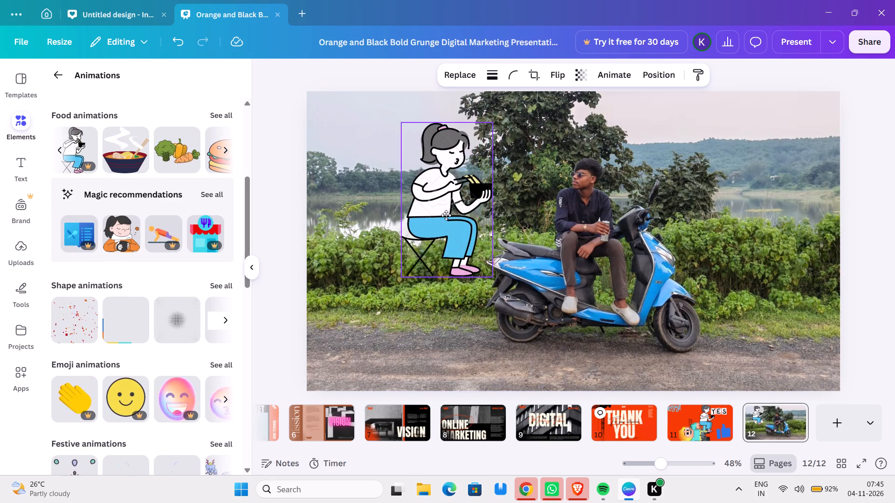
{"action": "left_click_drag", "start_coordinate": [446, 215], "coordinate": [540, 217]}
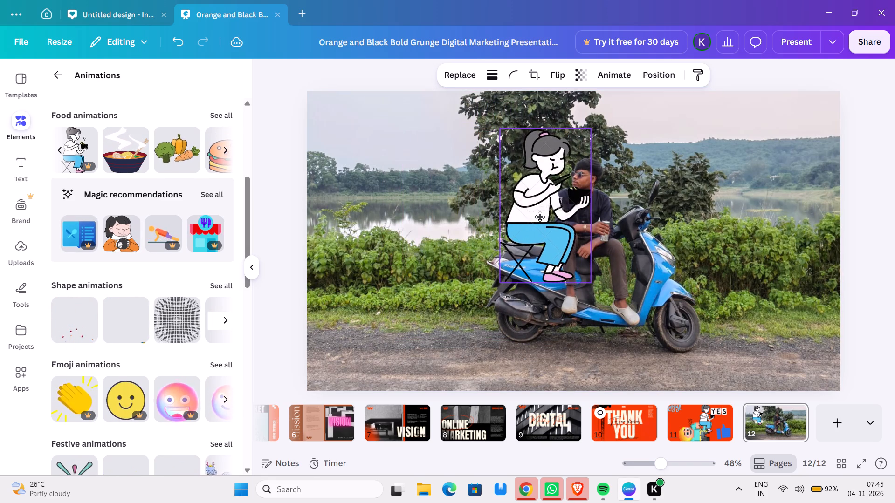
{"action": "left_click_drag", "start_coordinate": [540, 217], "coordinate": [537, 218]}
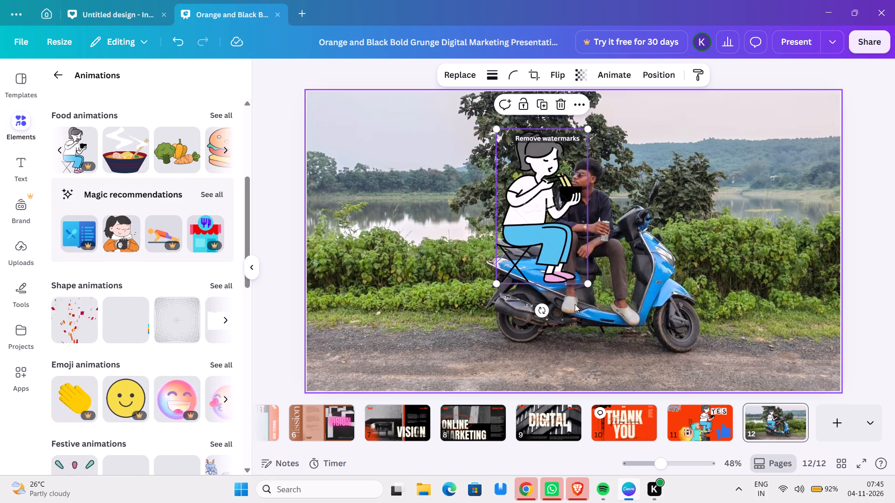
{"action": "left_click_drag", "start_coordinate": [585, 281], "coordinate": [578, 278]}
{"action": "left_click", "coordinate": [578, 278]}
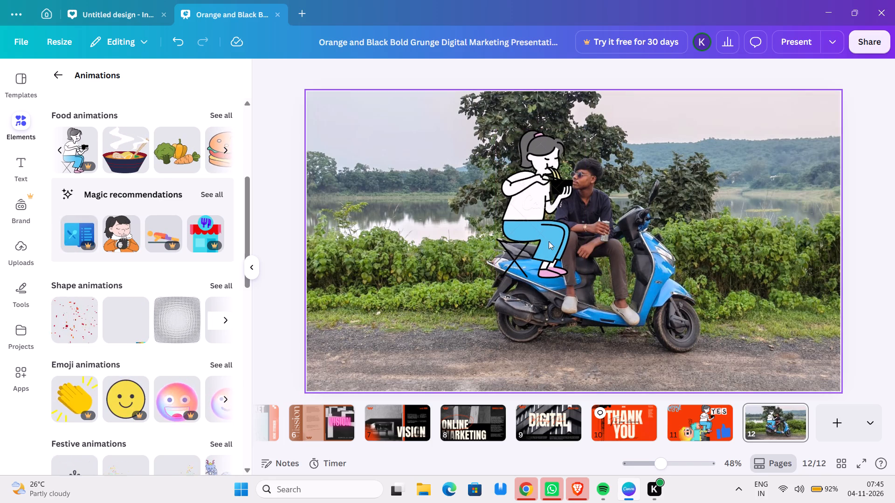
{"action": "left_click", "coordinate": [544, 258]}
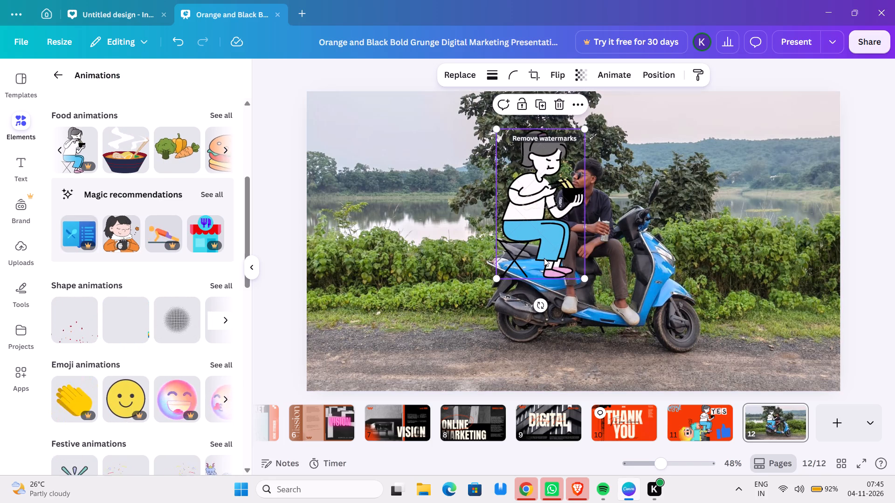
Try different tilt angles for the seated woman and leave her rotated almost upright.
{"action": "left_click_drag", "start_coordinate": [538, 309], "coordinate": [606, 42]}
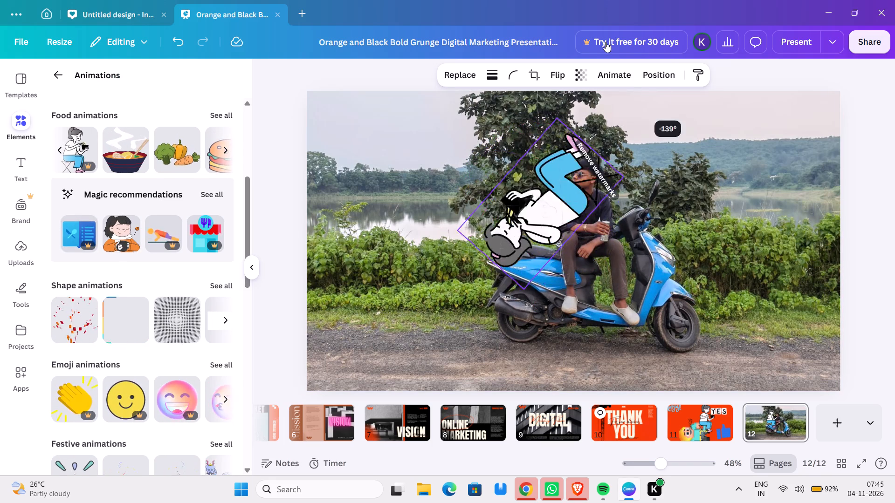
{"action": "left_click_drag", "start_coordinate": [606, 42], "coordinate": [619, 335]}
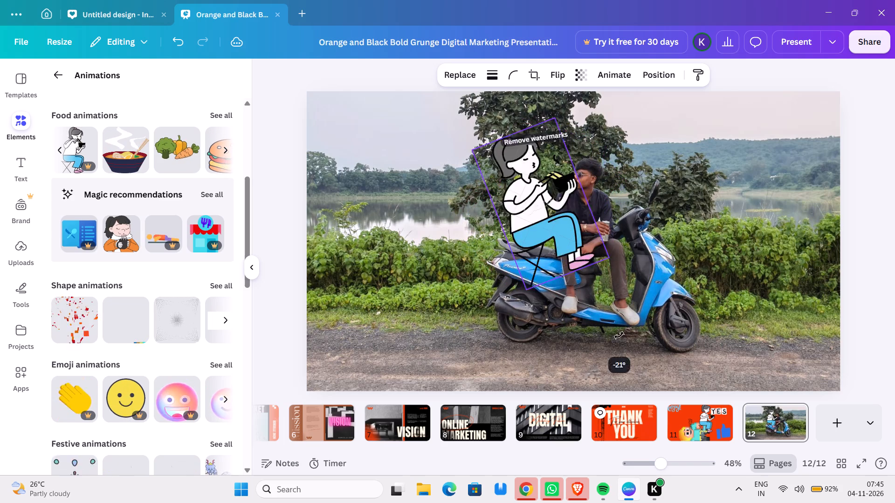
{"action": "left_click_drag", "start_coordinate": [619, 335], "coordinate": [557, 360]}
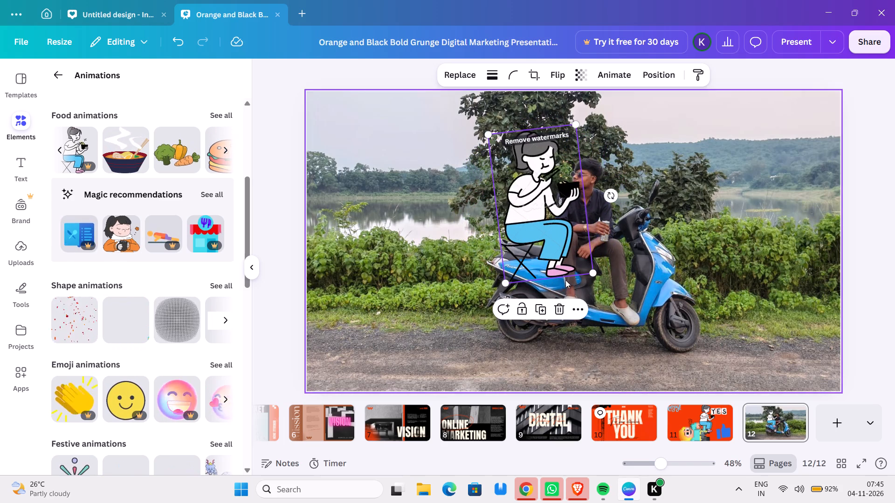
{"action": "left_click_drag", "start_coordinate": [609, 193], "coordinate": [471, 202]}
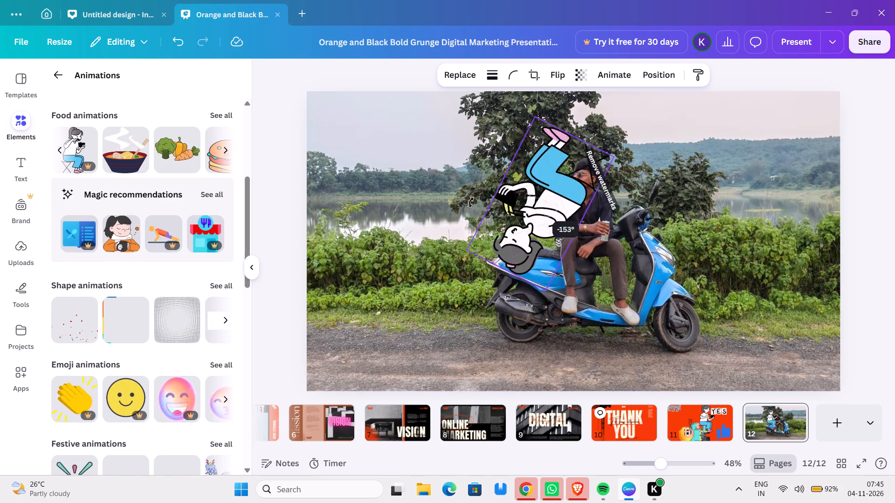
{"action": "left_click_drag", "start_coordinate": [471, 202], "coordinate": [656, 216]}
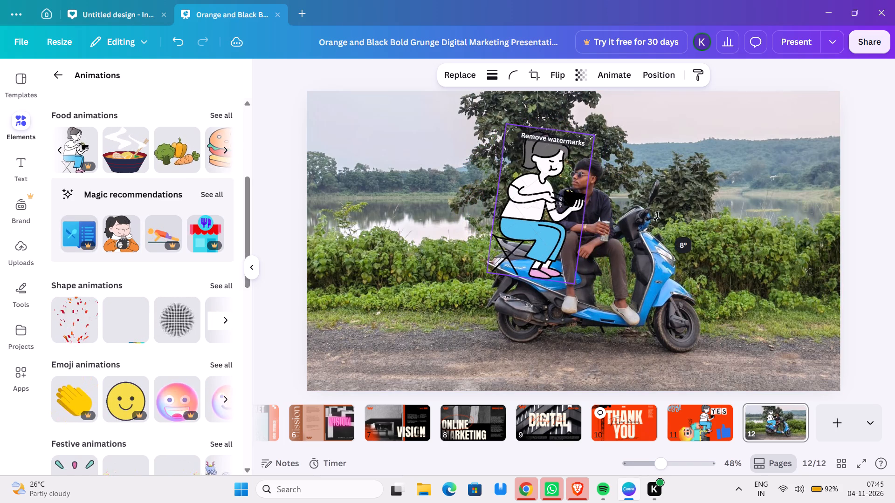
{"action": "left_click_drag", "start_coordinate": [656, 216], "coordinate": [657, 214]}
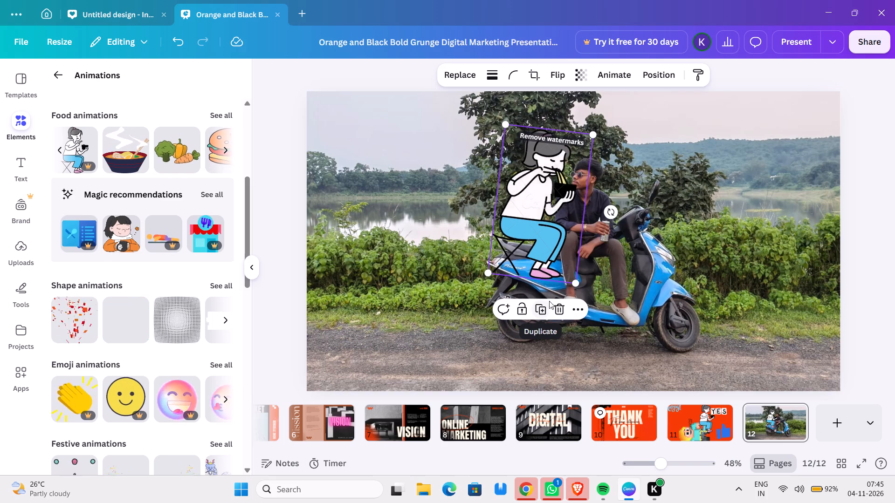
{"action": "left_click_drag", "start_coordinate": [614, 214], "coordinate": [616, 207]}
{"action": "left_click", "coordinate": [616, 207]}
{"action": "left_click", "coordinate": [616, 204]}
Move the seated woman slightly lower and back so she sits on the scooter behind the rider.
{"action": "left_click_drag", "start_coordinate": [508, 222], "coordinate": [499, 231]}
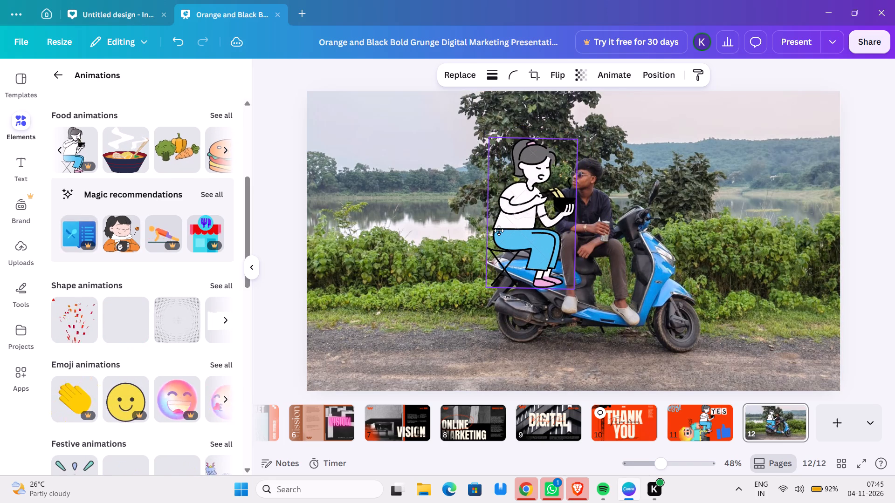
{"action": "left_click_drag", "start_coordinate": [499, 231], "coordinate": [496, 242]}
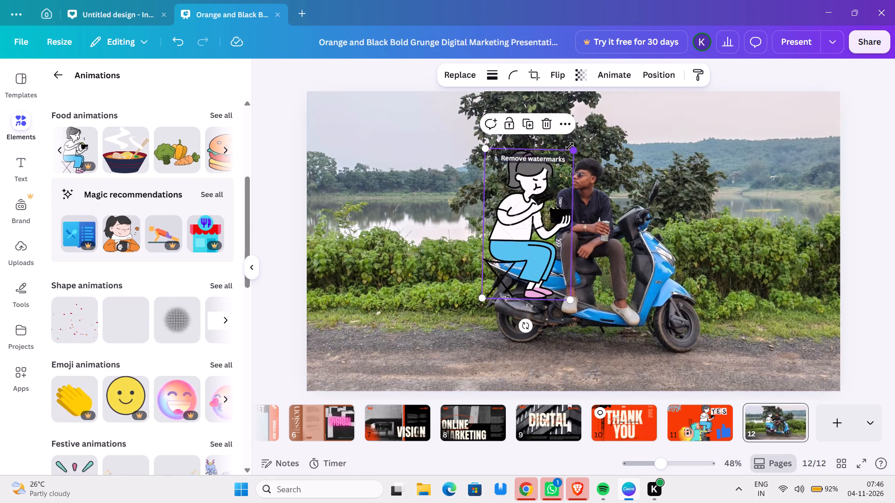
Shrink the seated woman slightly and reposition her over the scooter's rear seat, close behind the rider.
{"action": "left_click_drag", "start_coordinate": [570, 146], "coordinate": [568, 165]}
{"action": "double_click", "coordinate": [568, 165]}
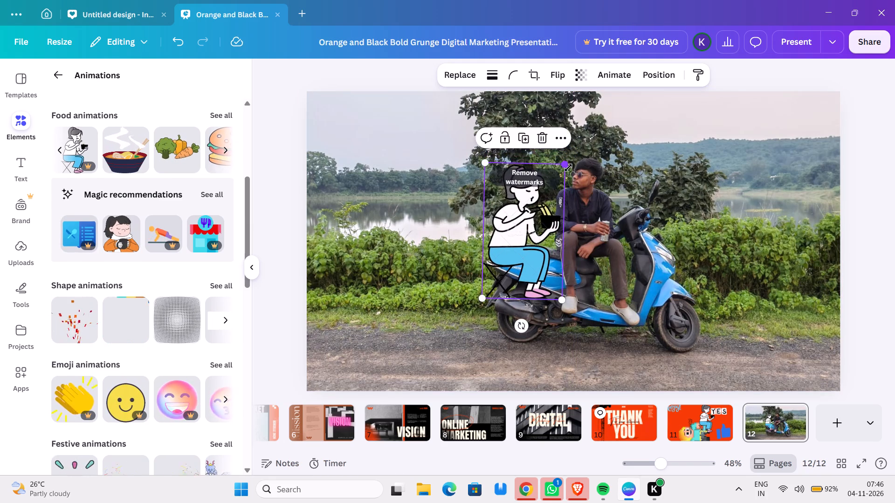
{"action": "left_click_drag", "start_coordinate": [515, 228], "coordinate": [522, 223]}
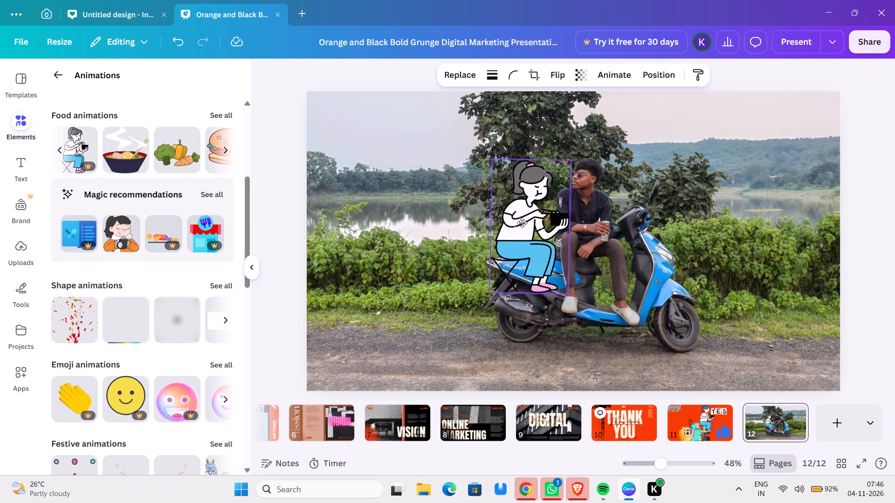
{"action": "left_click_drag", "start_coordinate": [522, 223], "coordinate": [523, 216]}
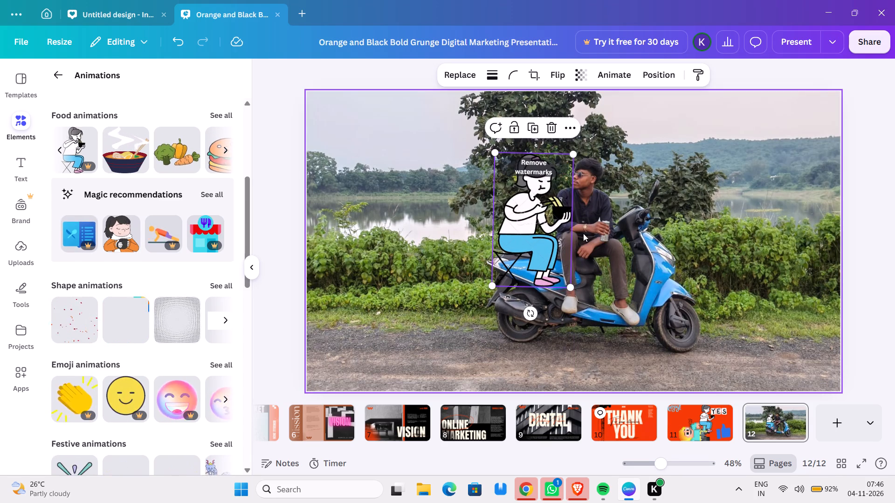
{"action": "left_click_drag", "start_coordinate": [570, 224], "coordinate": [561, 230]}
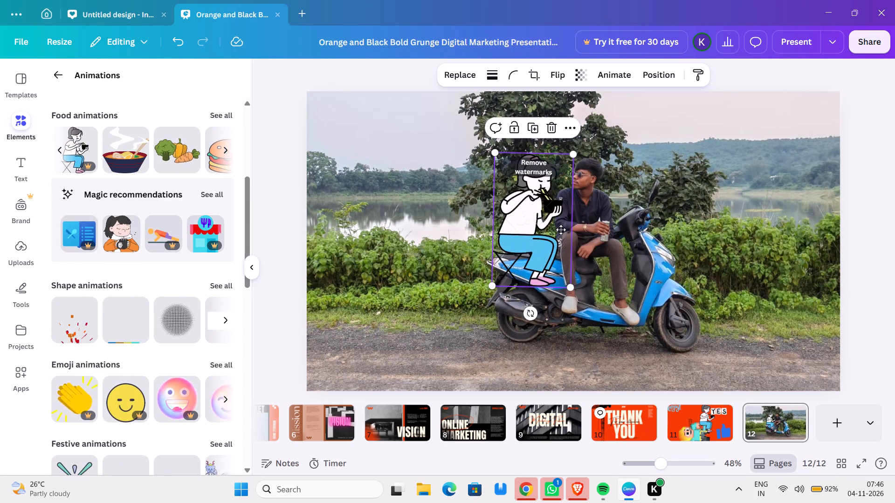
{"action": "left_click_drag", "start_coordinate": [561, 230], "coordinate": [563, 226]}
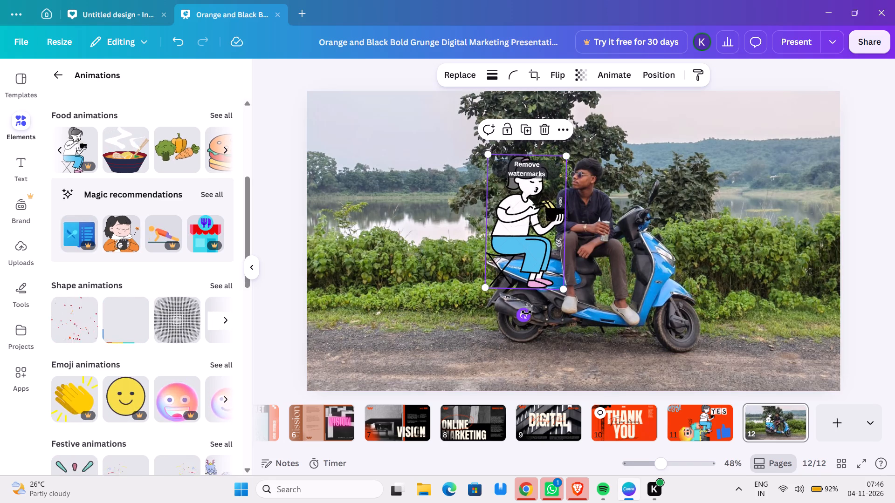
Try tilting the seated woman forward about 8°, and leave her leaning slightly backward instead.
{"action": "left_click_drag", "start_coordinate": [526, 313], "coordinate": [517, 327]}
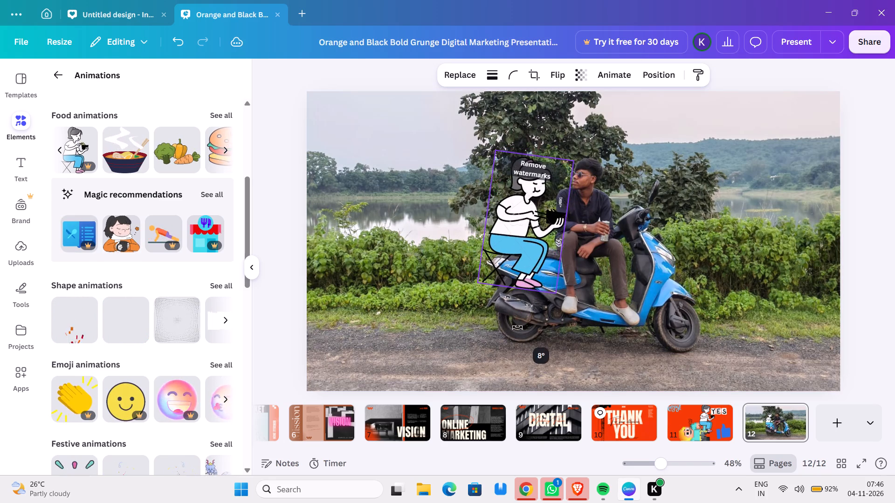
{"action": "left_click_drag", "start_coordinate": [517, 327], "coordinate": [532, 333]}
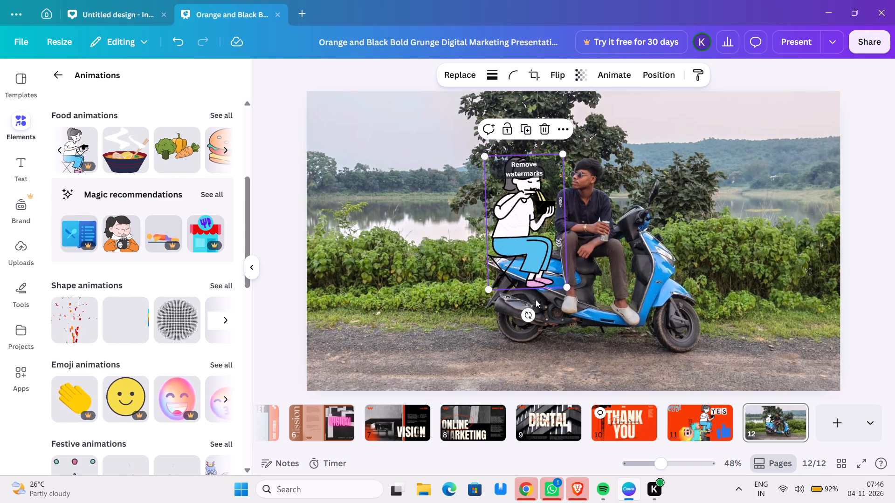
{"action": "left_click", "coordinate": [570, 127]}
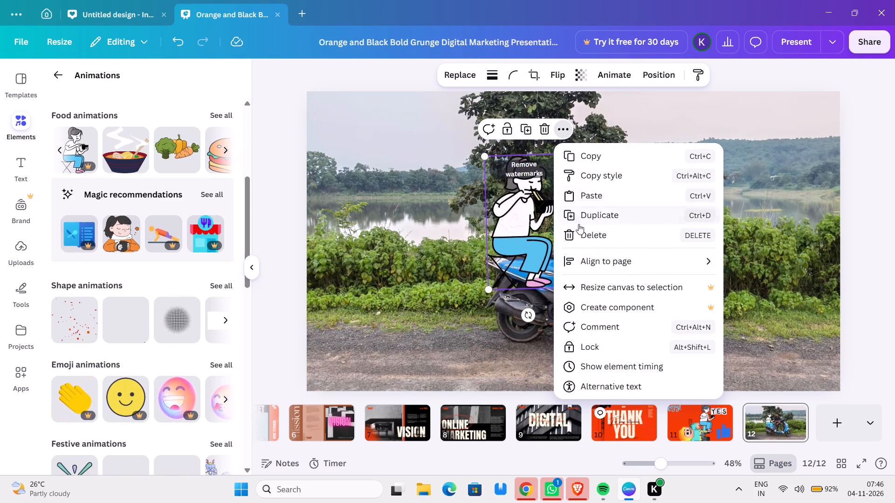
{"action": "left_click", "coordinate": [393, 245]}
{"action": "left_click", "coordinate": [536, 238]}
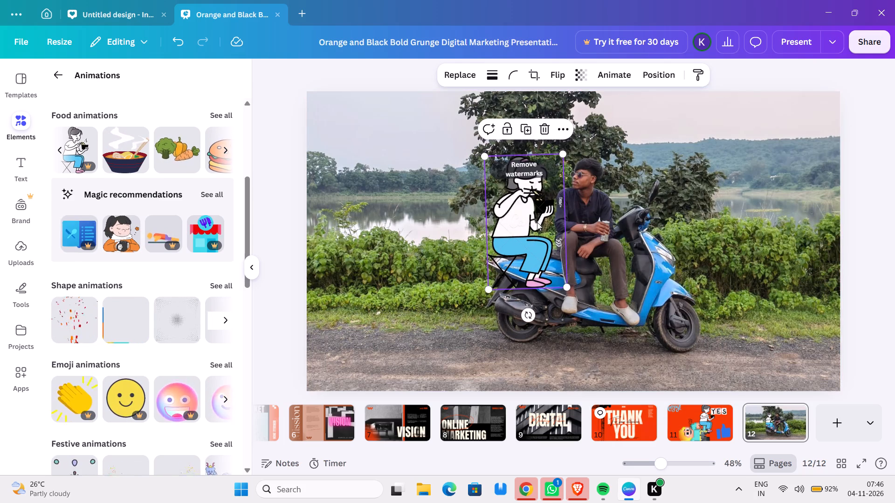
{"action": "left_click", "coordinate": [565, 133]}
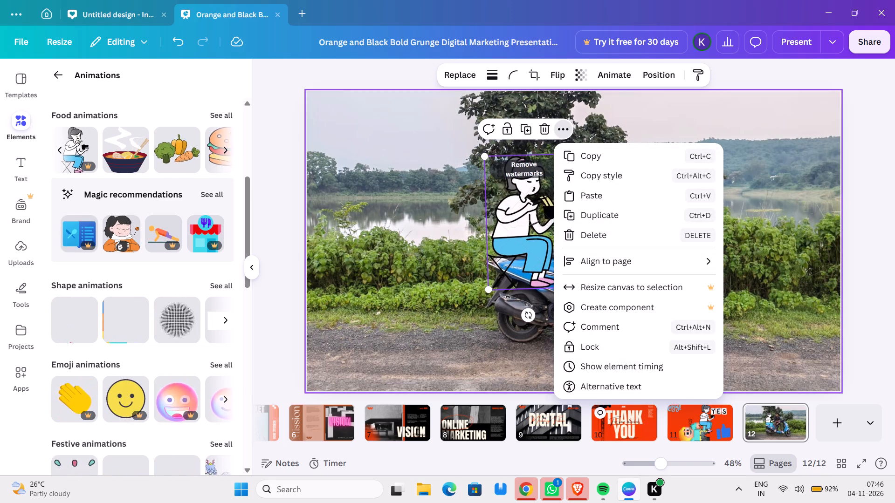
Flip the seated woman horizontally so she faces the scooter's rear, and shift her slightly up and away from the rider.
{"action": "left_click", "coordinate": [563, 75]}
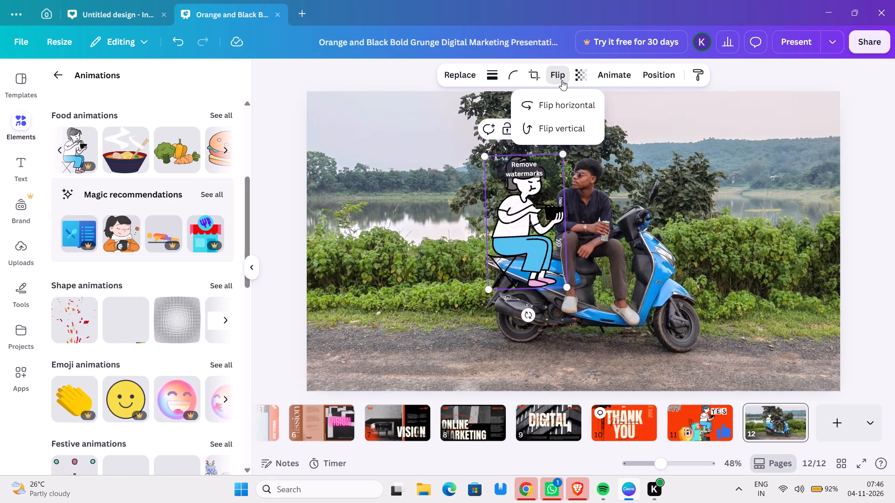
{"action": "left_click", "coordinate": [558, 107]}
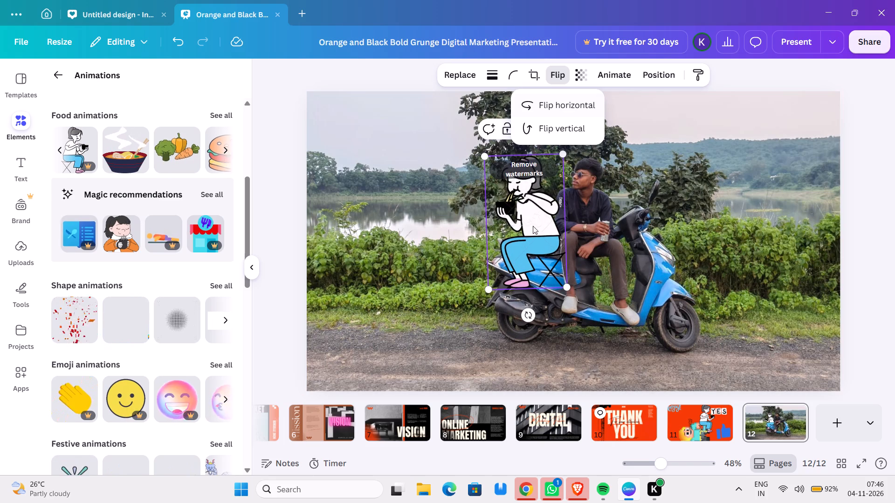
{"action": "left_click", "coordinate": [703, 122]}
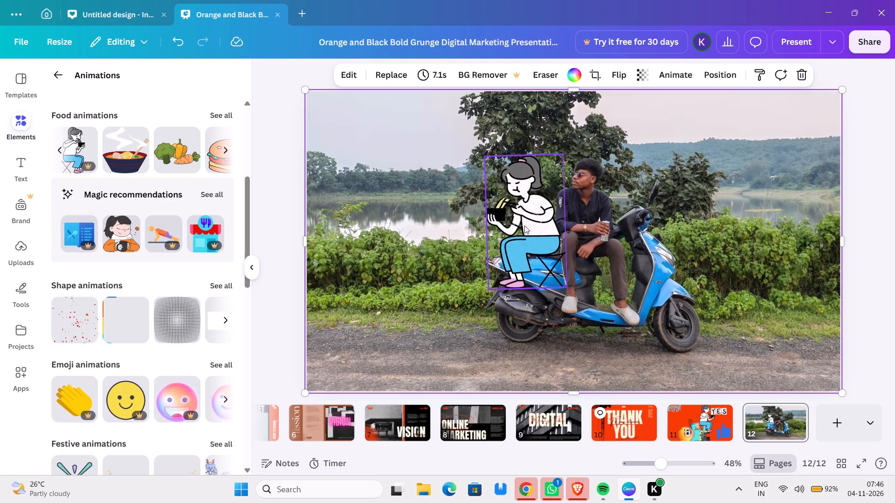
{"action": "left_click_drag", "start_coordinate": [524, 225], "coordinate": [516, 220]}
{"action": "left_click", "coordinate": [786, 179]}
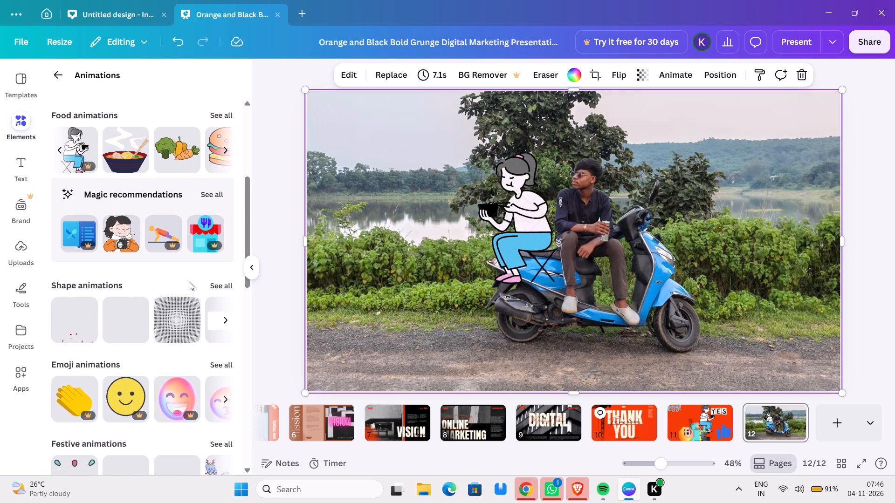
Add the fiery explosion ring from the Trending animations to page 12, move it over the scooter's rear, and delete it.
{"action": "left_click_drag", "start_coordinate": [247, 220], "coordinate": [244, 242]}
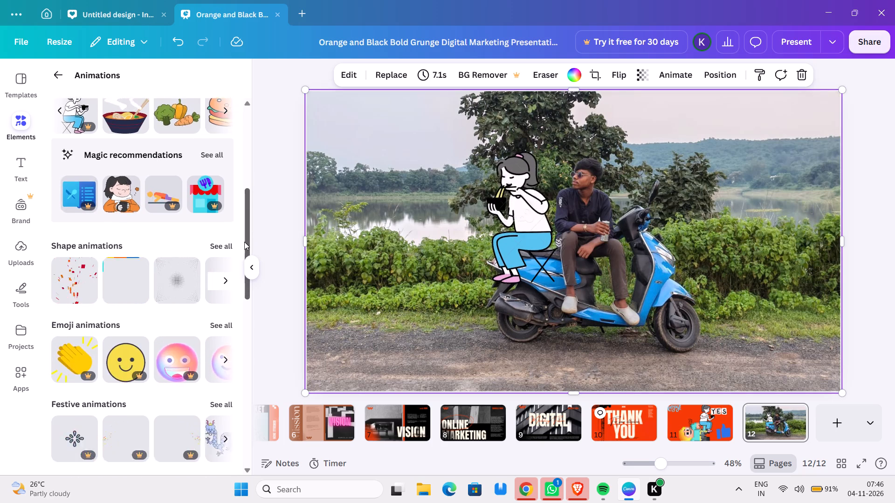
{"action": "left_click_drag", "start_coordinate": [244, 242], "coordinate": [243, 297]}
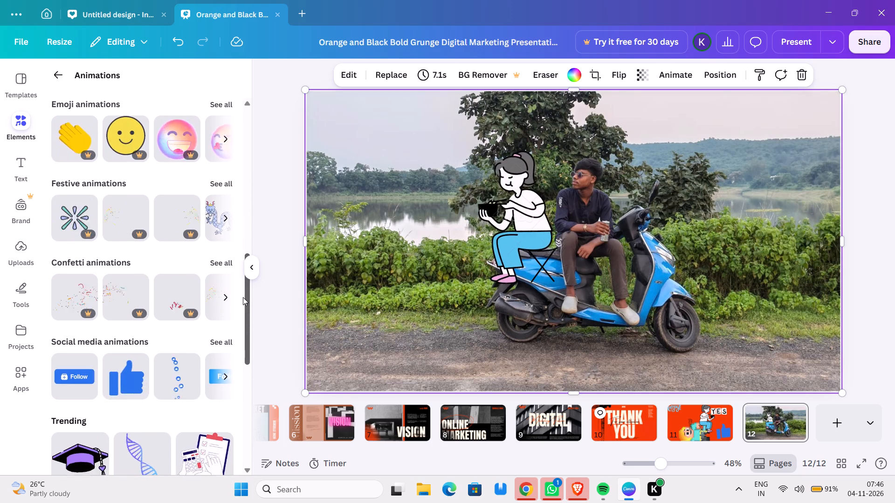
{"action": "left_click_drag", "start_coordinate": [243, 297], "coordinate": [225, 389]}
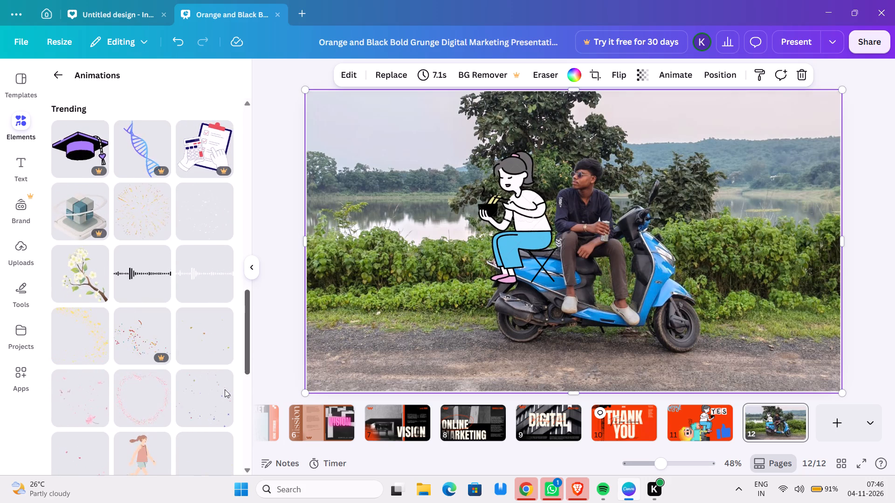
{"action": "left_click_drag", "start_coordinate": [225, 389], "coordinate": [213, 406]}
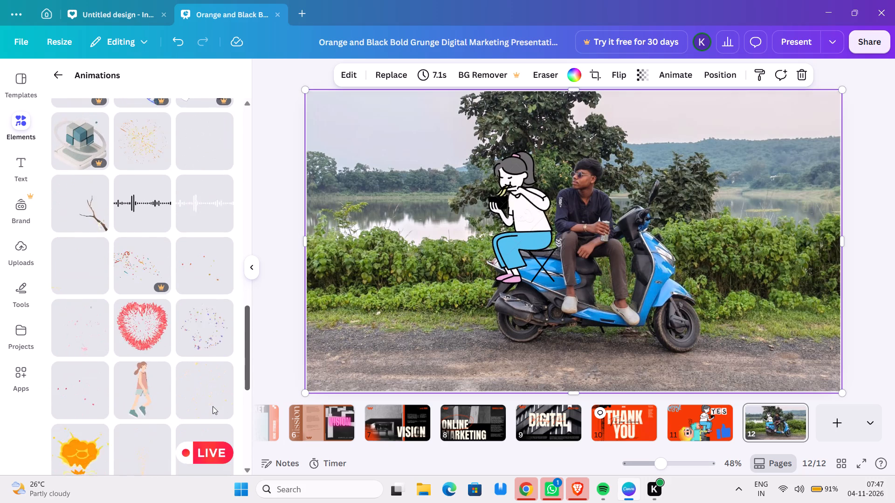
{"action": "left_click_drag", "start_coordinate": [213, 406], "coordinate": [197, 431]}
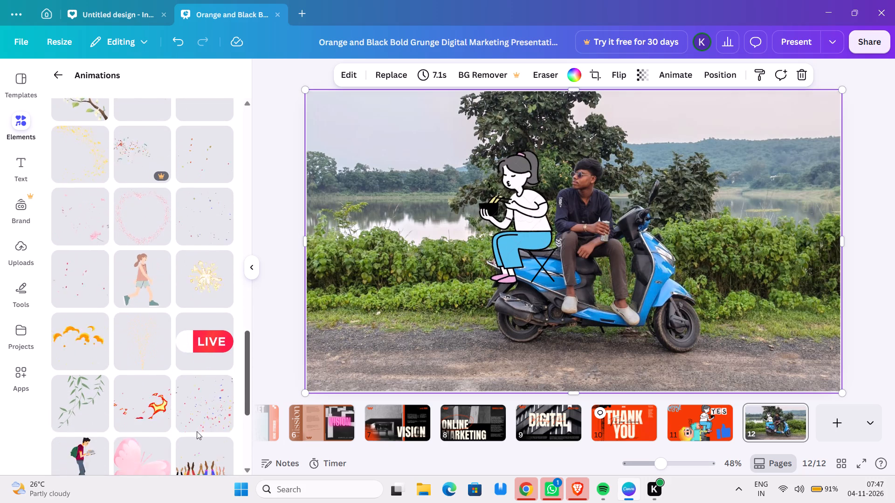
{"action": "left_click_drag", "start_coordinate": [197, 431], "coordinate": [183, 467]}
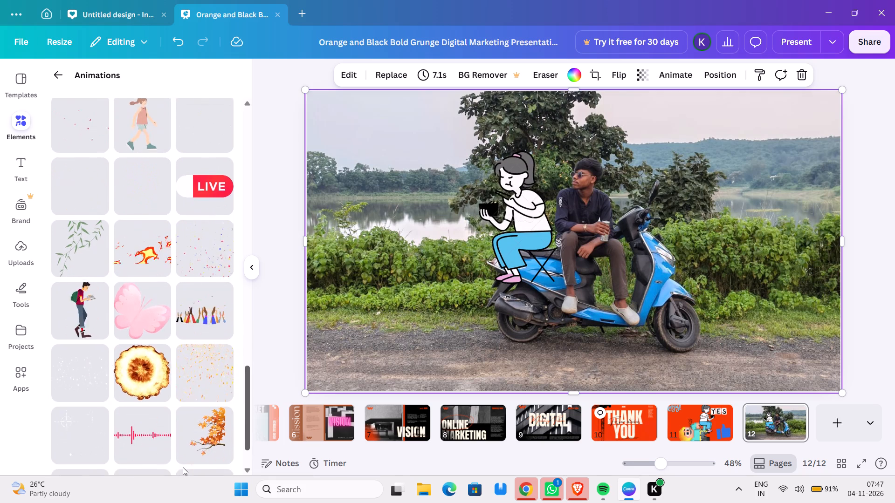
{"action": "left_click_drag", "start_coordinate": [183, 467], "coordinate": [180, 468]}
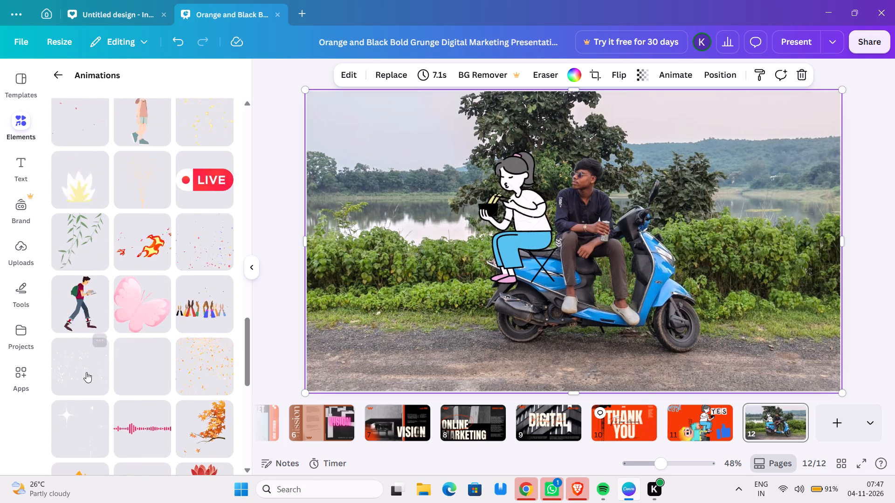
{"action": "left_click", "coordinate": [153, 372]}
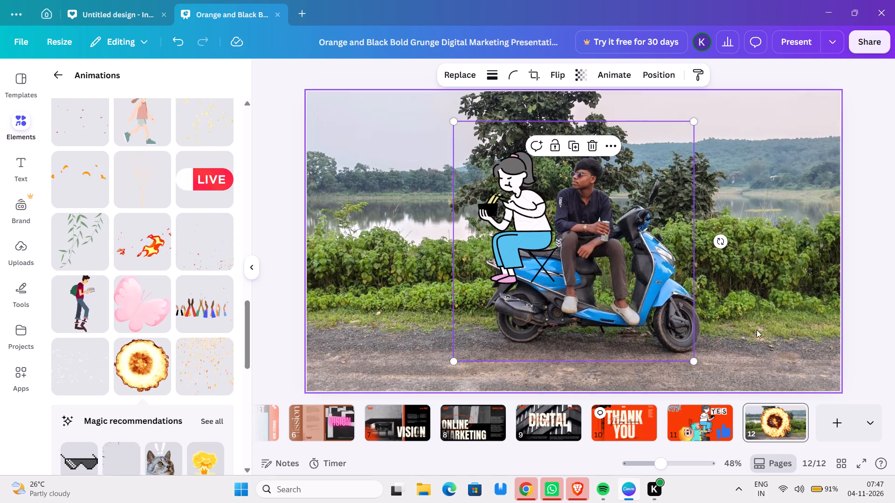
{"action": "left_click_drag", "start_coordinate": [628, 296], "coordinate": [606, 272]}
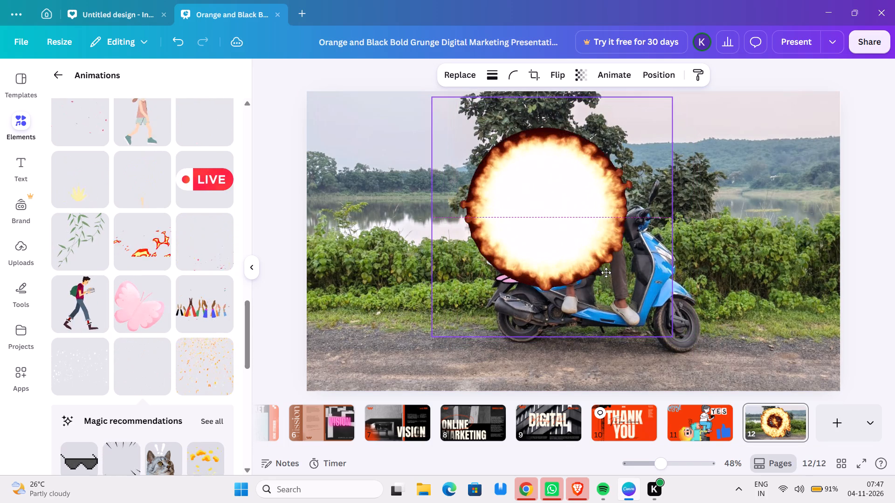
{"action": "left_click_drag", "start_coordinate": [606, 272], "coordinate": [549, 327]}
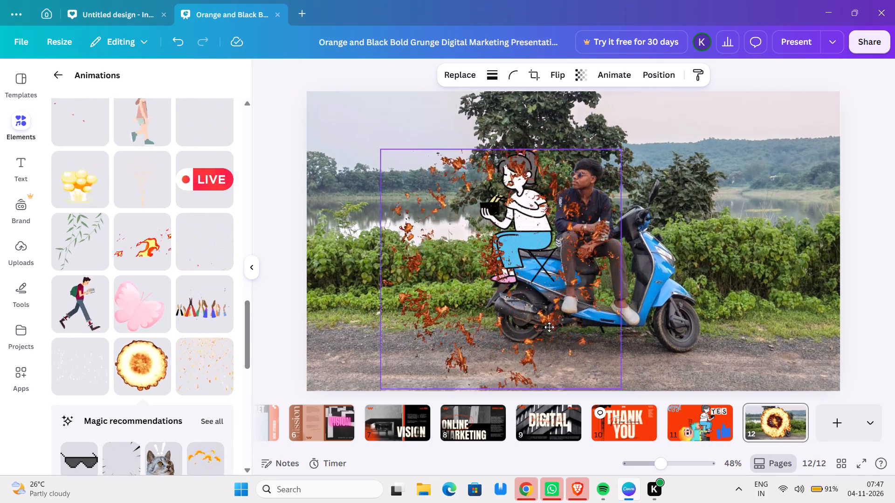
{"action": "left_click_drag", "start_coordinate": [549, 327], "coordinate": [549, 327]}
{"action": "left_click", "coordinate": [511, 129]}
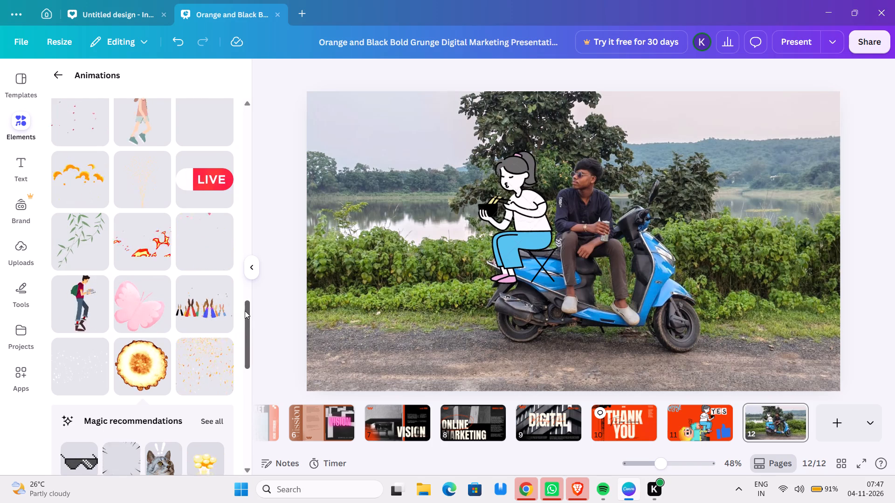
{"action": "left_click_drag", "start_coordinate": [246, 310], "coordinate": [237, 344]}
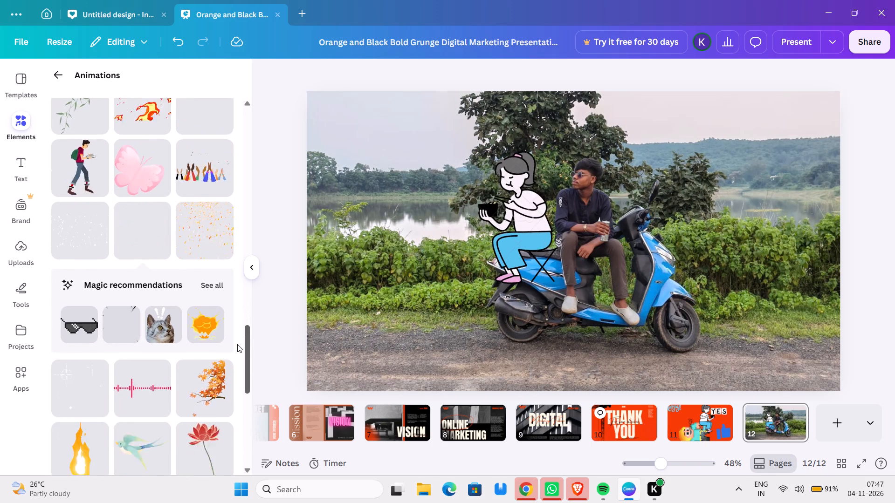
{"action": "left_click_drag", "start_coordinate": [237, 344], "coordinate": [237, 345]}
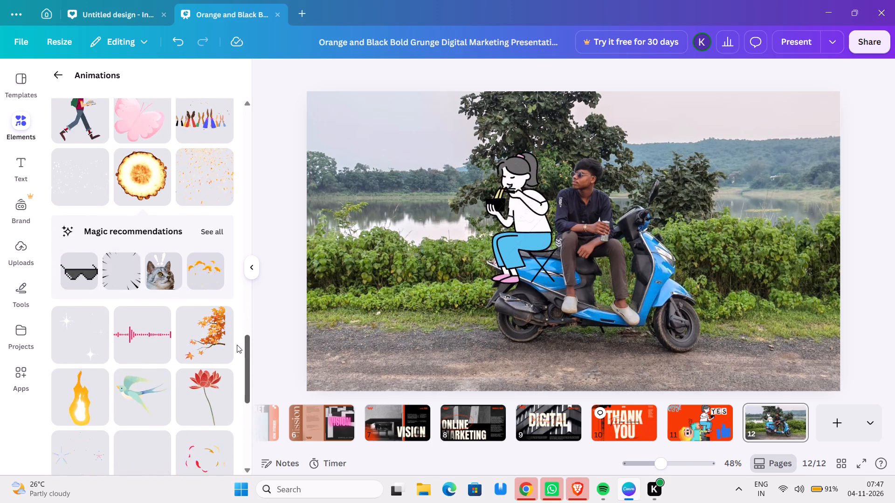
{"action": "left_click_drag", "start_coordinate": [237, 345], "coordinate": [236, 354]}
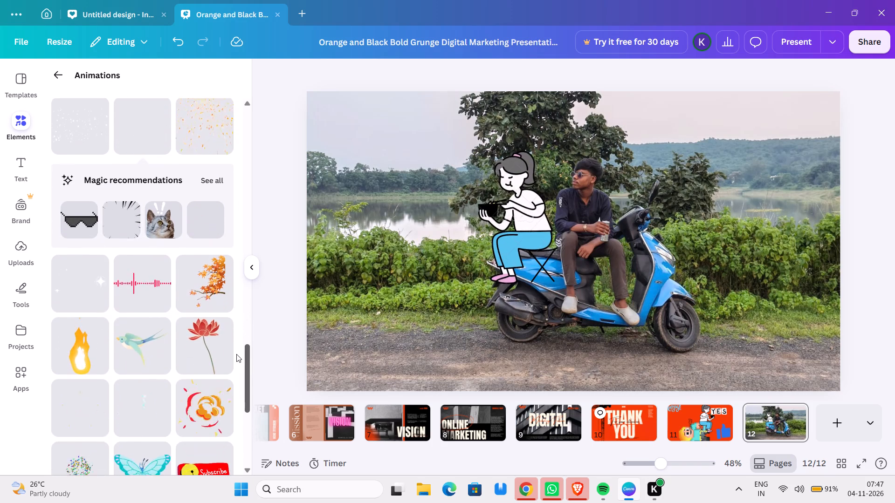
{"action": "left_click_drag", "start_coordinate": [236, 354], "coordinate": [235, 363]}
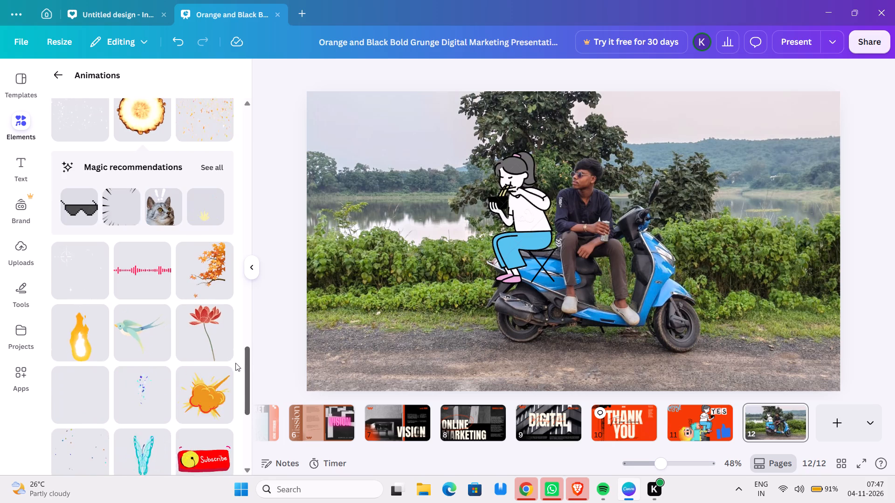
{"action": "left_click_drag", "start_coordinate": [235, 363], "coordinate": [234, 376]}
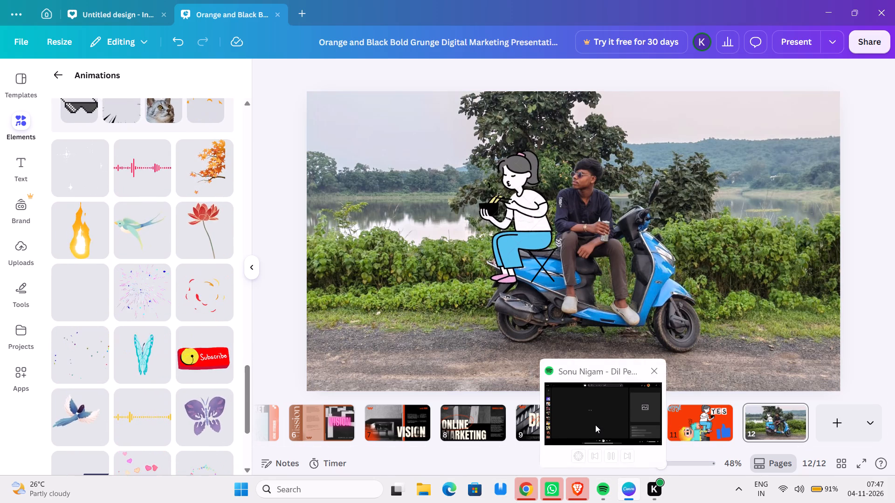
Switch to Spotify, play the Romantic playlist, and return to the Canva presentation.
{"action": "left_click", "coordinate": [595, 425]}
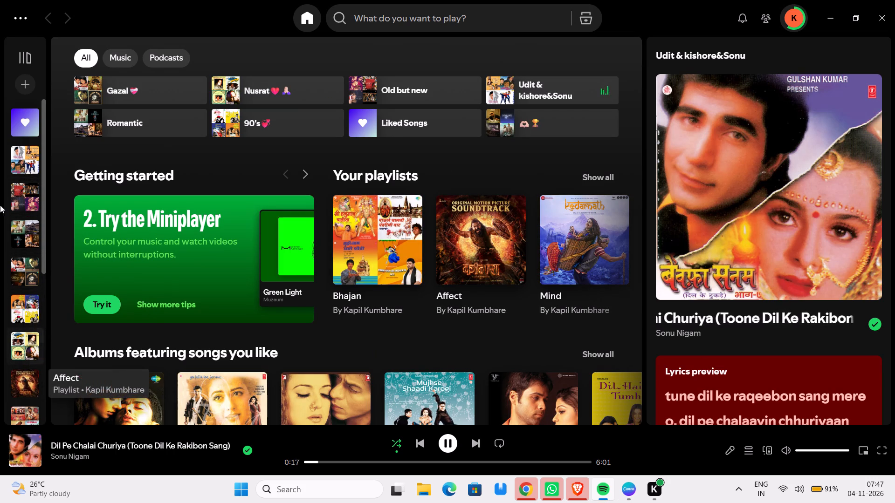
{"action": "double_click", "coordinate": [31, 232]}
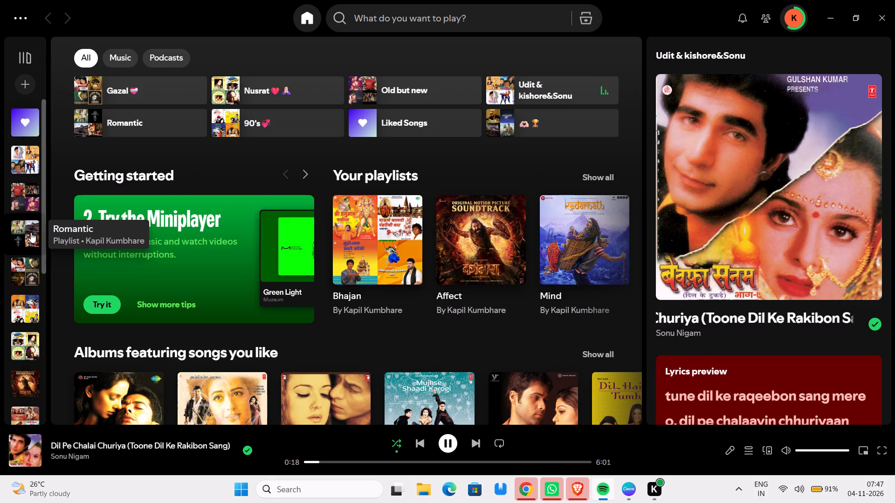
{"action": "scroll", "coordinate": [133, 295], "scroll_direction": "down", "scroll_amount": 2}
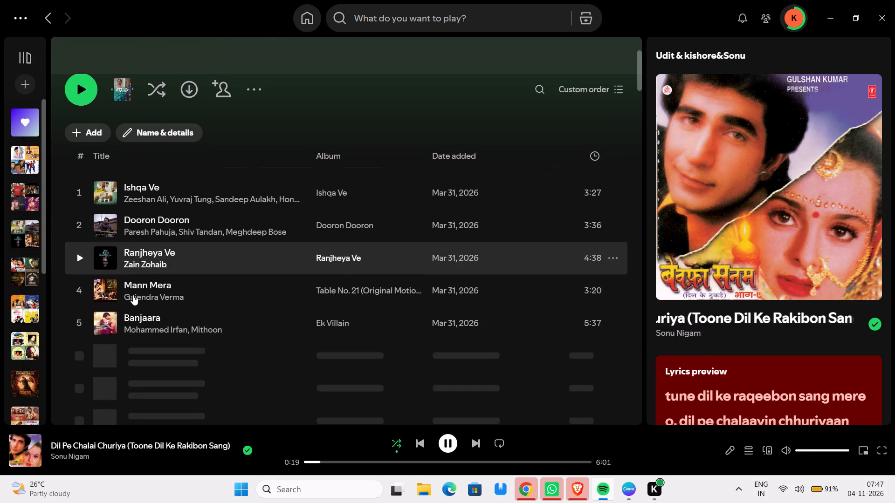
{"action": "scroll", "coordinate": [133, 295], "scroll_direction": "down", "scroll_amount": 2}
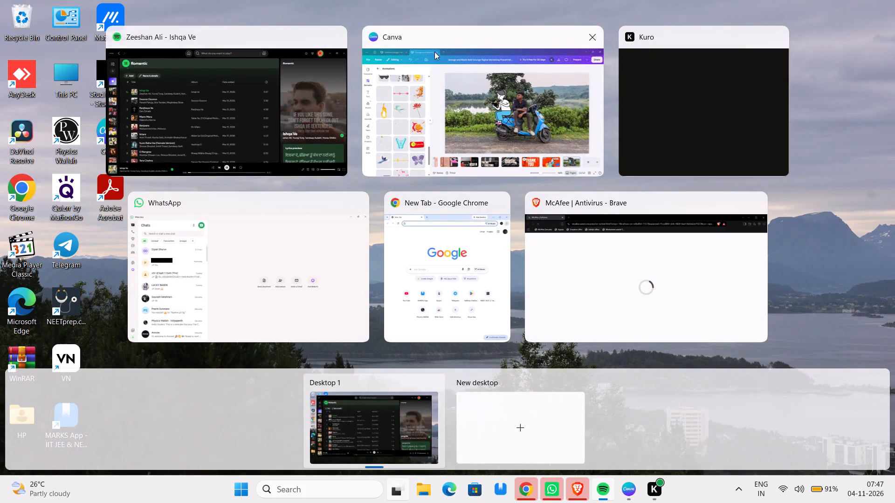
{"action": "left_click", "coordinate": [475, 92]}
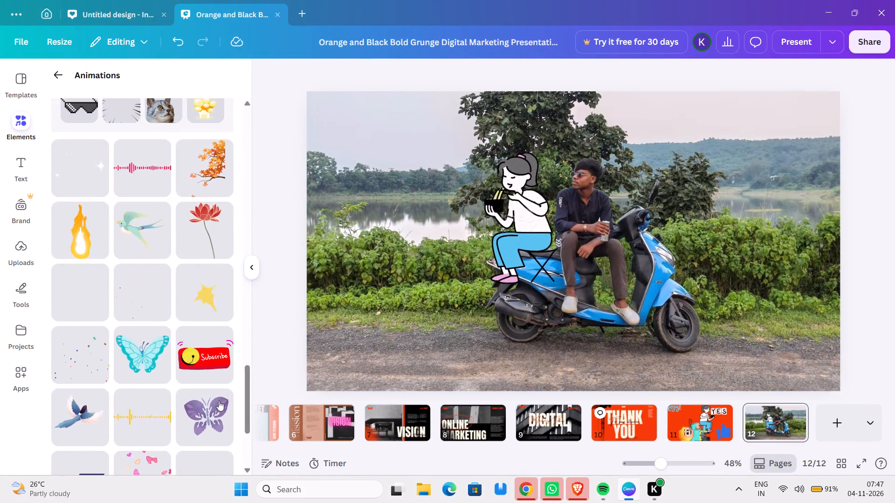
Look through the Animations collection for further animated elements to decorate page 12.
{"action": "left_click_drag", "start_coordinate": [248, 382], "coordinate": [241, 474]}
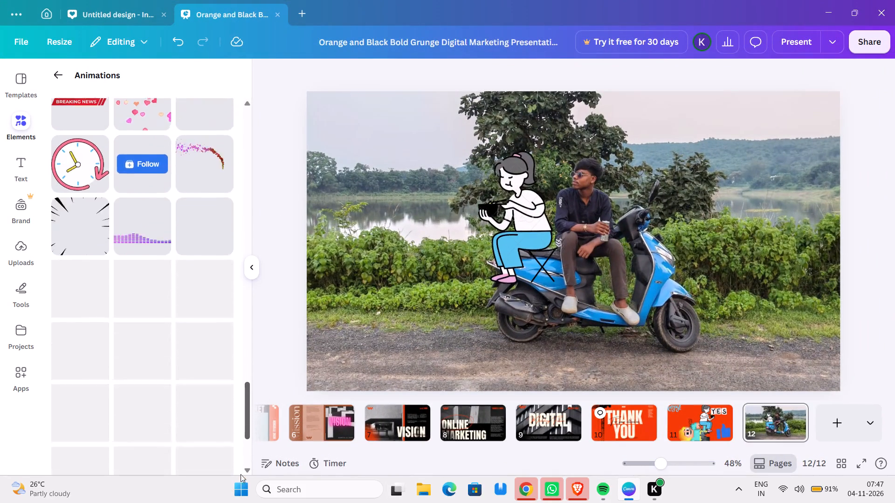
{"action": "left_click_drag", "start_coordinate": [241, 474], "coordinate": [237, 483]}
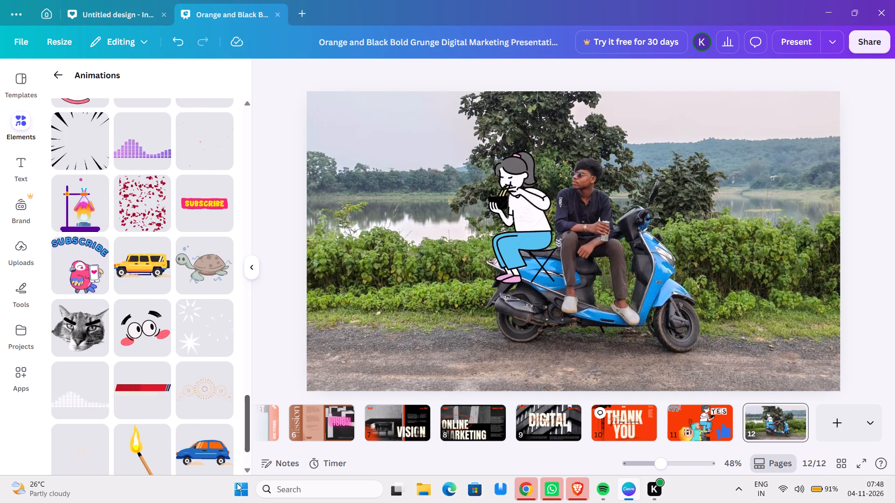
{"action": "left_click_drag", "start_coordinate": [237, 483], "coordinate": [228, 502]}
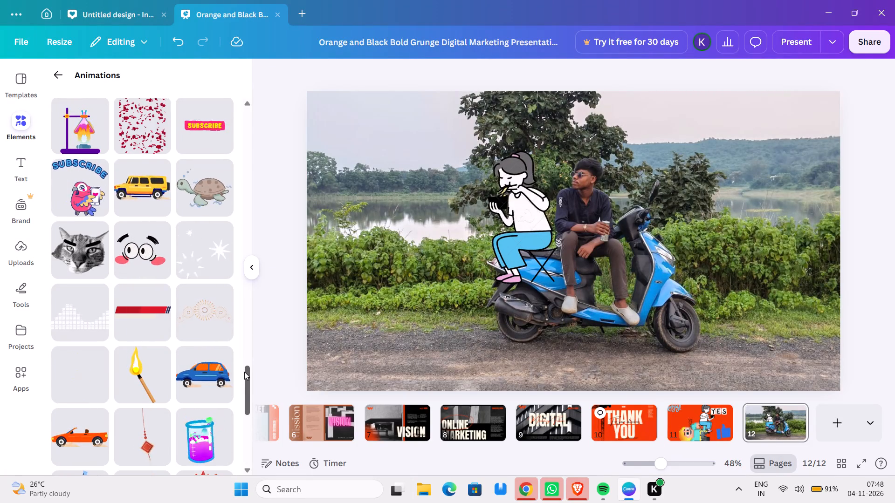
{"action": "left_click_drag", "start_coordinate": [244, 374], "coordinate": [236, 431]}
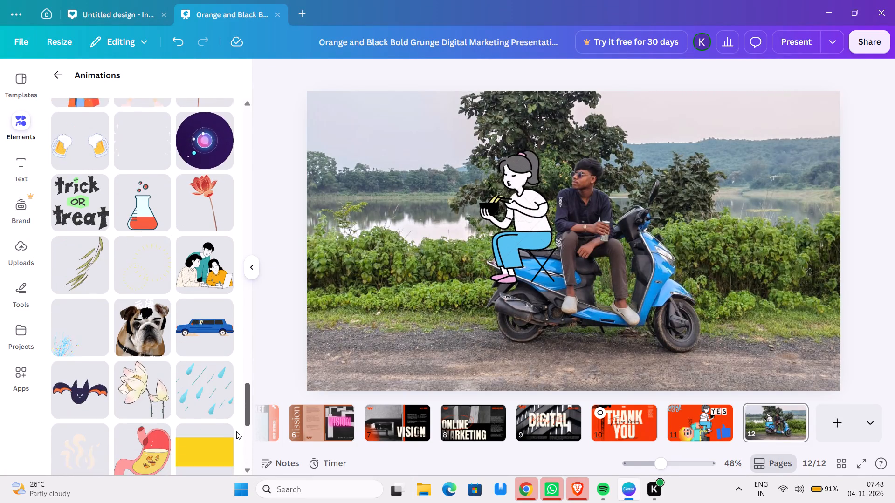
{"action": "left_click_drag", "start_coordinate": [236, 431], "coordinate": [235, 432]}
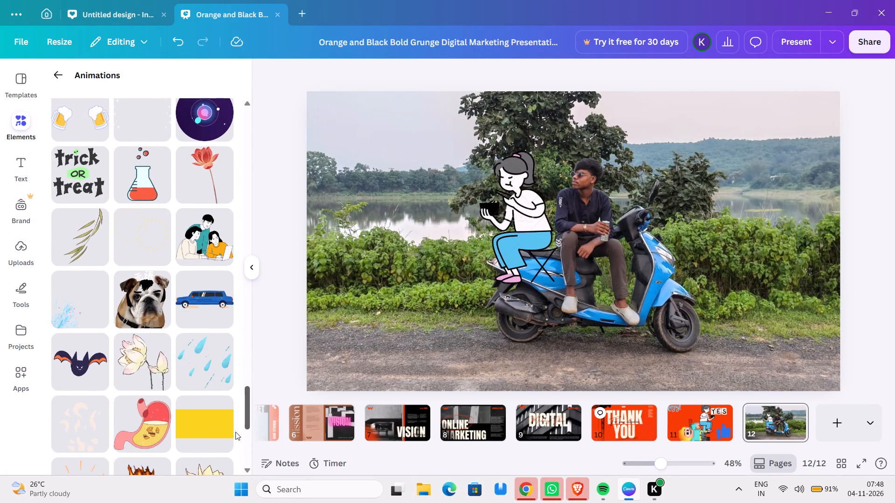
{"action": "left_click_drag", "start_coordinate": [235, 432], "coordinate": [215, 471]}
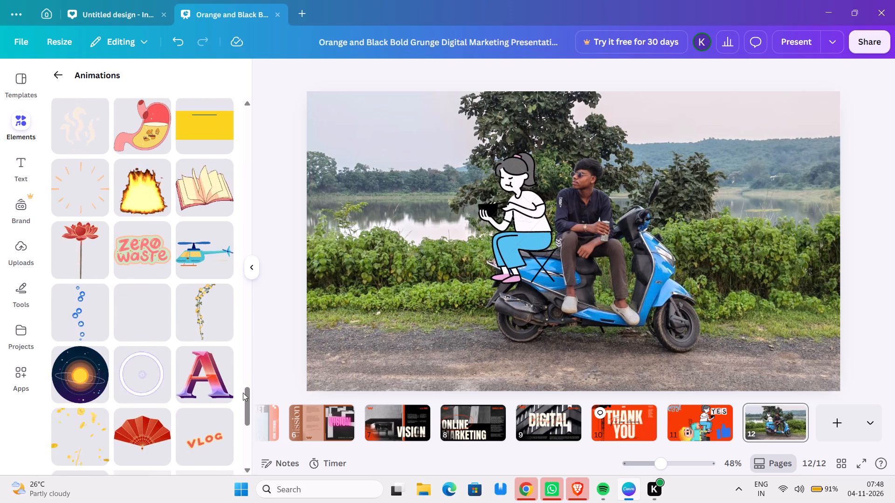
{"action": "left_click_drag", "start_coordinate": [248, 402], "coordinate": [244, 443]}
{"action": "triple_click", "coordinate": [244, 443]}
{"action": "left_click_drag", "start_coordinate": [244, 443], "coordinate": [249, 387]}
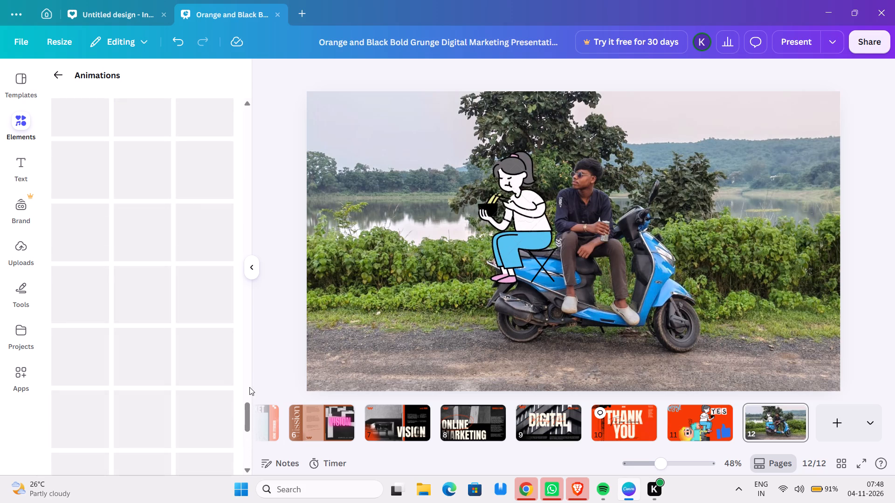
{"action": "left_click_drag", "start_coordinate": [249, 387], "coordinate": [248, 357]}
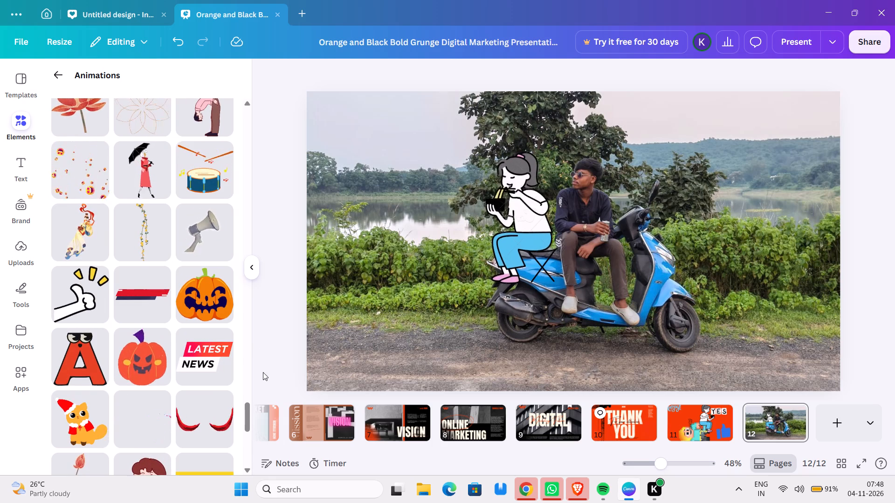
{"action": "left_click_drag", "start_coordinate": [248, 416], "coordinate": [247, 424]}
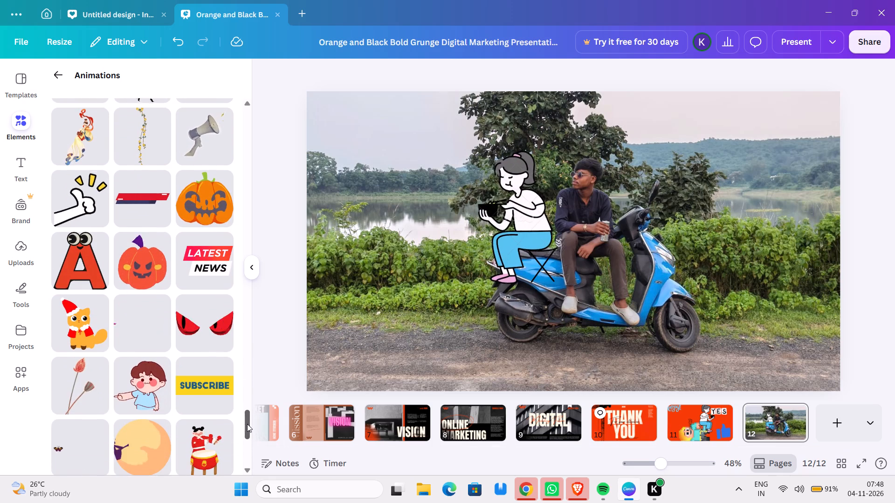
{"action": "left_click_drag", "start_coordinate": [247, 424], "coordinate": [241, 439]}
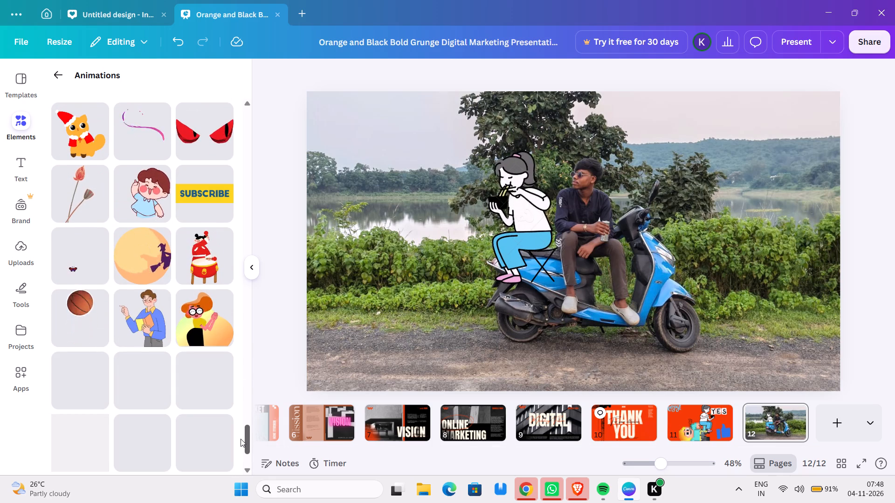
{"action": "left_click_drag", "start_coordinate": [241, 439], "coordinate": [235, 450]}
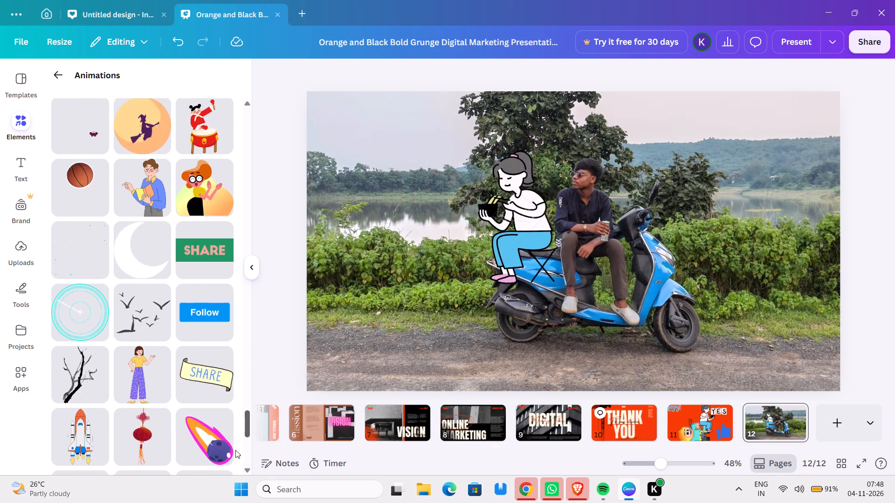
{"action": "left_click_drag", "start_coordinate": [235, 450], "coordinate": [229, 464]}
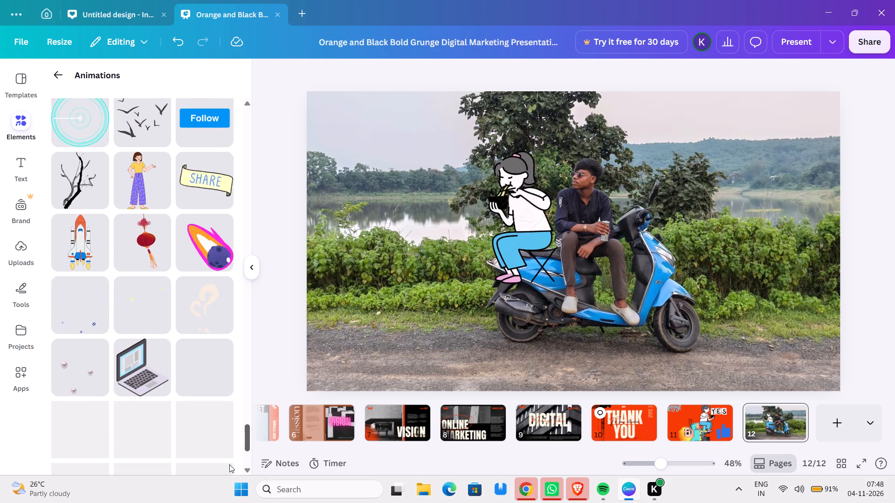
{"action": "left_click_drag", "start_coordinate": [229, 464], "coordinate": [224, 474]}
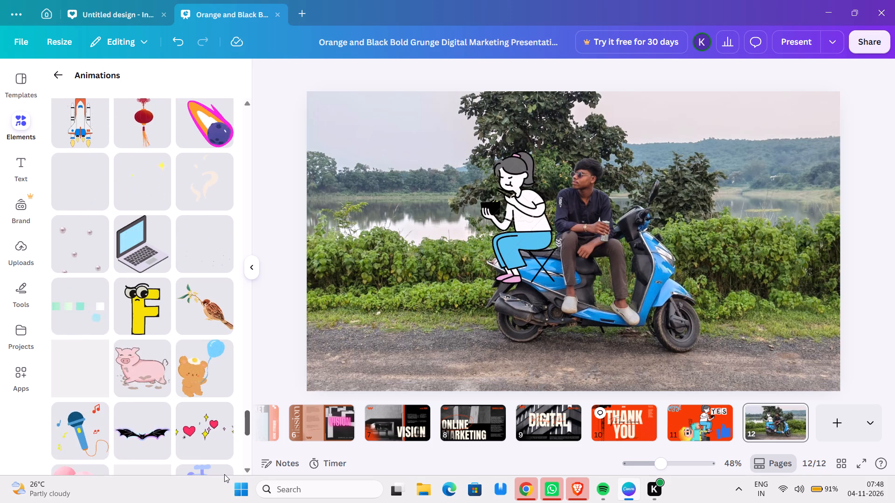
{"action": "left_click_drag", "start_coordinate": [224, 474], "coordinate": [218, 494]}
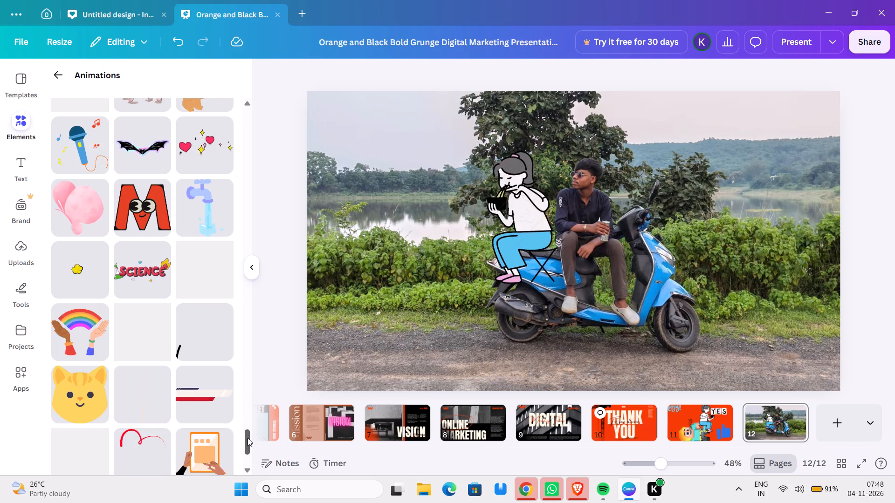
Add the animated yellow sports car to page 12, shrink the extra copy and delete it, leaving one large car.
{"action": "left_click_drag", "start_coordinate": [246, 439], "coordinate": [244, 455]}
{"action": "double_click", "coordinate": [65, 269]}
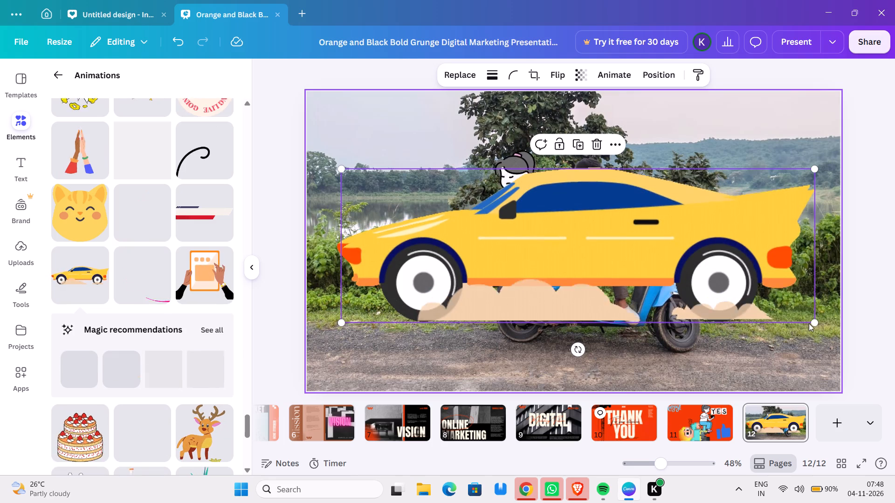
{"action": "left_click_drag", "start_coordinate": [814, 321], "coordinate": [459, 272]}
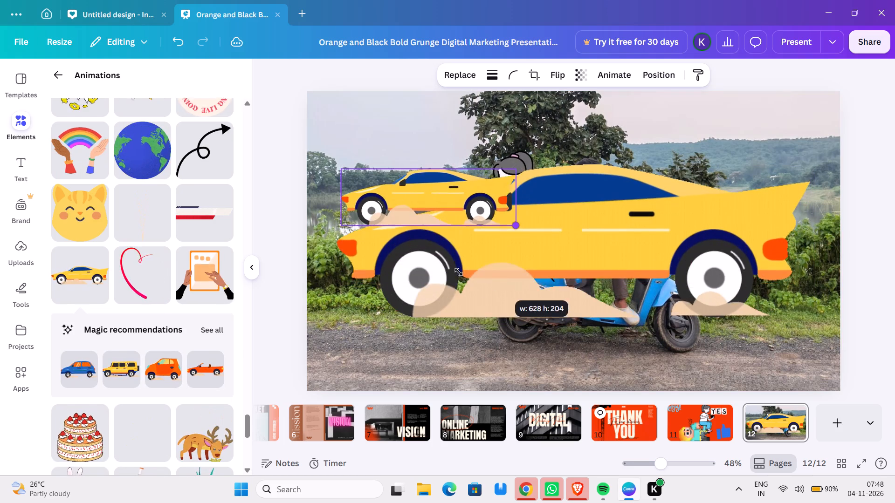
{"action": "left_click_drag", "start_coordinate": [459, 272], "coordinate": [458, 272]}
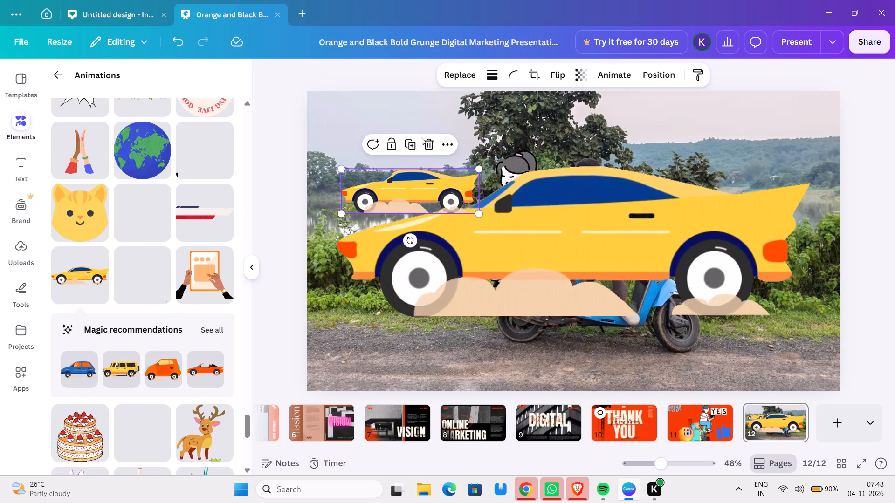
{"action": "double_click", "coordinate": [429, 141]}
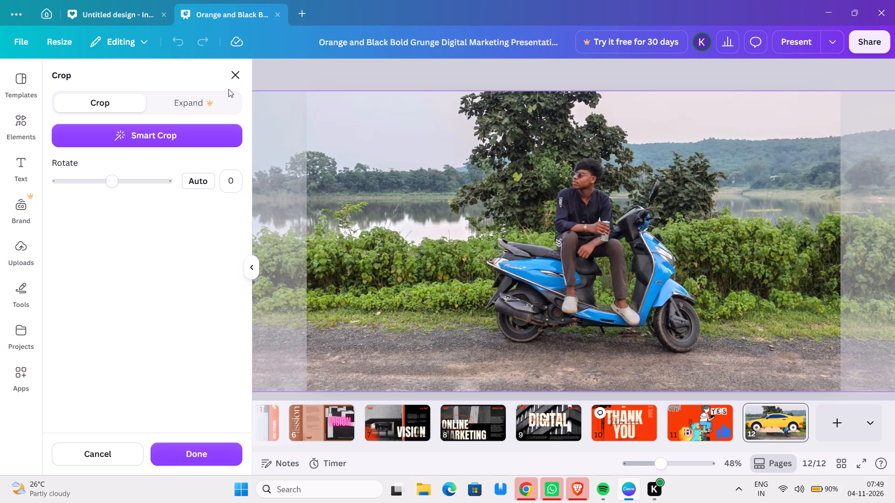
{"action": "double_click", "coordinate": [238, 76]}
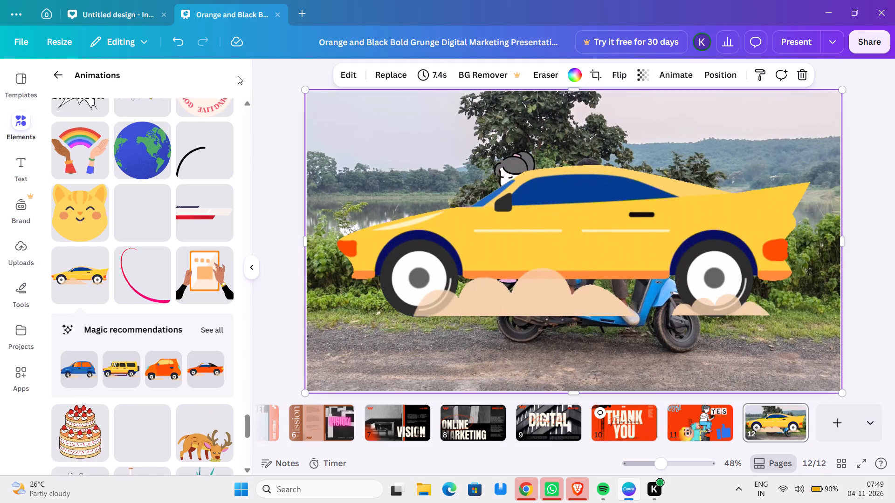
Shrink the remaining yellow car to just over a quarter of the photo's width and place it on the road behind the scooter.
{"action": "left_click", "coordinate": [582, 248]}
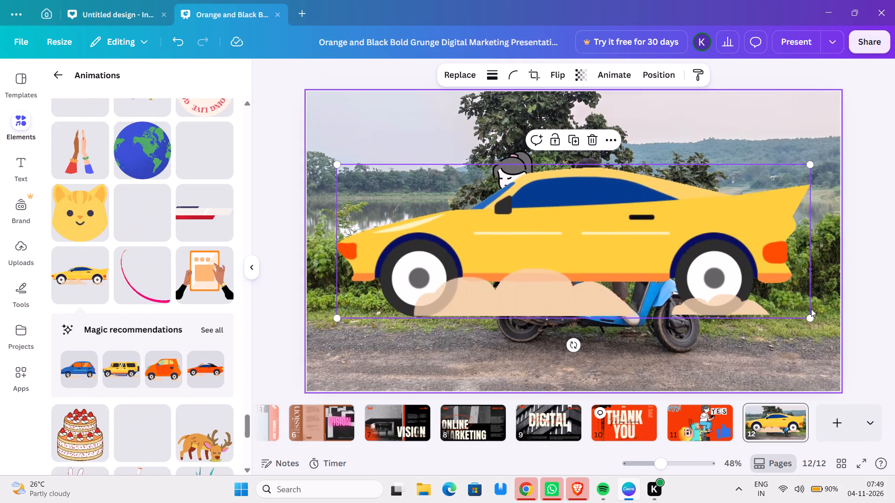
{"action": "left_click_drag", "start_coordinate": [813, 319], "coordinate": [463, 305]}
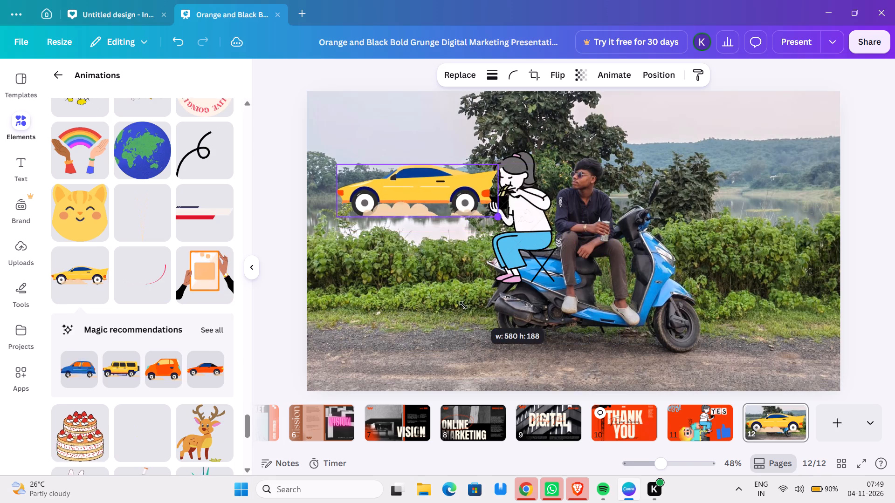
{"action": "left_click_drag", "start_coordinate": [463, 305], "coordinate": [460, 305]}
{"action": "left_click_drag", "start_coordinate": [419, 188], "coordinate": [409, 322]}
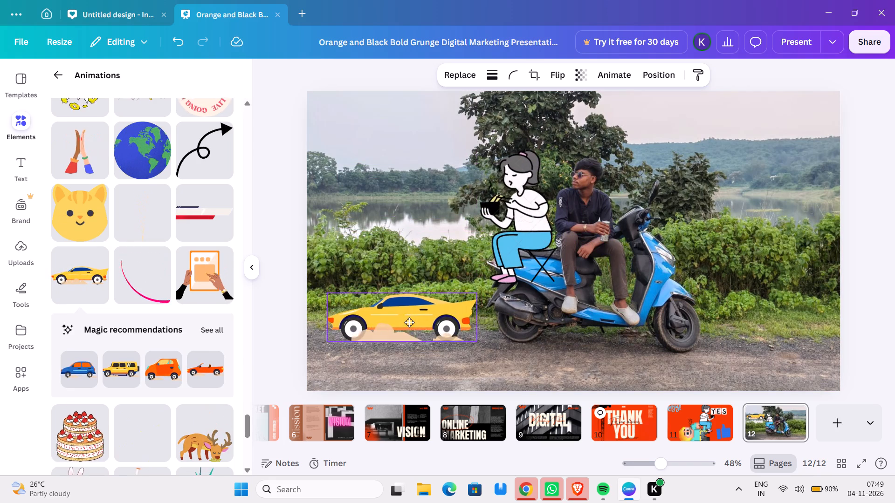
{"action": "left_click_drag", "start_coordinate": [409, 322], "coordinate": [406, 348]}
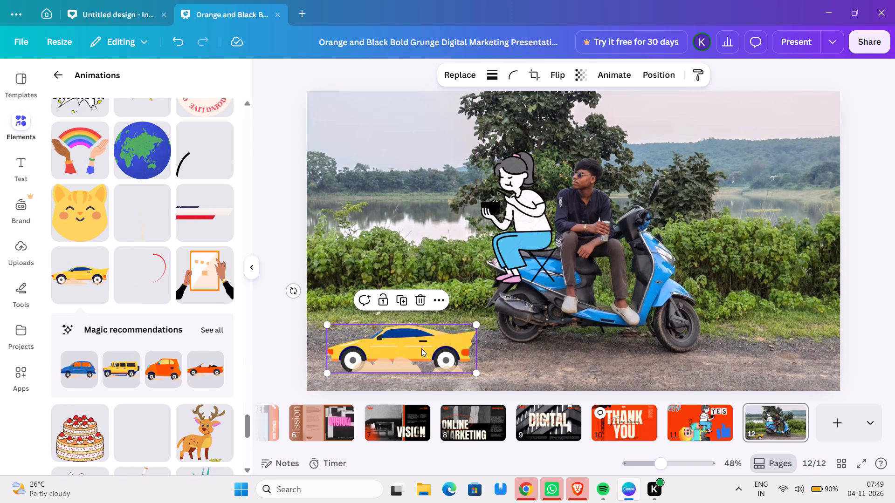
{"action": "left_click", "coordinate": [555, 364]}
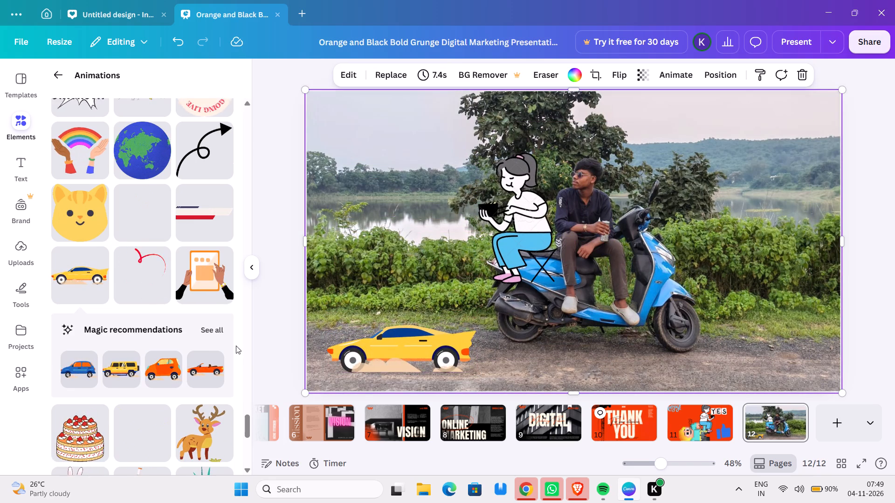
Add two copies of the animated deer to page 12, shrink one, and place it among the bushes above the yellow car.
{"action": "double_click", "coordinate": [209, 431]}
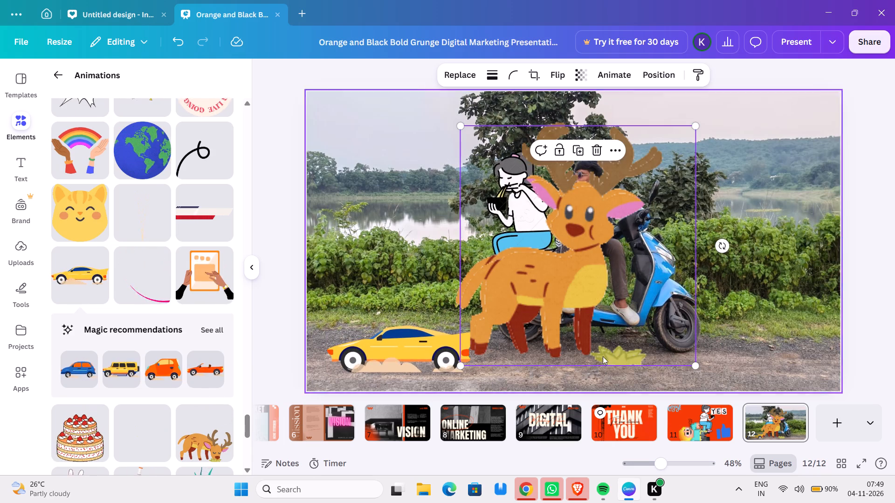
{"action": "left_click_drag", "start_coordinate": [699, 369], "coordinate": [538, 291]}
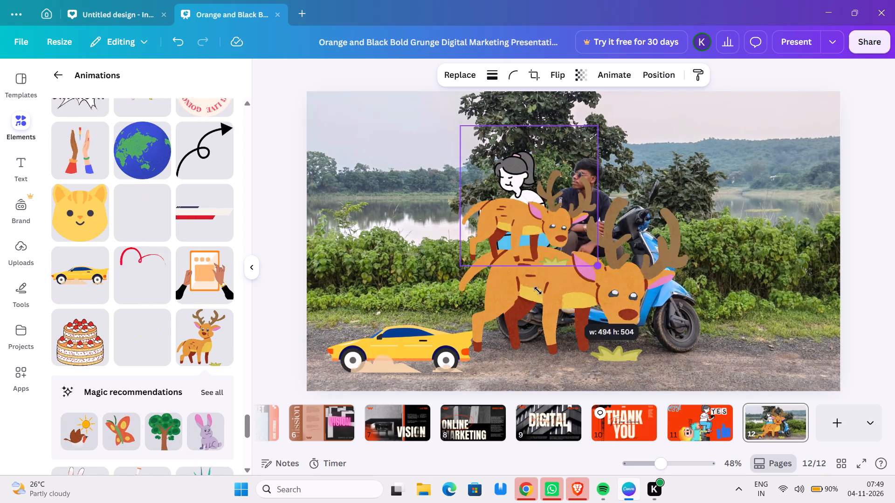
{"action": "left_click_drag", "start_coordinate": [538, 291], "coordinate": [493, 276]}
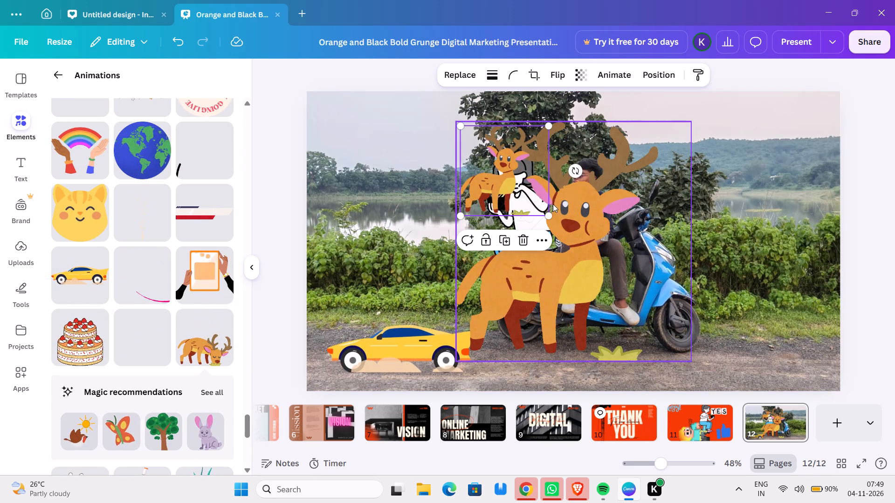
{"action": "left_click_drag", "start_coordinate": [527, 180], "coordinate": [371, 243]}
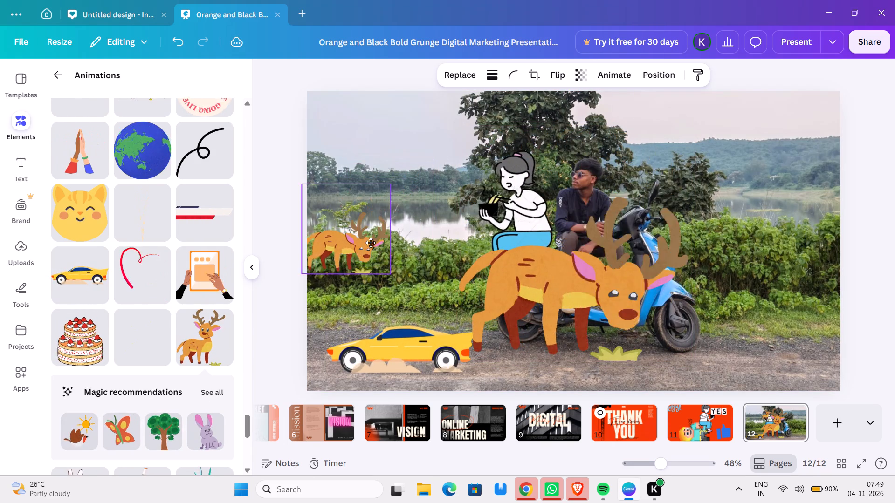
{"action": "left_click_drag", "start_coordinate": [371, 243], "coordinate": [392, 261]}
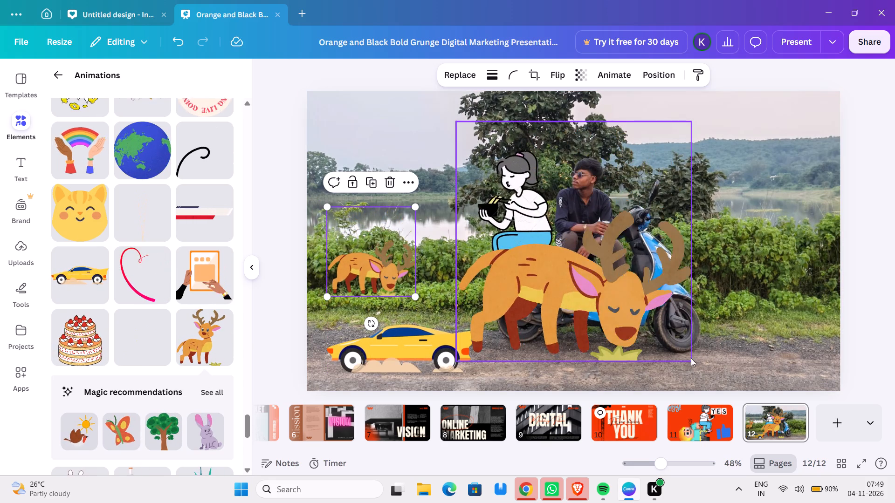
Shrink the large deer to roughly a fifth of the photo's width and place it between the small deer and the seated woman.
{"action": "left_click_drag", "start_coordinate": [691, 358], "coordinate": [633, 372]}
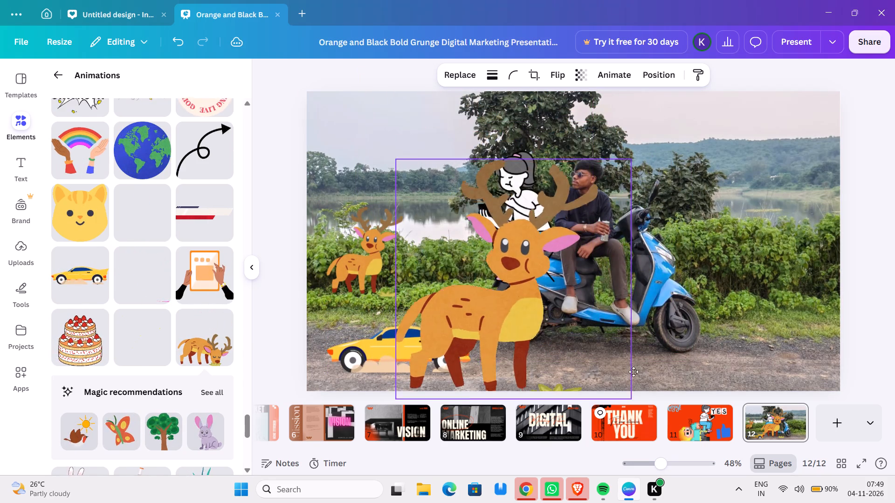
{"action": "left_click_drag", "start_coordinate": [633, 372], "coordinate": [634, 368]}
{"action": "double_click", "coordinate": [591, 289]}
{"action": "left_click", "coordinate": [578, 289]}
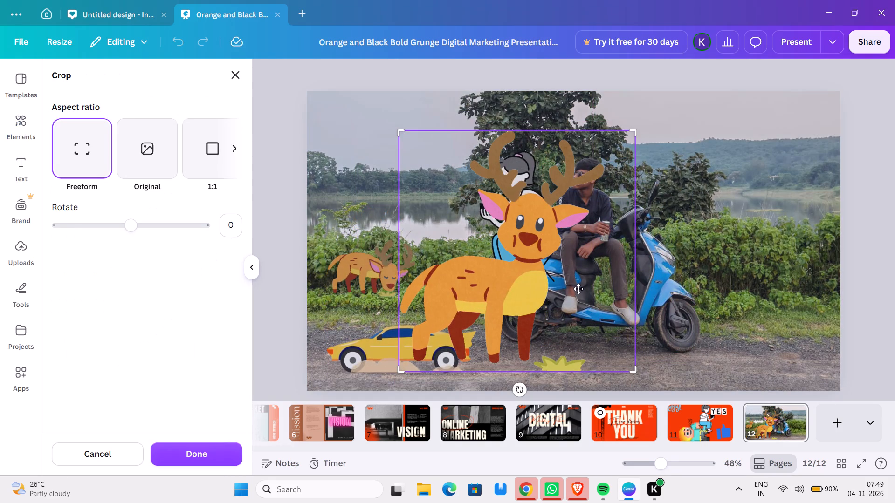
{"action": "double_click", "coordinate": [236, 73]}
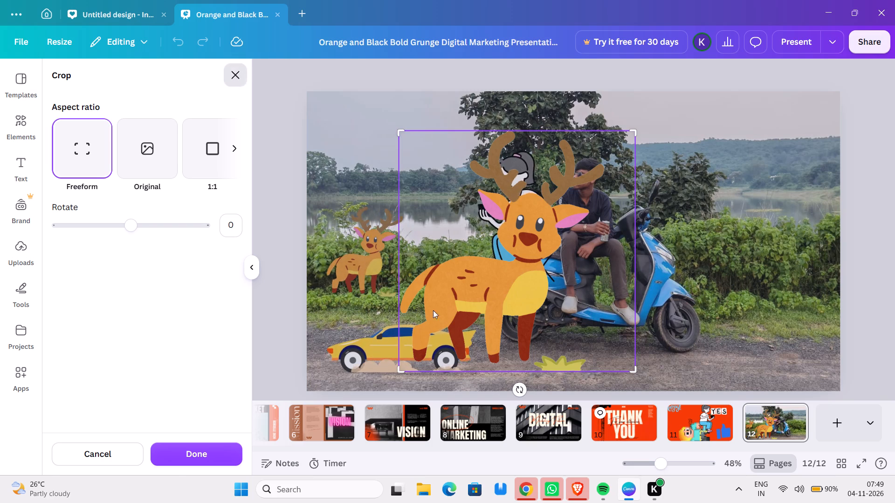
{"action": "left_click_drag", "start_coordinate": [633, 372], "coordinate": [592, 340]}
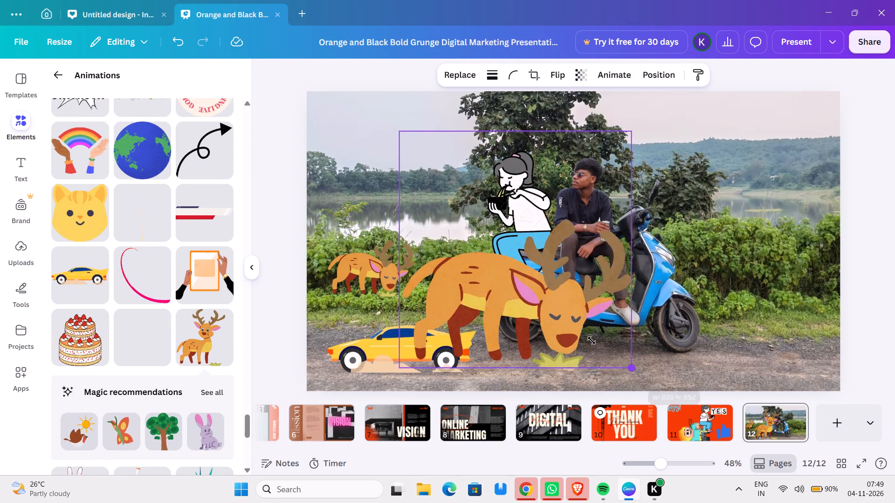
{"action": "left_click_drag", "start_coordinate": [592, 340], "coordinate": [462, 291]}
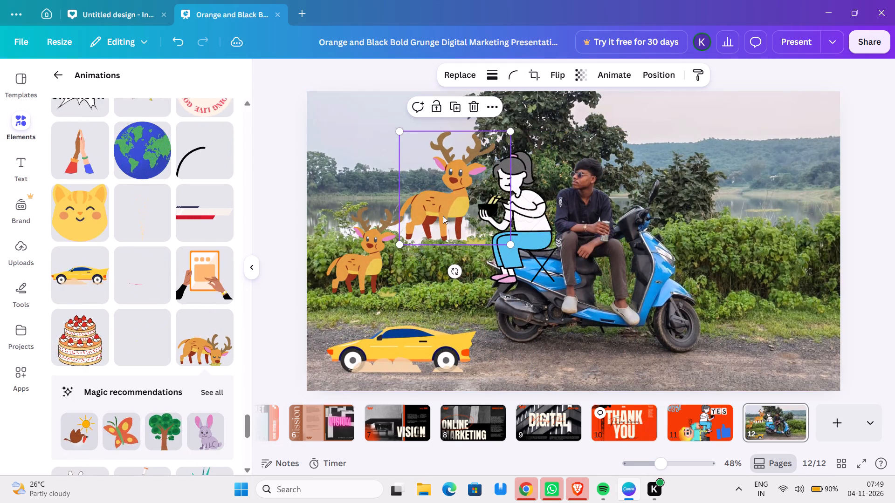
{"action": "left_click_drag", "start_coordinate": [450, 180], "coordinate": [436, 238]}
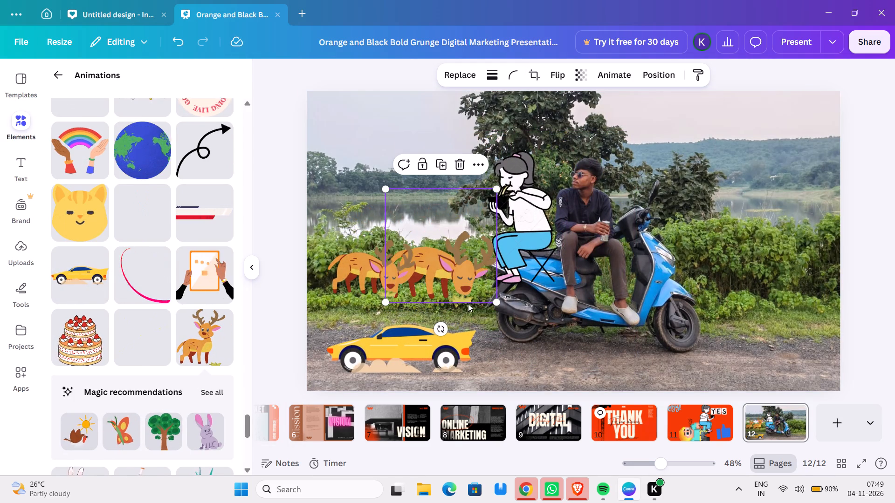
Shrink the second deer to about 15% of the photo's width and place it among the bushes beside the first deer.
{"action": "left_click_drag", "start_coordinate": [495, 299], "coordinate": [482, 277]}
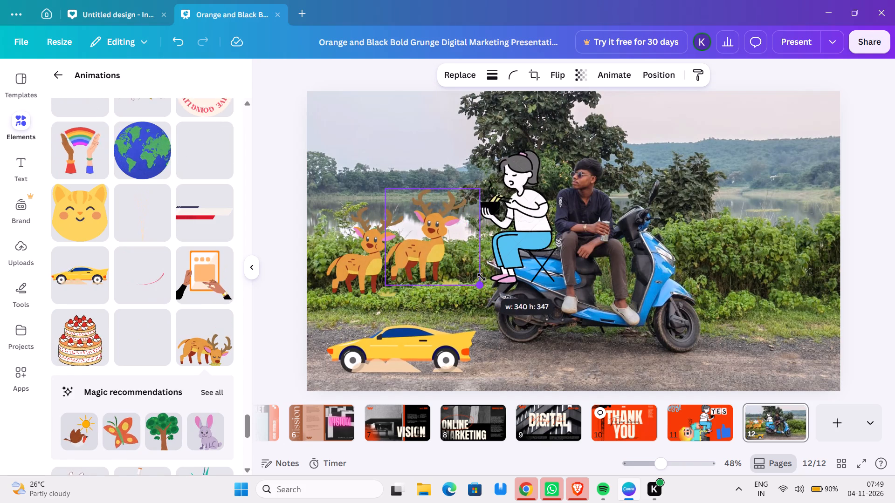
{"action": "left_click_drag", "start_coordinate": [482, 277], "coordinate": [476, 270]}
{"action": "left_click_drag", "start_coordinate": [435, 243], "coordinate": [448, 242]}
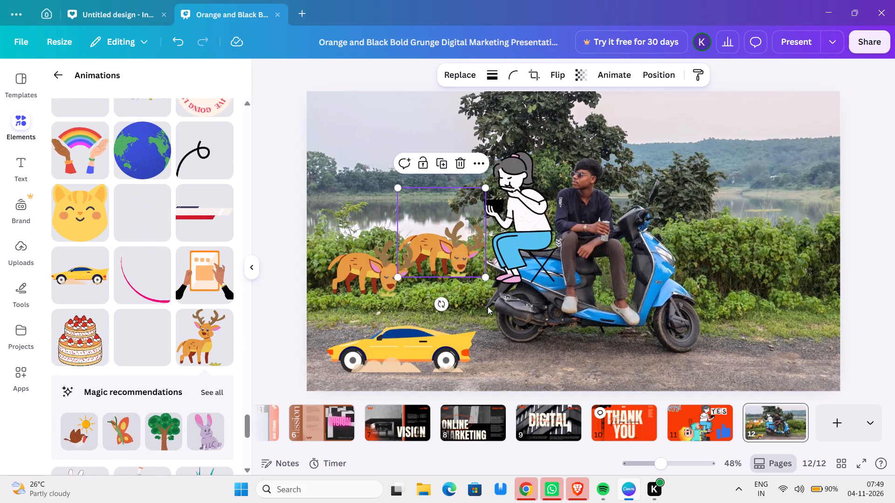
{"action": "left_click_drag", "start_coordinate": [488, 276], "coordinate": [475, 268]}
{"action": "left_click_drag", "start_coordinate": [457, 242], "coordinate": [452, 258]}
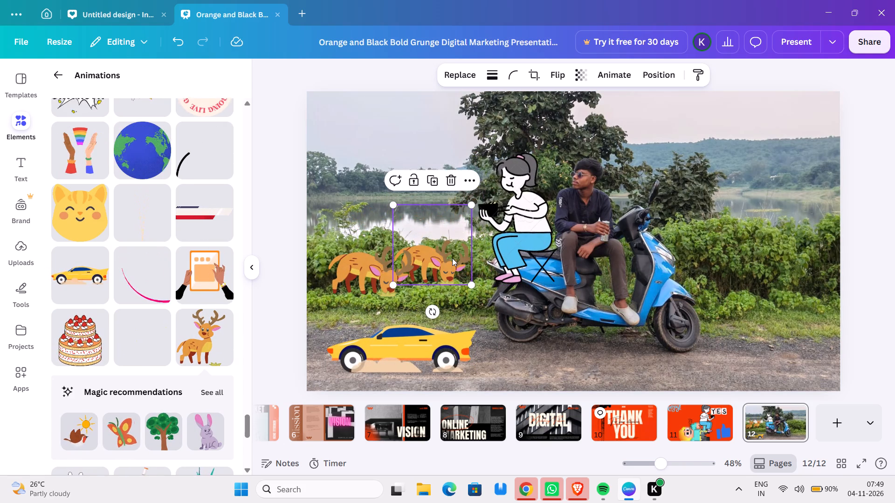
{"action": "left_click", "coordinate": [571, 357]}
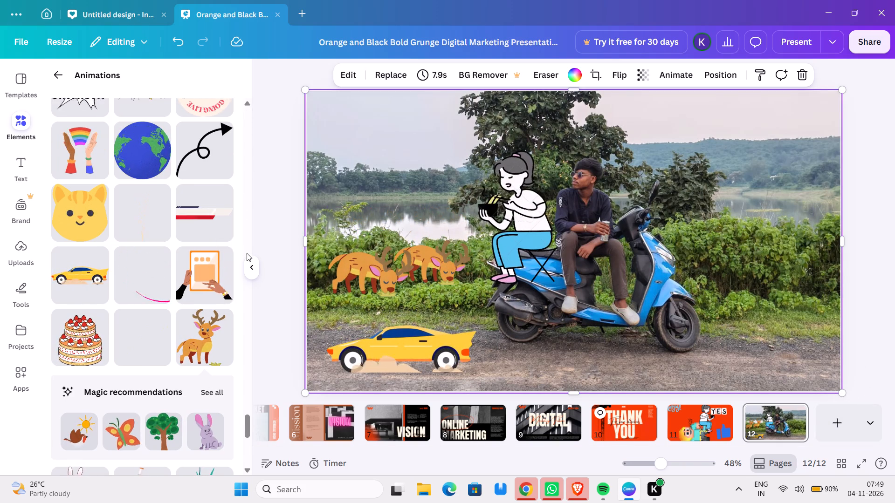
Add the animated white lotus flowers to page 12 and shrink them to about one seventh of the photo's width.
{"action": "left_click_drag", "start_coordinate": [251, 218], "coordinate": [248, 250]}
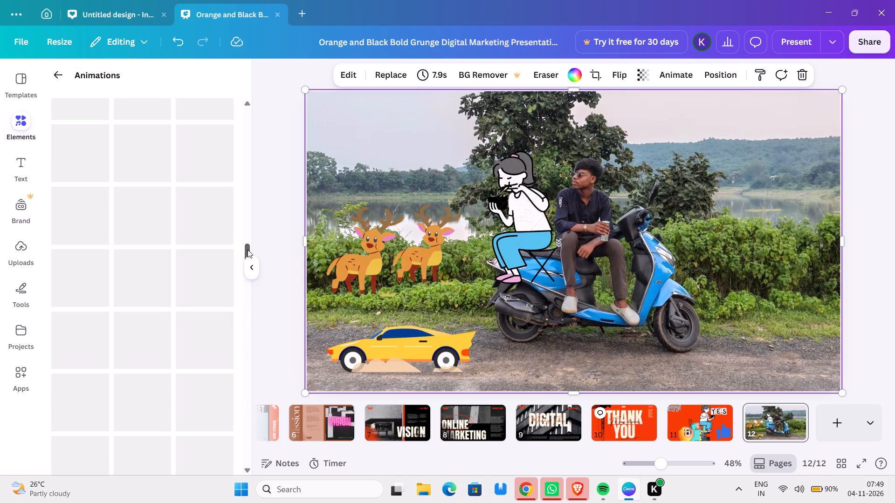
{"action": "left_click", "coordinate": [247, 250]}
{"action": "scroll", "coordinate": [206, 238], "scroll_direction": "down", "scroll_amount": 5}
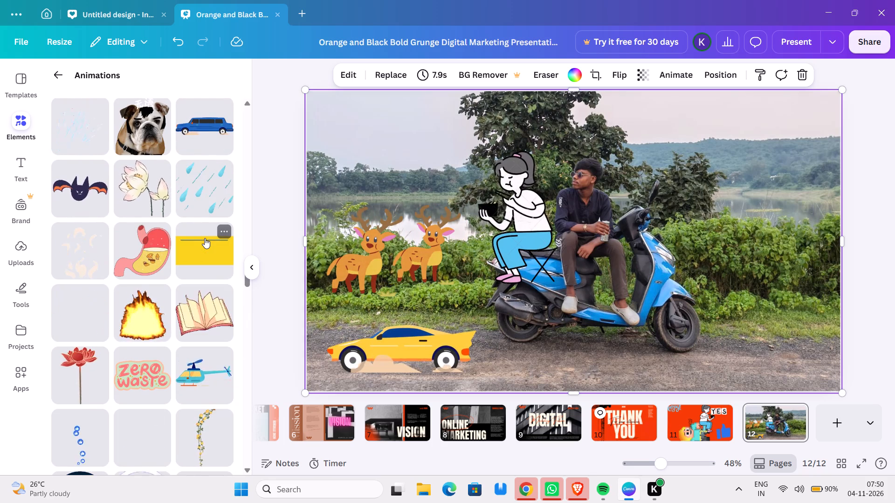
{"action": "scroll", "coordinate": [205, 238], "scroll_direction": "down", "scroll_amount": 7}
{"action": "scroll", "coordinate": [205, 238], "scroll_direction": "up", "scroll_amount": 7}
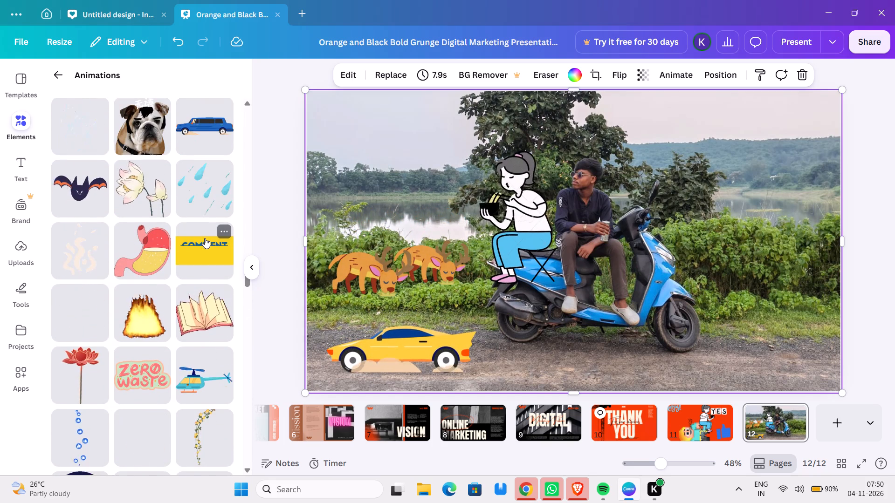
{"action": "scroll", "coordinate": [205, 238], "scroll_direction": "up", "scroll_amount": 1}
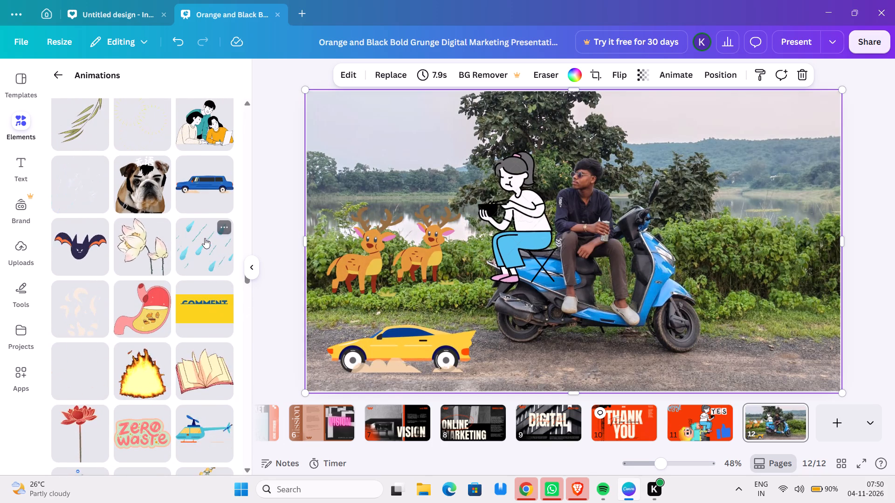
{"action": "scroll", "coordinate": [205, 238], "scroll_direction": "up", "scroll_amount": 2}
{"action": "left_click", "coordinate": [159, 369]}
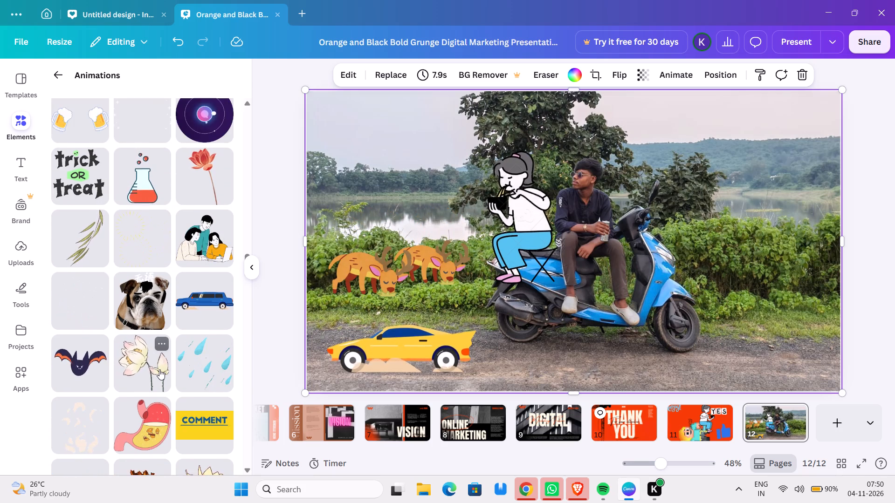
{"action": "left_click_drag", "start_coordinate": [562, 253], "coordinate": [730, 236]}
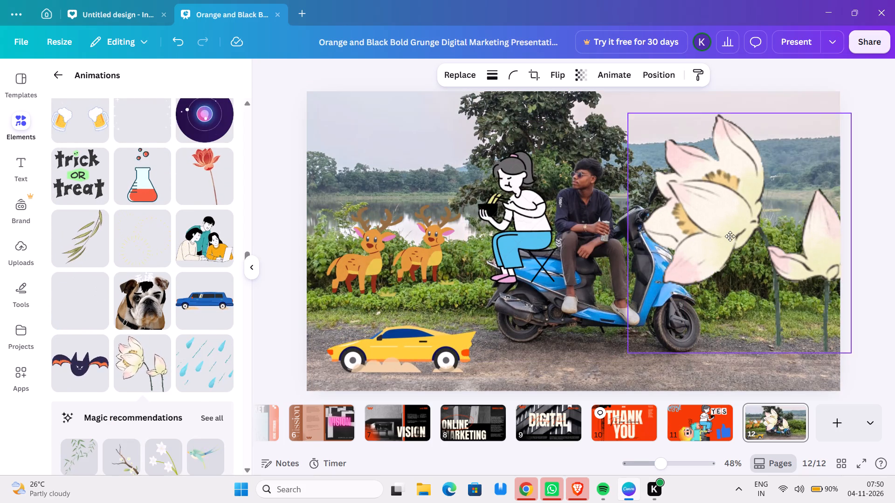
{"action": "left_click_drag", "start_coordinate": [730, 236], "coordinate": [683, 245]}
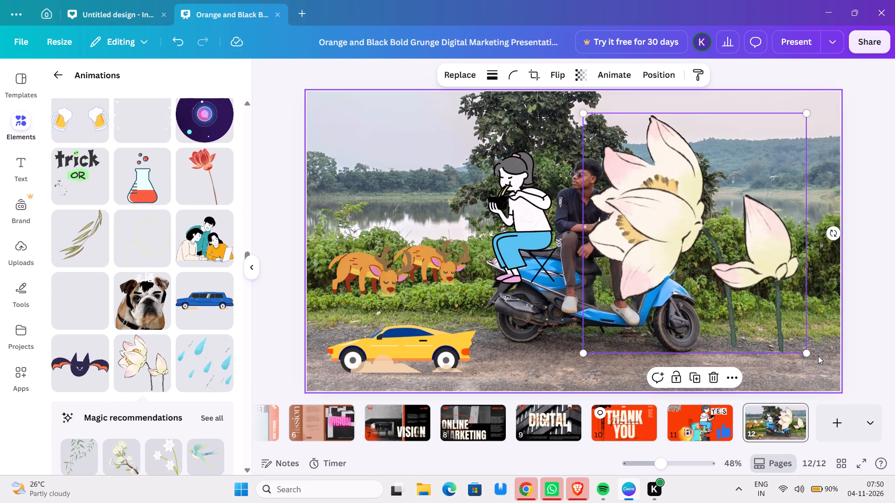
{"action": "left_click_drag", "start_coordinate": [802, 351], "coordinate": [626, 239]}
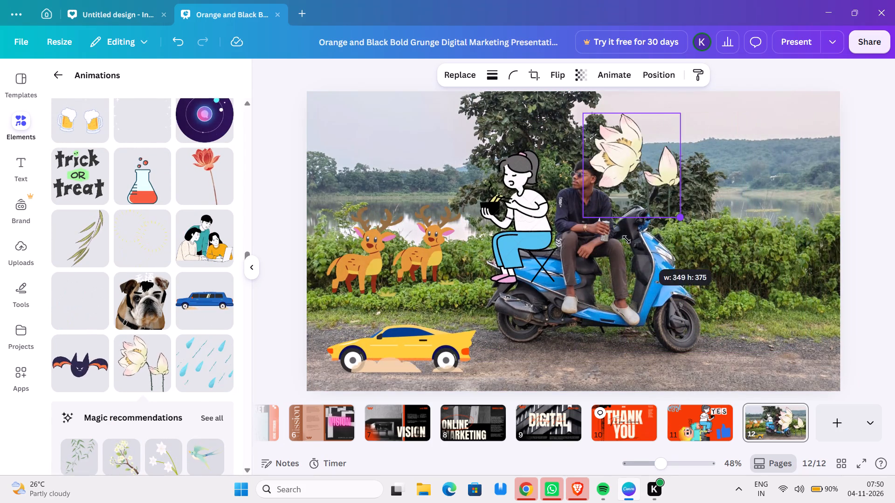
{"action": "left_click_drag", "start_coordinate": [626, 239], "coordinate": [613, 228]}
{"action": "left_click", "coordinate": [613, 228]}
Shrink the lotus flowers to about one twentieth of the photo's width and place them over the lake, between the two deer's antlers.
{"action": "left_click_drag", "start_coordinate": [617, 154], "coordinate": [406, 171]}
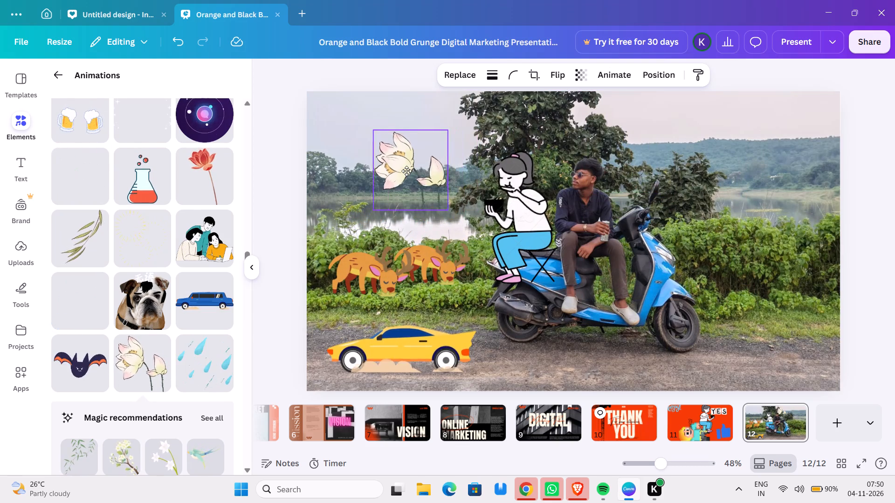
{"action": "left_click_drag", "start_coordinate": [406, 171], "coordinate": [407, 186]}
{"action": "left_click_drag", "start_coordinate": [447, 226], "coordinate": [438, 209]}
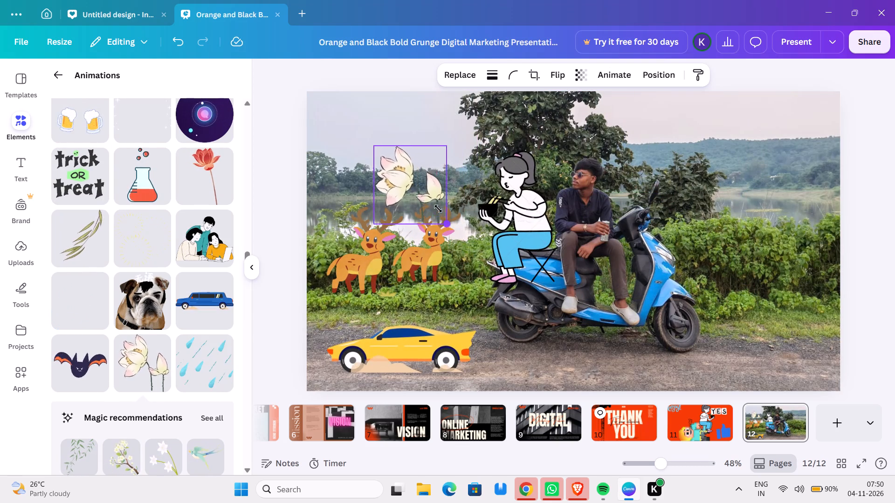
{"action": "left_click_drag", "start_coordinate": [438, 209], "coordinate": [395, 172]}
{"action": "left_click_drag", "start_coordinate": [387, 158], "coordinate": [388, 166]}
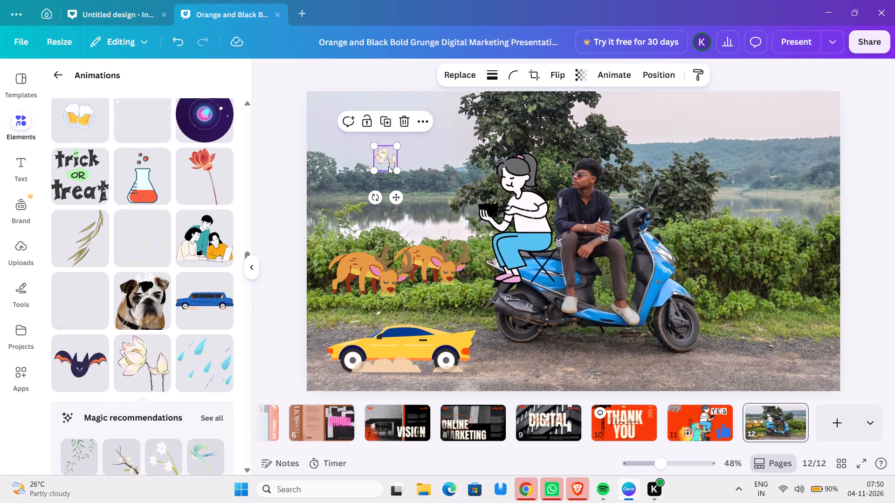
{"action": "left_click_drag", "start_coordinate": [388, 166], "coordinate": [414, 212]}
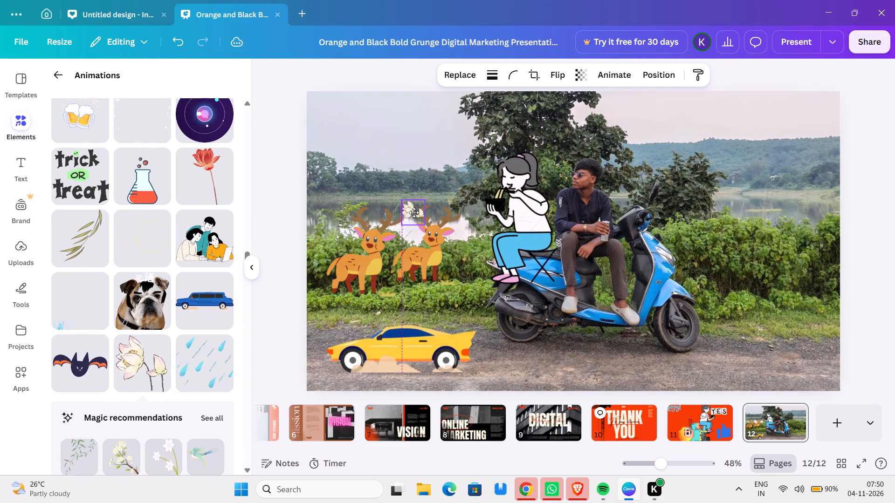
{"action": "left_click_drag", "start_coordinate": [414, 212], "coordinate": [414, 212]}
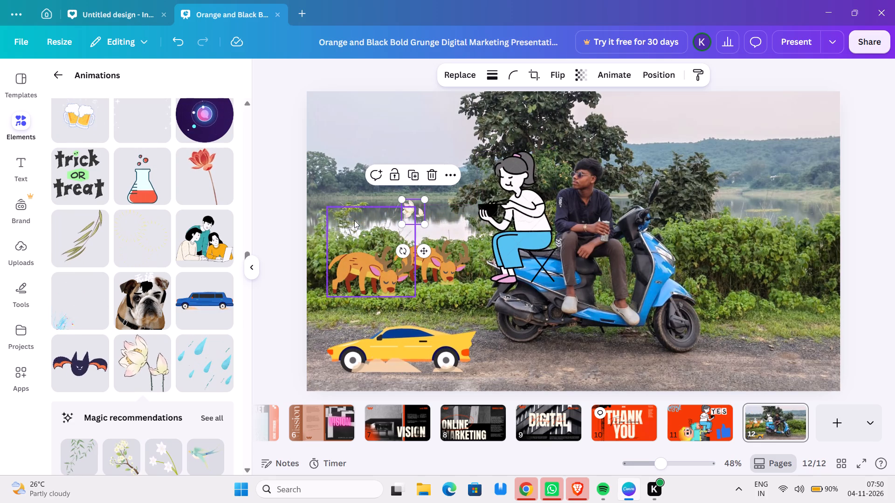
{"action": "left_click", "coordinate": [354, 220]}
{"action": "left_click", "coordinate": [381, 149]}
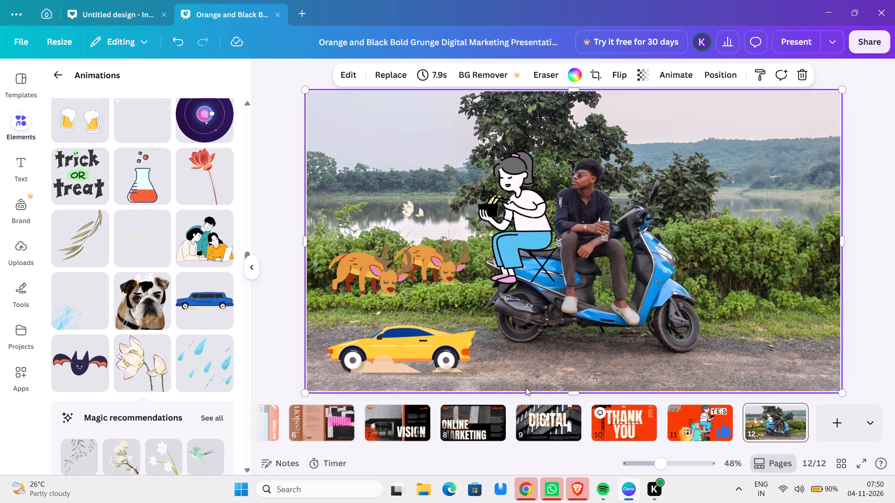
Move the small lotus flowers to the lake's edge above the bushes, beyond the scooter's front.
{"action": "left_click_drag", "start_coordinate": [412, 200], "coordinate": [478, 198]}
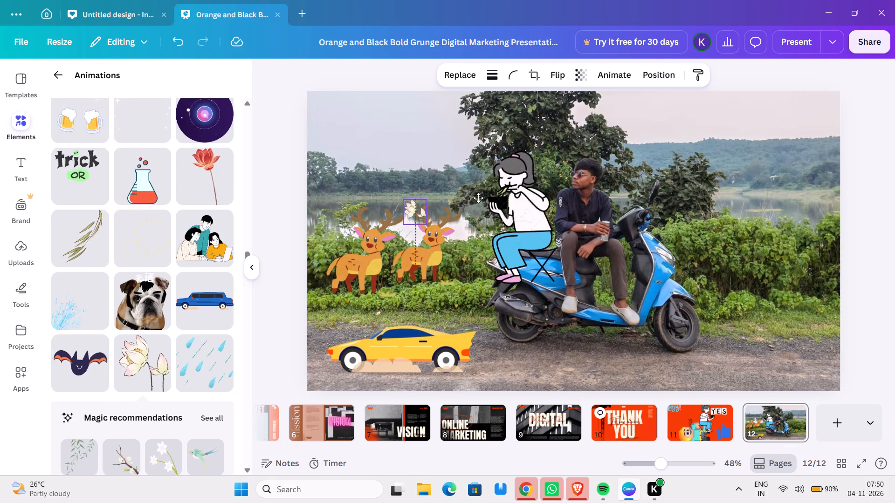
{"action": "left_click_drag", "start_coordinate": [478, 198], "coordinate": [771, 187]}
{"action": "left_click", "coordinate": [825, 215]}
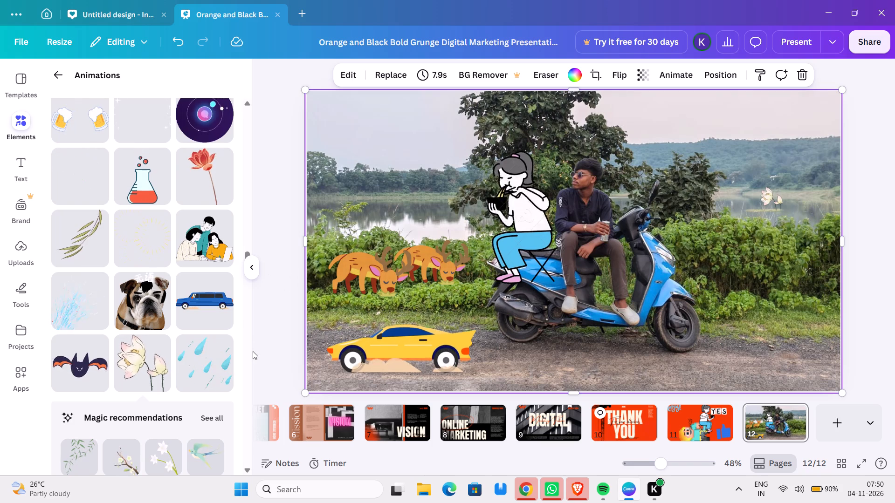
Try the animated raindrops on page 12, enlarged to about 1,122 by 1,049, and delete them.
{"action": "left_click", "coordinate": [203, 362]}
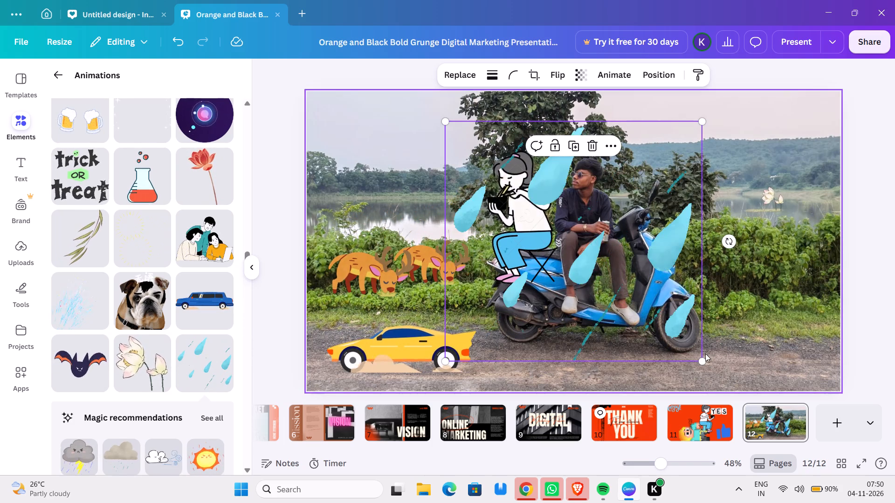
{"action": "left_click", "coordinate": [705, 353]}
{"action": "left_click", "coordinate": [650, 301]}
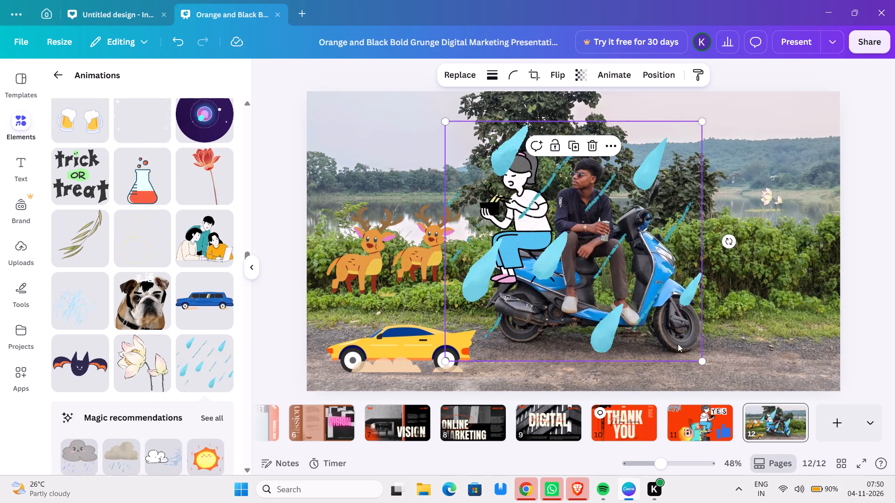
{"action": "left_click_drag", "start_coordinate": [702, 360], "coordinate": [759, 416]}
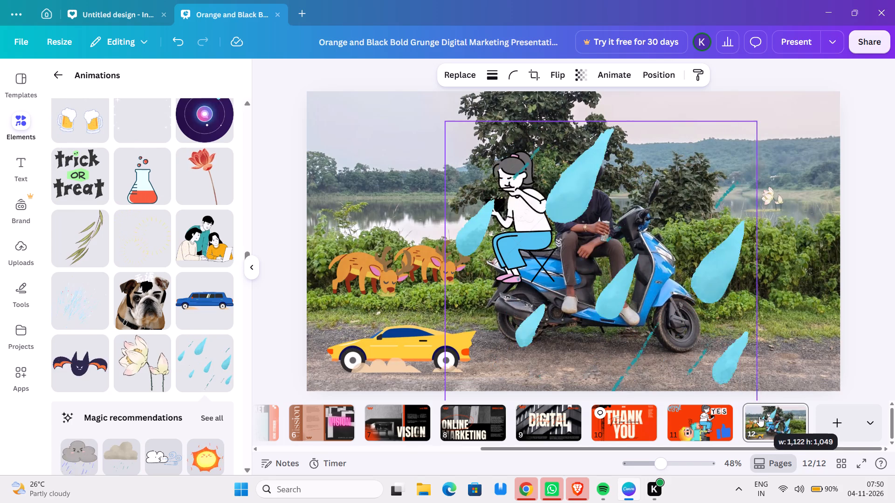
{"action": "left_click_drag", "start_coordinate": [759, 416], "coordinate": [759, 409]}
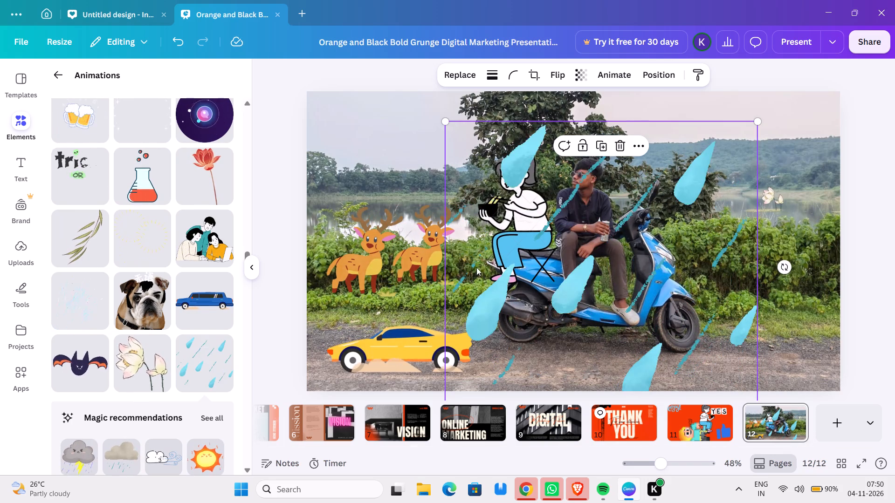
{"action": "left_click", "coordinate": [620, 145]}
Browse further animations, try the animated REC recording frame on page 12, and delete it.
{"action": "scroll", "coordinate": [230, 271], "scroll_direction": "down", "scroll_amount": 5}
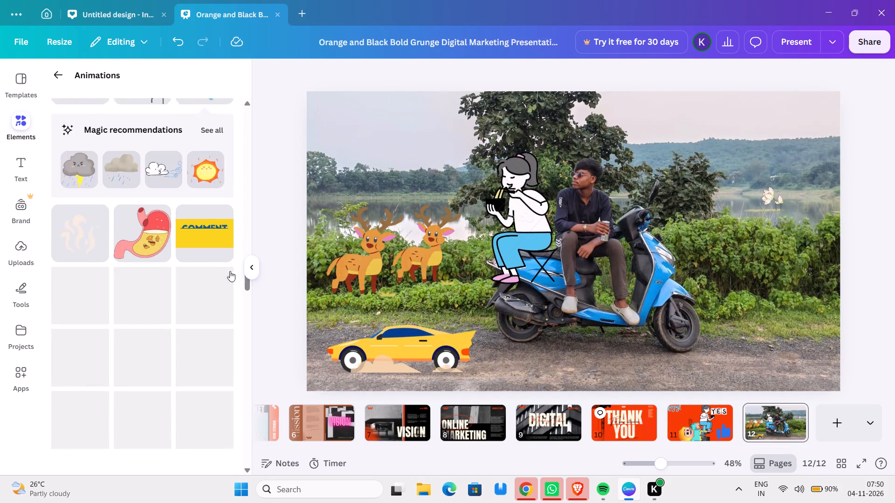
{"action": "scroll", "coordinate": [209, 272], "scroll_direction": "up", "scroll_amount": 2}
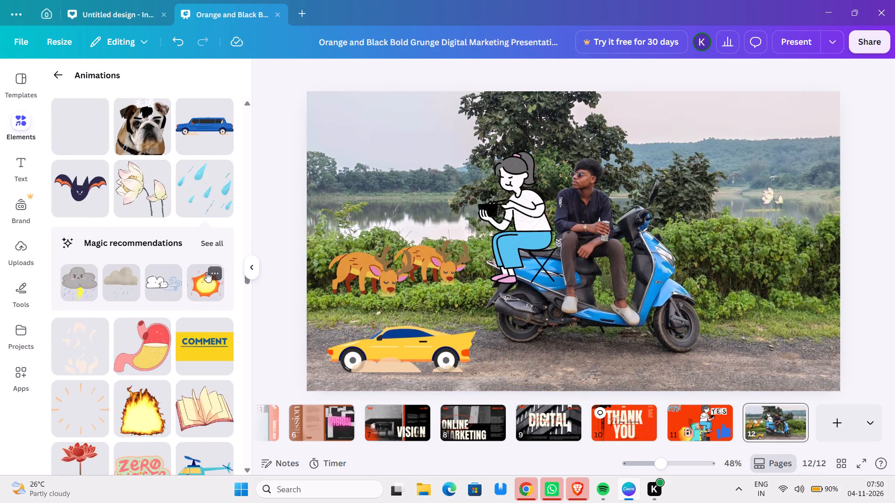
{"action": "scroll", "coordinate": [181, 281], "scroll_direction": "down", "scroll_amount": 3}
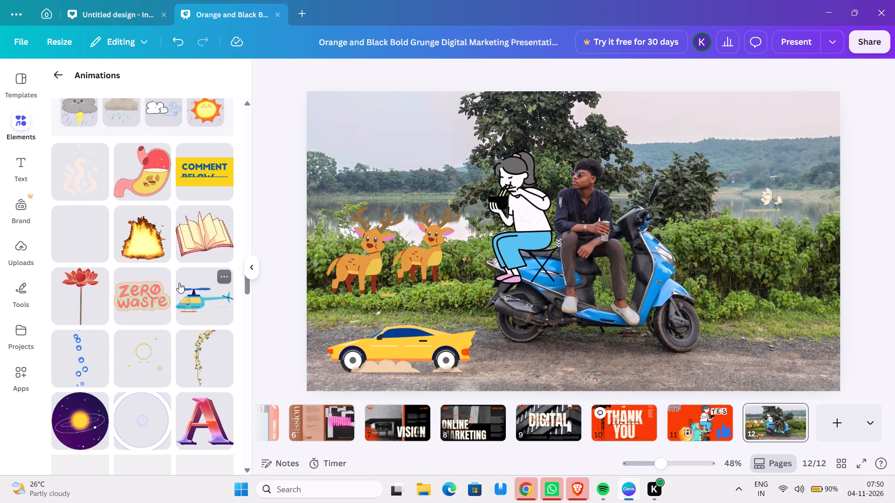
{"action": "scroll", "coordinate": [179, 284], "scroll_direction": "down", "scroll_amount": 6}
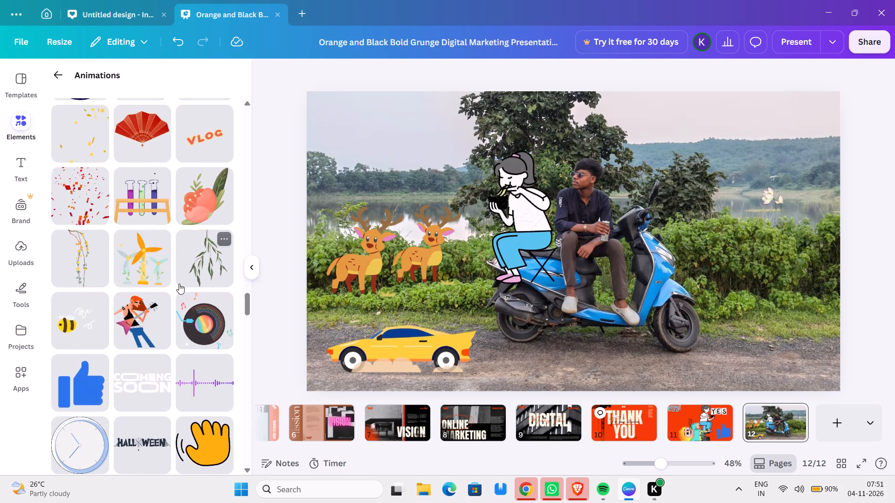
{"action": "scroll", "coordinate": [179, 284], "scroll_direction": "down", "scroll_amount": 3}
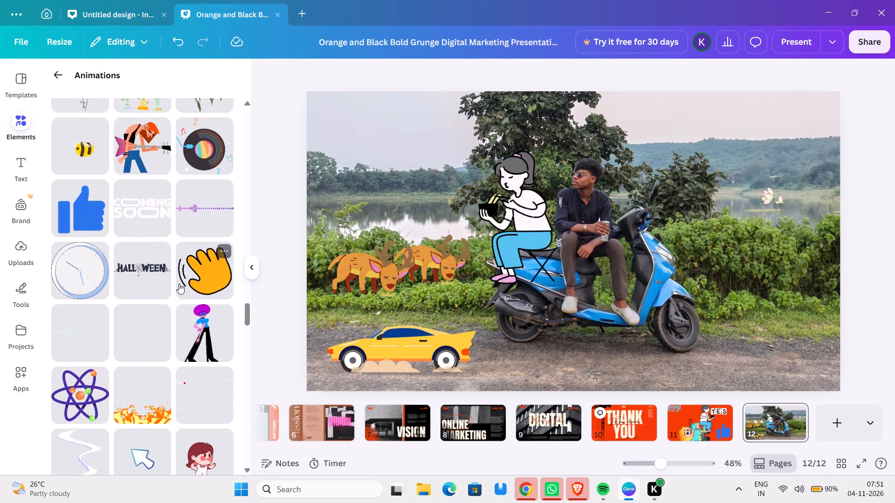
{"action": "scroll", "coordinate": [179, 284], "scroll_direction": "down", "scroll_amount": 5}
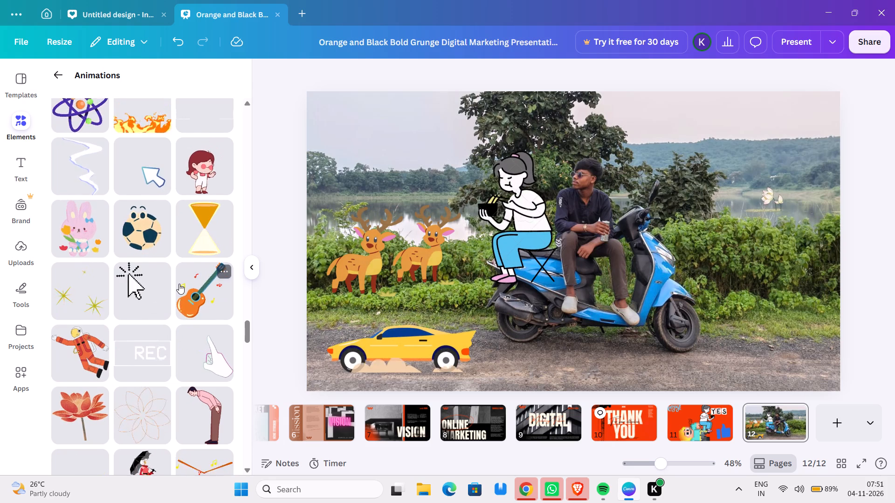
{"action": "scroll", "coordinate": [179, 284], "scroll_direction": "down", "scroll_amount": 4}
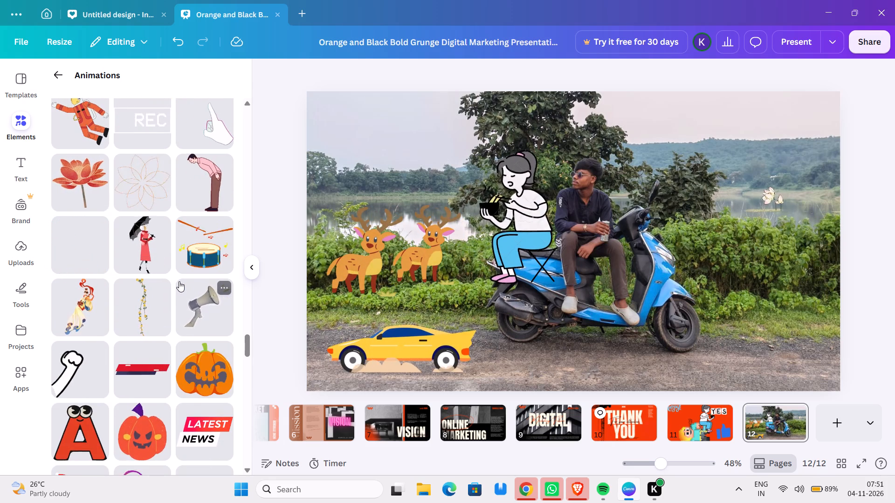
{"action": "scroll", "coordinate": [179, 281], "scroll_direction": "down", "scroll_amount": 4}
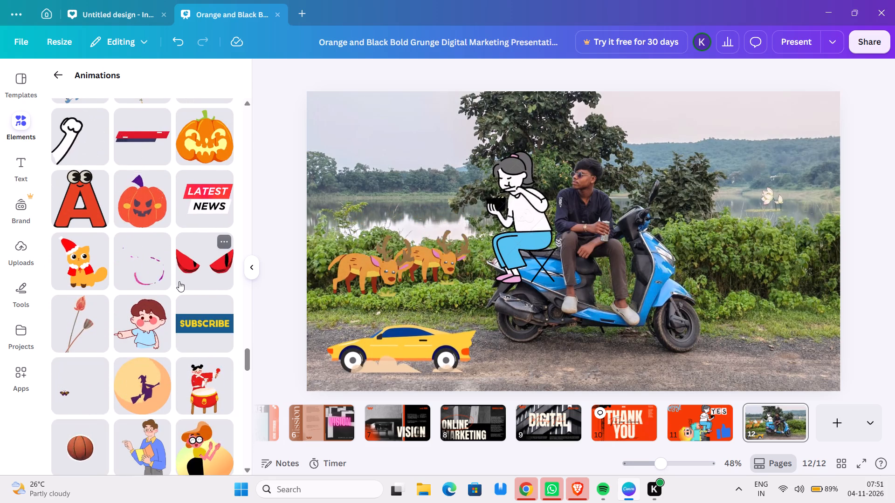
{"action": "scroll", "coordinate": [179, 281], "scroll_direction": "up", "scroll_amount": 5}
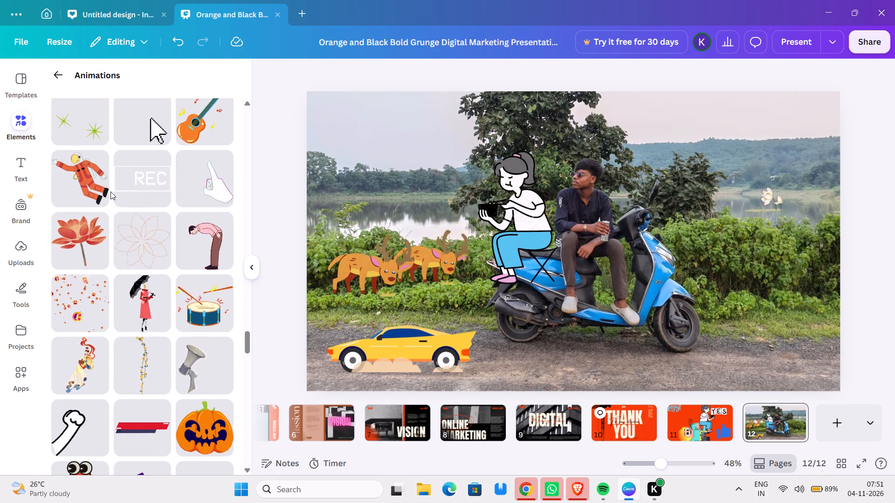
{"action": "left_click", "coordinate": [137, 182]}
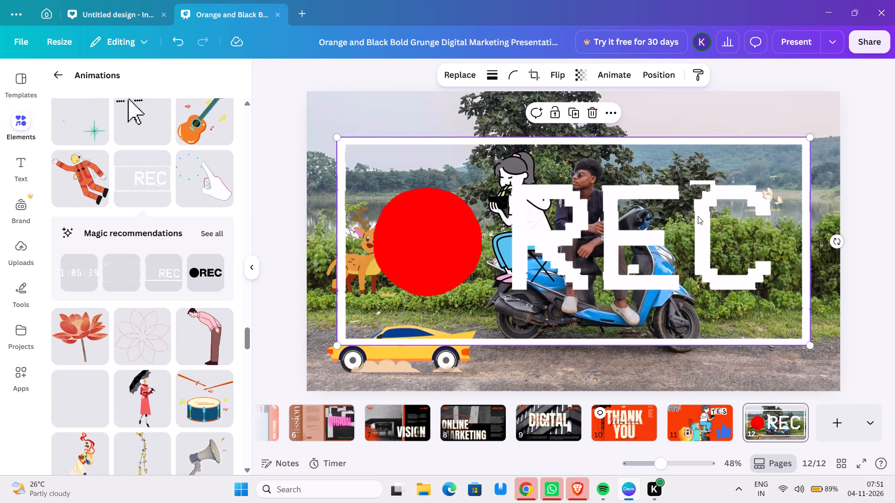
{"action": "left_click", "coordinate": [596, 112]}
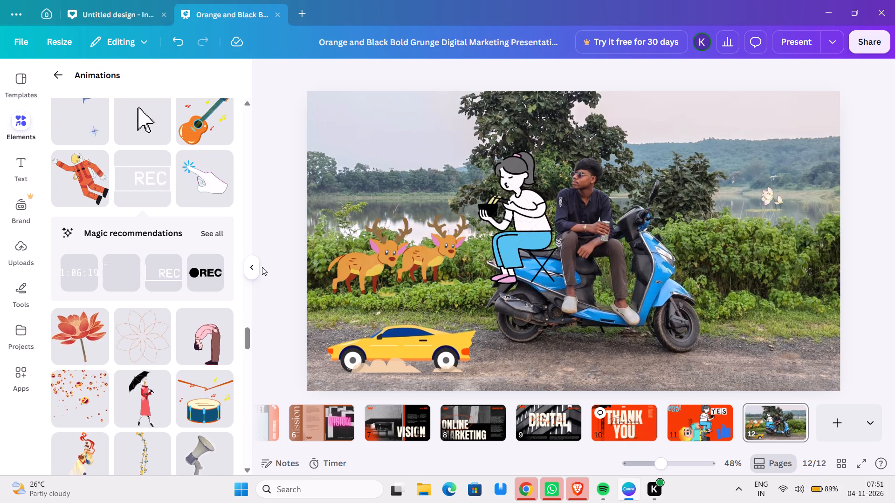
Browse further through the animations collection for another decoration suited to the scooter photo on page 12.
{"action": "scroll", "coordinate": [160, 268], "scroll_direction": "down", "scroll_amount": 6}
{"action": "scroll", "coordinate": [157, 271], "scroll_direction": "up", "scroll_amount": 2}
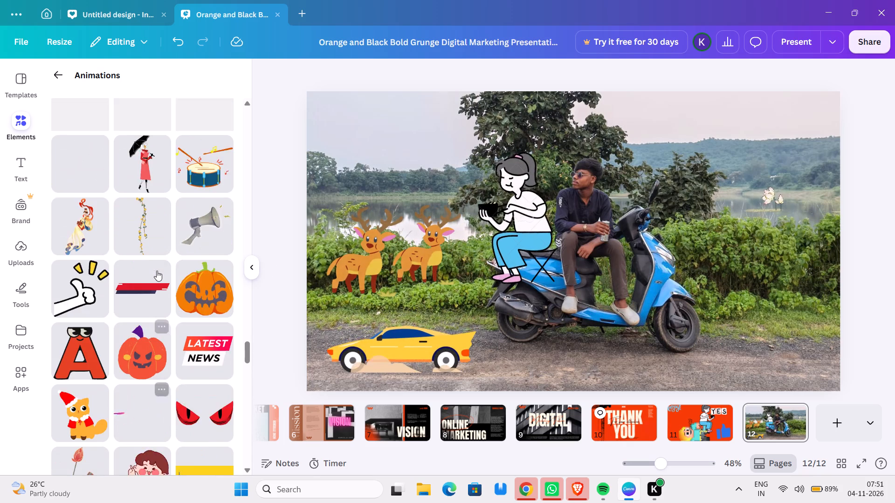
{"action": "scroll", "coordinate": [157, 271], "scroll_direction": "down", "scroll_amount": 5}
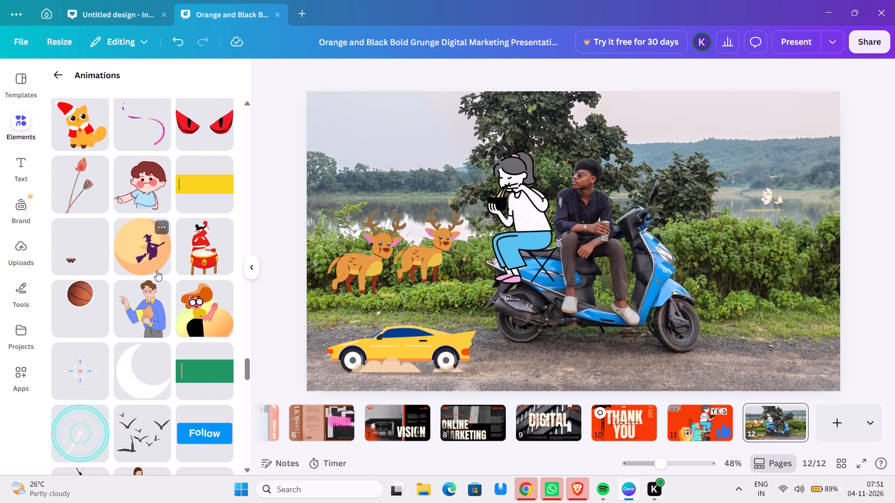
{"action": "scroll", "coordinate": [157, 271], "scroll_direction": "down", "scroll_amount": 3}
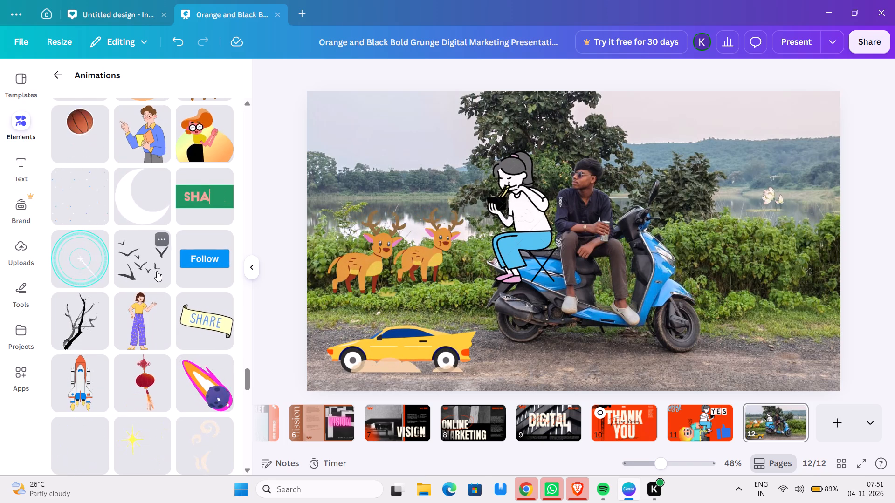
{"action": "scroll", "coordinate": [156, 271], "scroll_direction": "down", "scroll_amount": 3}
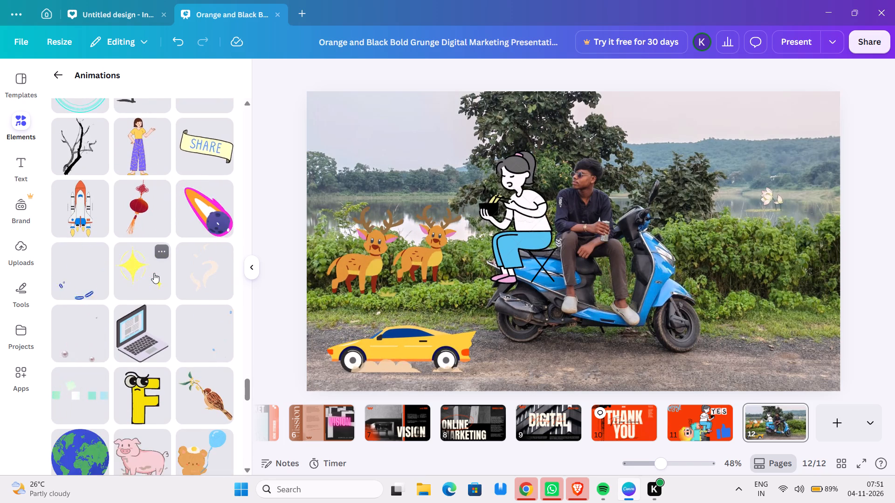
{"action": "scroll", "coordinate": [154, 273], "scroll_direction": "down", "scroll_amount": 3}
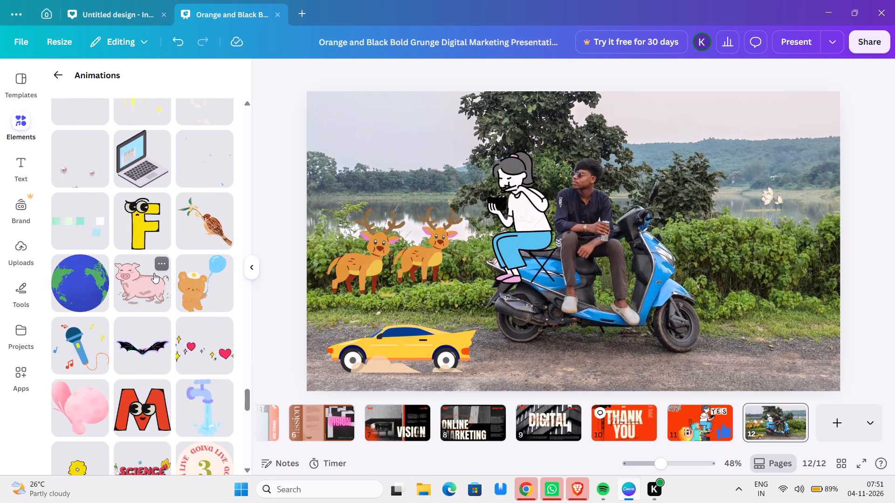
{"action": "scroll", "coordinate": [154, 273], "scroll_direction": "down", "scroll_amount": 4}
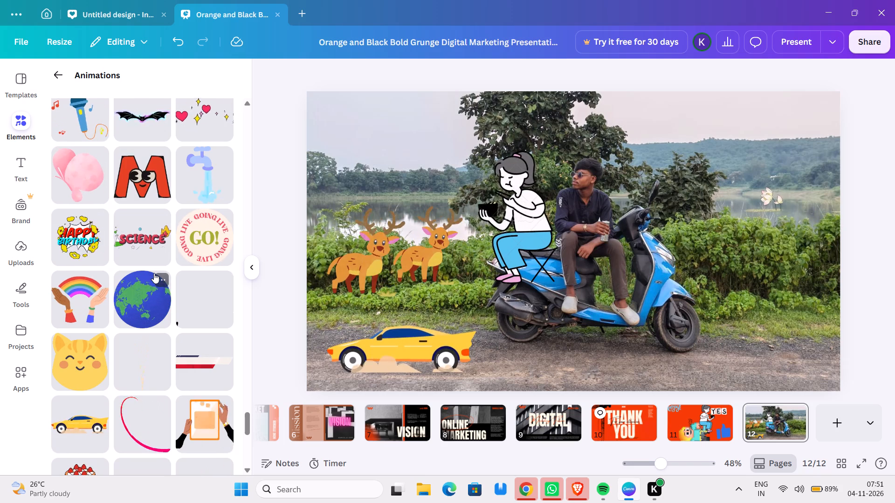
{"action": "scroll", "coordinate": [154, 273], "scroll_direction": "down", "scroll_amount": 3}
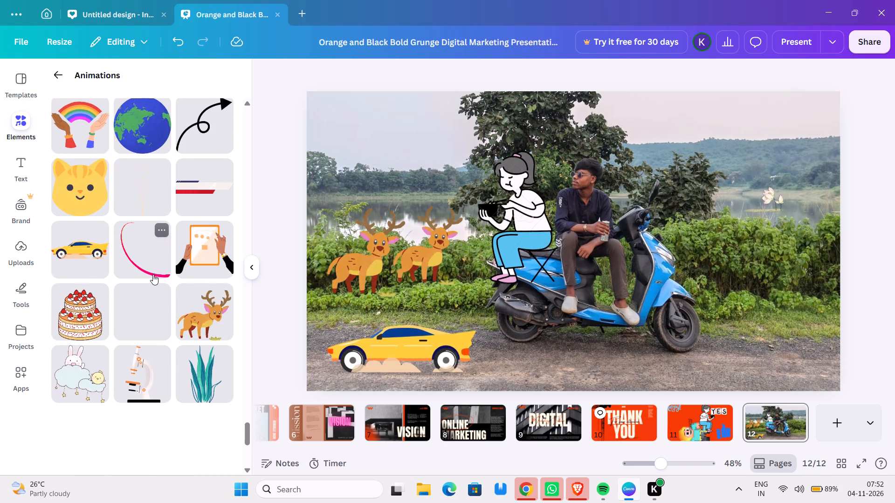
{"action": "scroll", "coordinate": [153, 274], "scroll_direction": "down", "scroll_amount": 4}
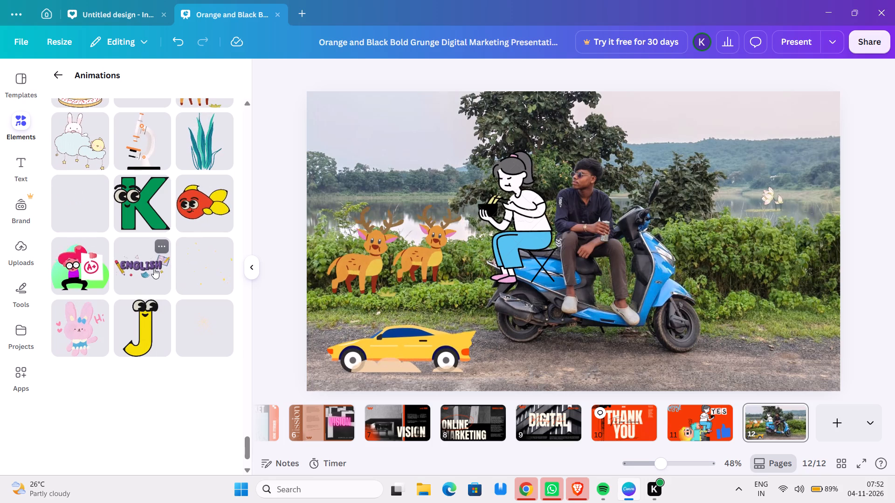
{"action": "scroll", "coordinate": [161, 258], "scroll_direction": "down", "scroll_amount": 4}
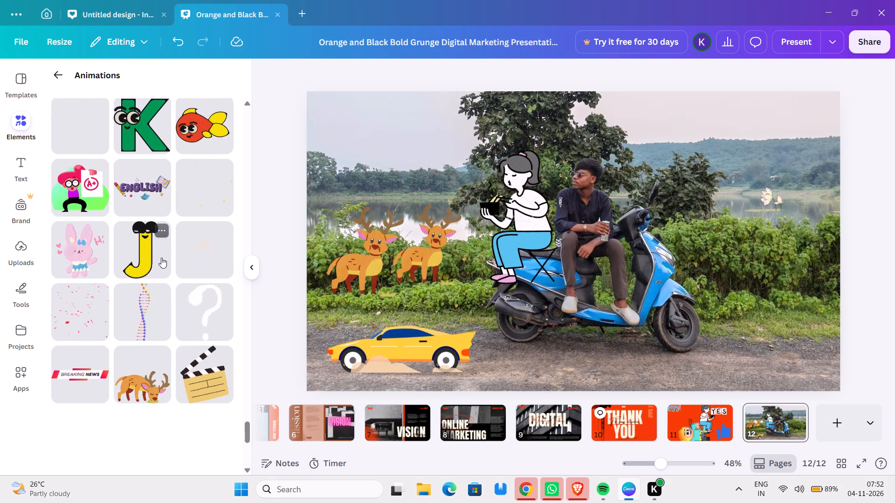
{"action": "scroll", "coordinate": [161, 258], "scroll_direction": "down", "scroll_amount": 2}
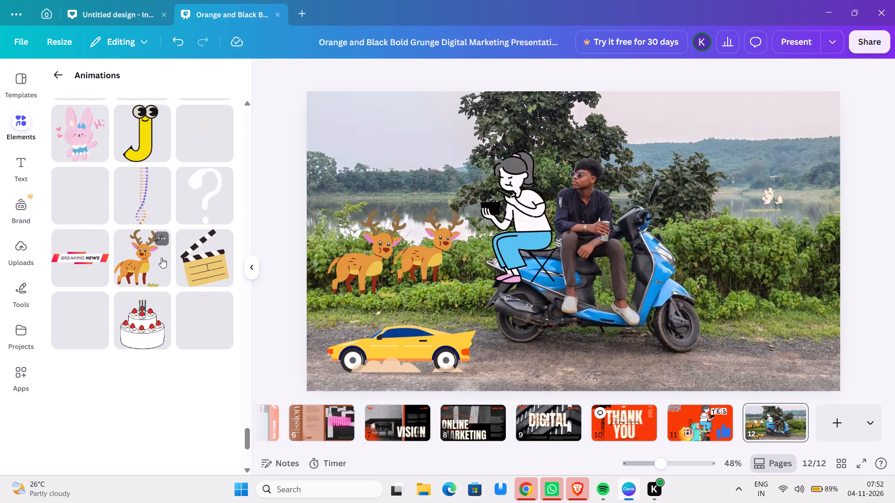
{"action": "scroll", "coordinate": [161, 258], "scroll_direction": "down", "scroll_amount": 2}
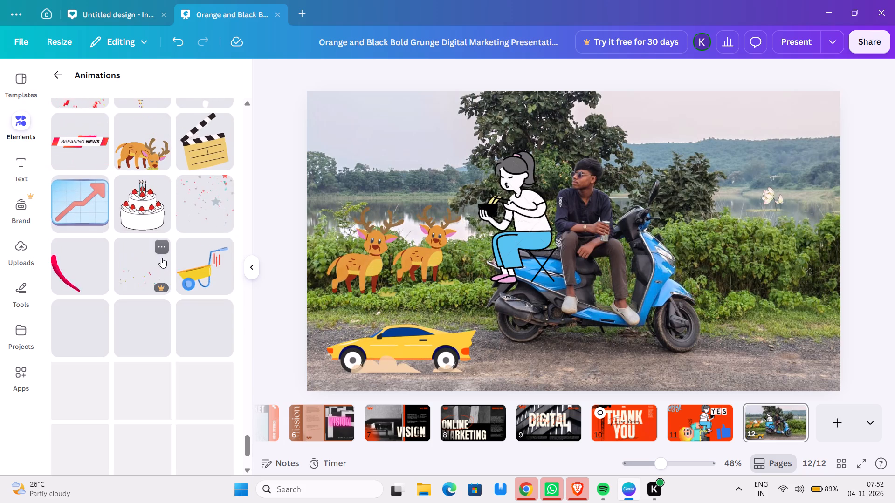
{"action": "scroll", "coordinate": [161, 258], "scroll_direction": "down", "scroll_amount": 4}
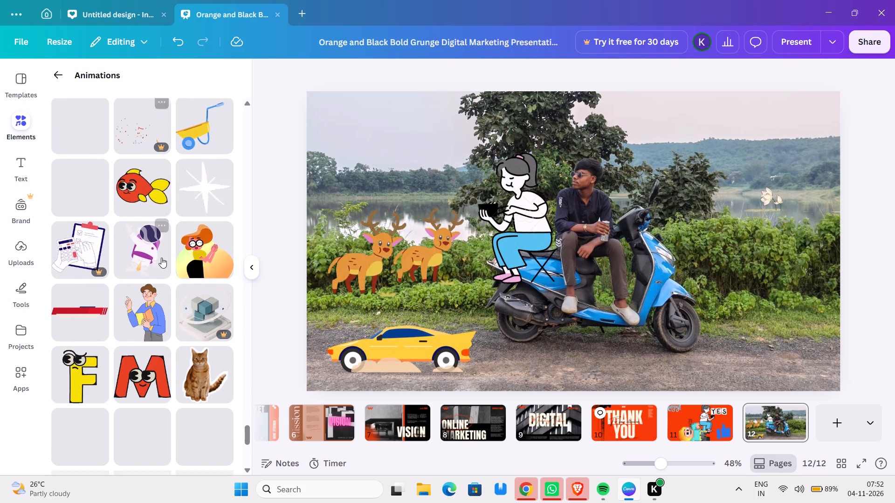
{"action": "scroll", "coordinate": [161, 258], "scroll_direction": "down", "scroll_amount": 3}
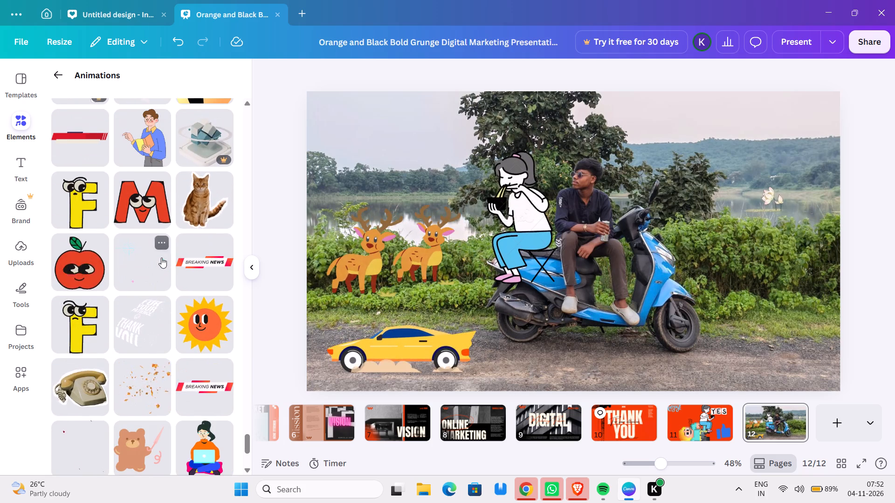
{"action": "scroll", "coordinate": [154, 244], "scroll_direction": "up", "scroll_amount": 5}
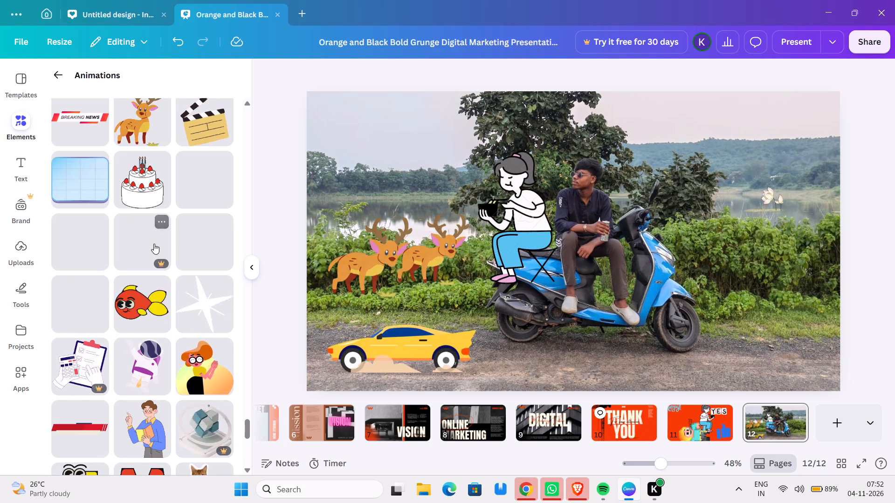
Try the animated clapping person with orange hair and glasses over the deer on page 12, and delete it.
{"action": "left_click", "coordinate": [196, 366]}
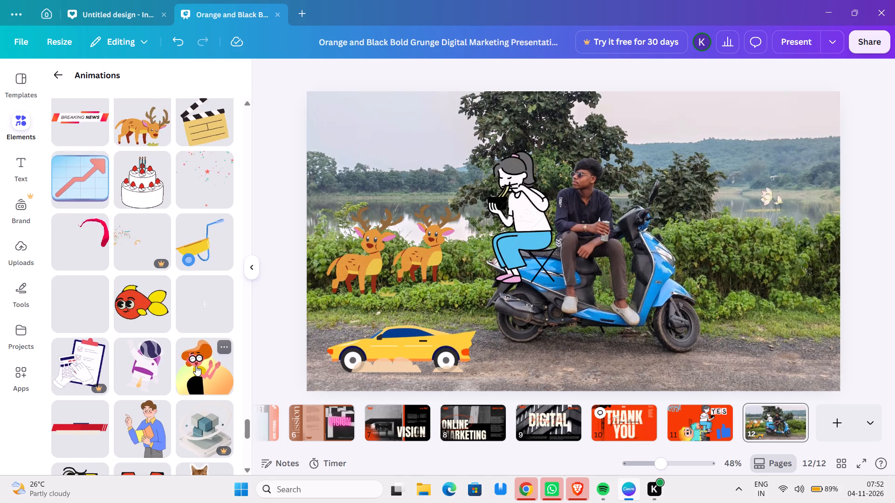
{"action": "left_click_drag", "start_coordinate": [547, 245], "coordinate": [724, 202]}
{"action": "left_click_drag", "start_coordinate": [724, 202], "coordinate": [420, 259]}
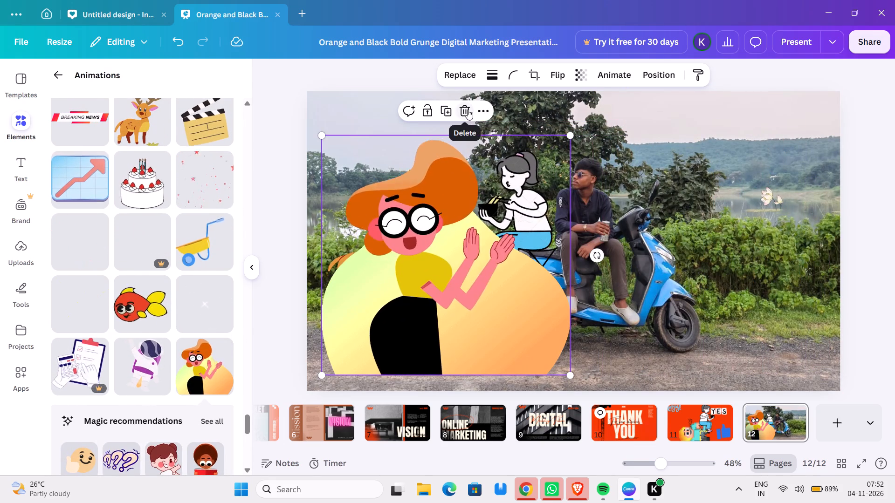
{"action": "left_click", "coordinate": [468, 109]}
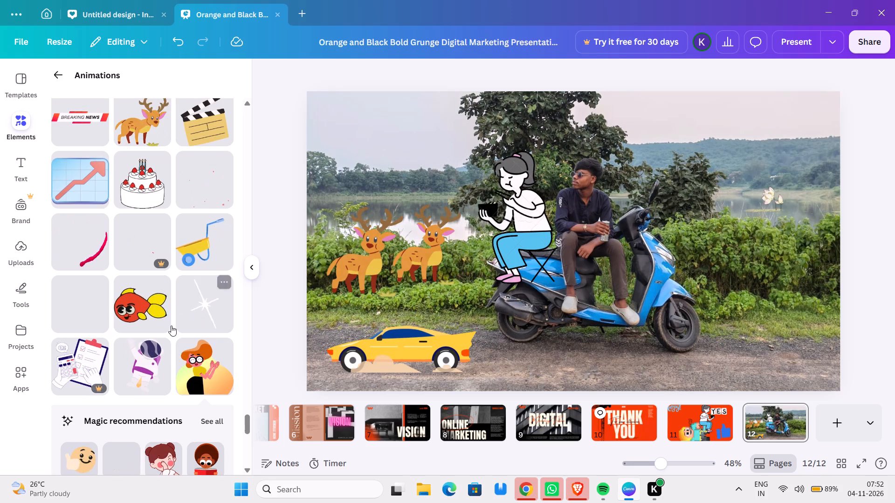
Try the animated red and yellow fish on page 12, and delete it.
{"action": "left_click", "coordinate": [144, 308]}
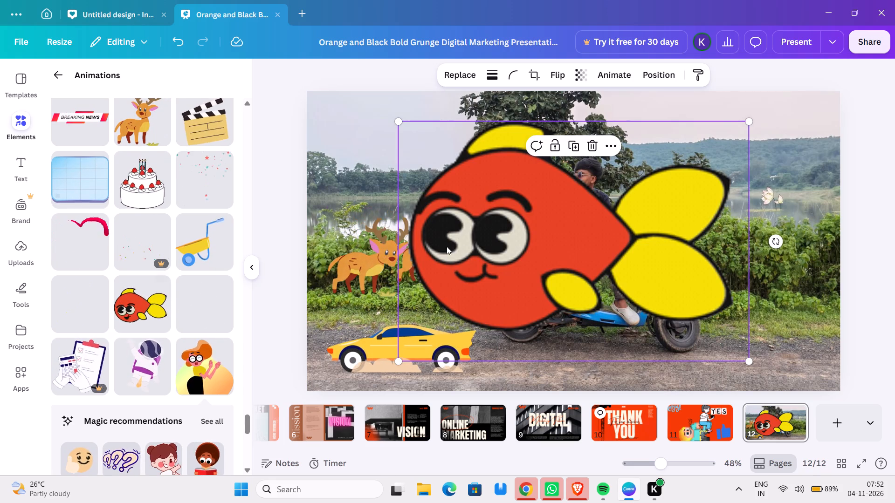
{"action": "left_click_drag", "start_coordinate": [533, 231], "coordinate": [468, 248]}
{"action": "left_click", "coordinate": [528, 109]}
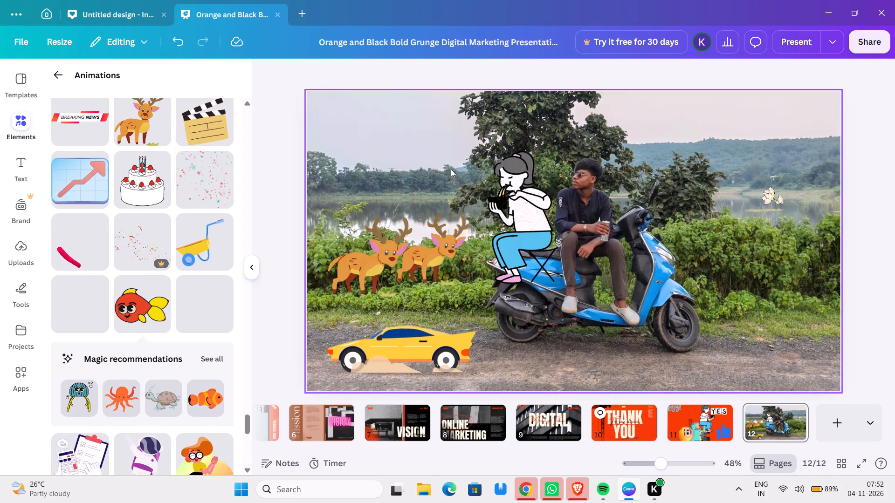
Browse the nearby animations and add the sitting orange cat to page 12.
{"action": "scroll", "coordinate": [106, 315], "scroll_direction": "up", "scroll_amount": 5}
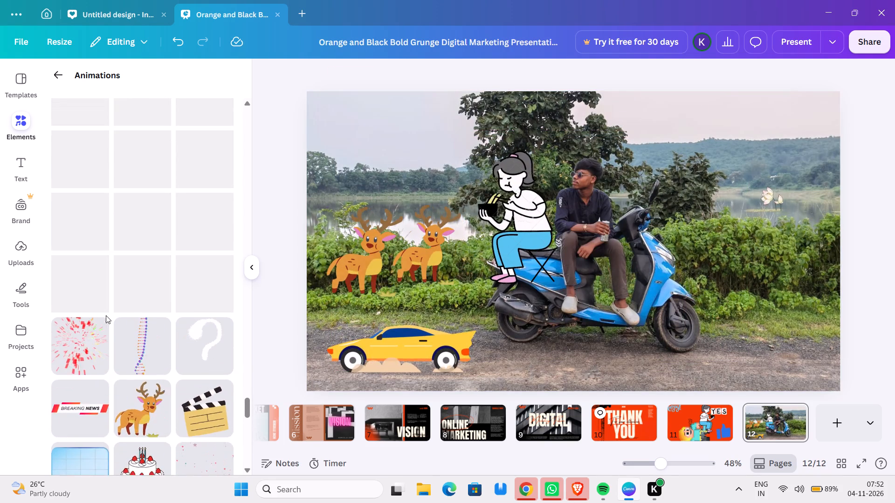
{"action": "scroll", "coordinate": [133, 319], "scroll_direction": "up", "scroll_amount": 4}
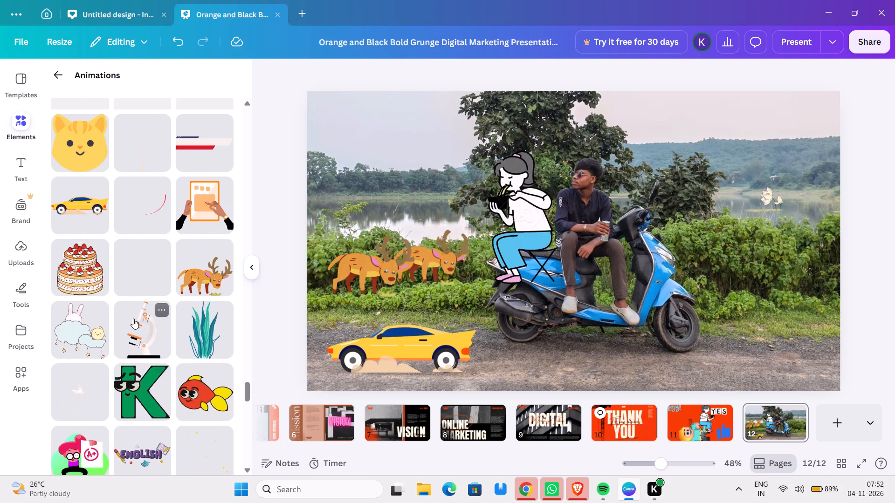
{"action": "scroll", "coordinate": [133, 319], "scroll_direction": "down", "scroll_amount": 6}
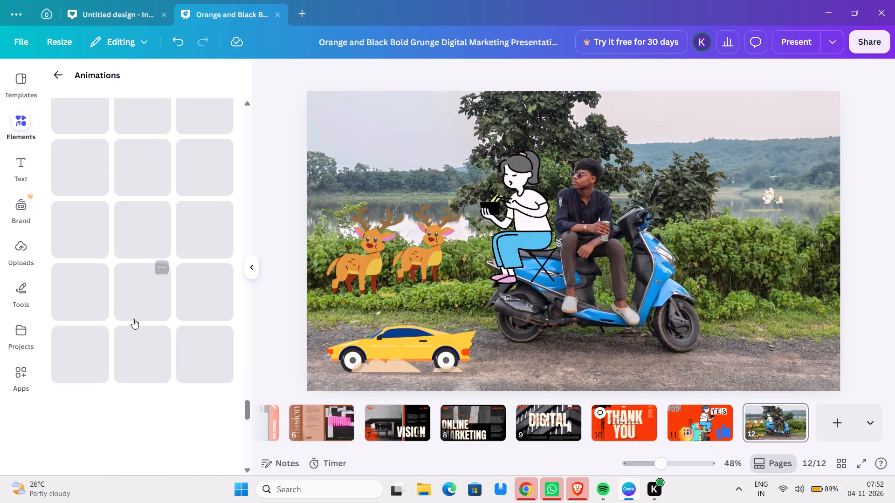
{"action": "scroll", "coordinate": [133, 319], "scroll_direction": "down", "scroll_amount": 4}
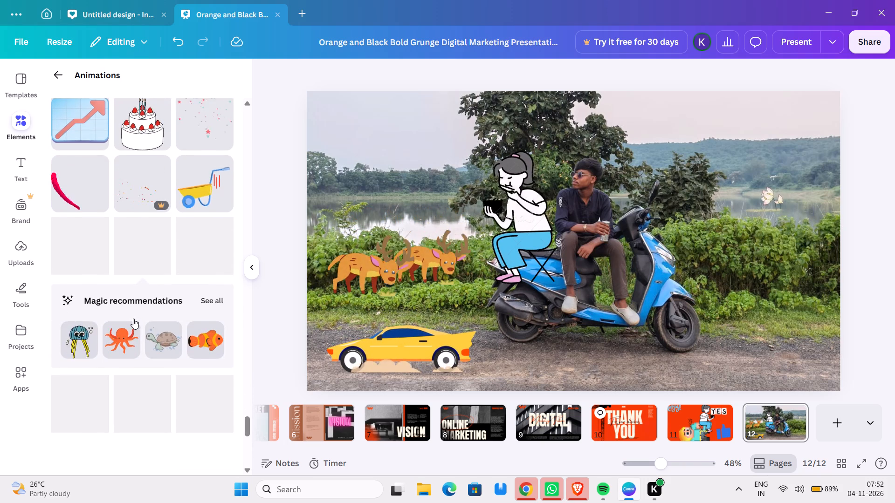
{"action": "scroll", "coordinate": [133, 319], "scroll_direction": "down", "scroll_amount": 3}
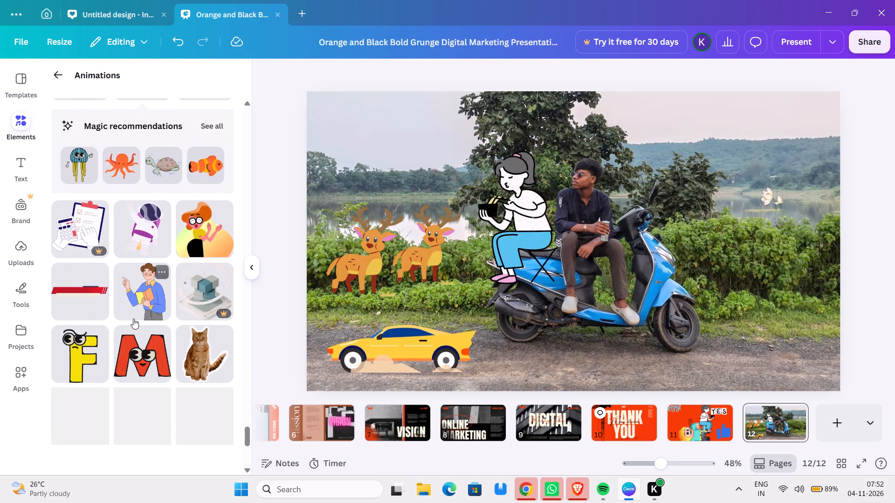
{"action": "scroll", "coordinate": [133, 319], "scroll_direction": "down", "scroll_amount": 3}
{"action": "left_click", "coordinate": [203, 191]}
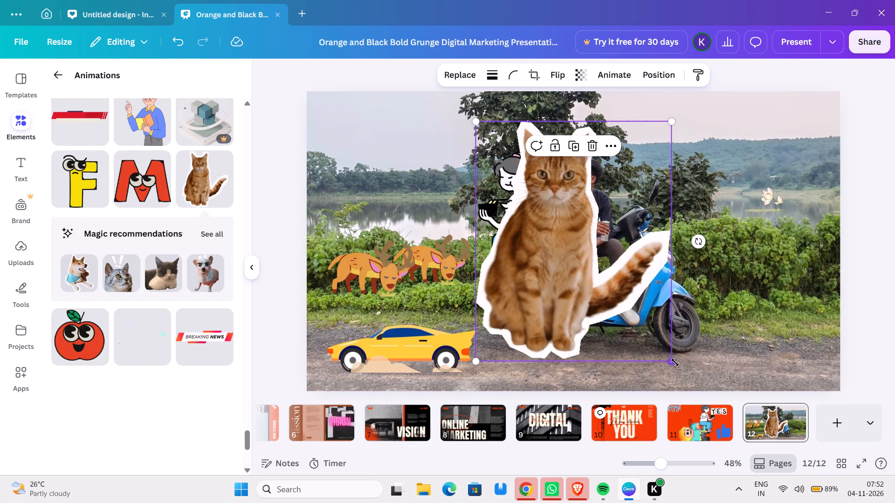
Shrink the cat to about one ninth of the photo's width and place it on the roadside just ahead of the scooter's front wheel.
{"action": "left_click_drag", "start_coordinate": [671, 360], "coordinate": [495, 261]}
{"action": "left_click_drag", "start_coordinate": [486, 153], "coordinate": [554, 220]}
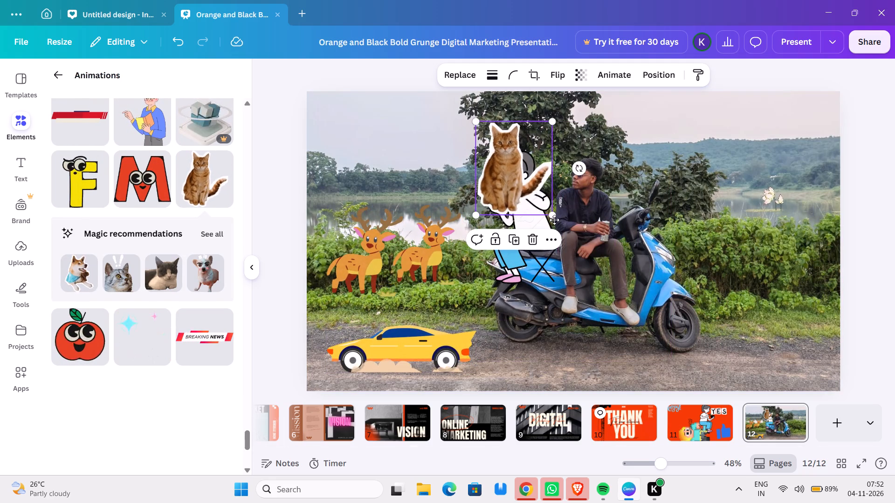
{"action": "left_click_drag", "start_coordinate": [554, 220], "coordinate": [713, 297]}
{"action": "left_click_drag", "start_coordinate": [778, 358], "coordinate": [761, 338]}
{"action": "left_click_drag", "start_coordinate": [735, 303], "coordinate": [739, 322]}
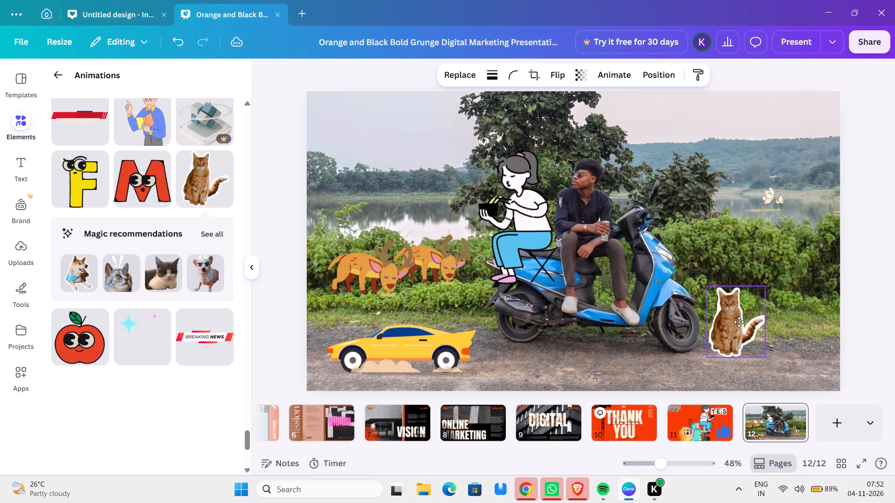
{"action": "left_click_drag", "start_coordinate": [739, 322], "coordinate": [734, 320]}
{"action": "left_click", "coordinate": [779, 317]}
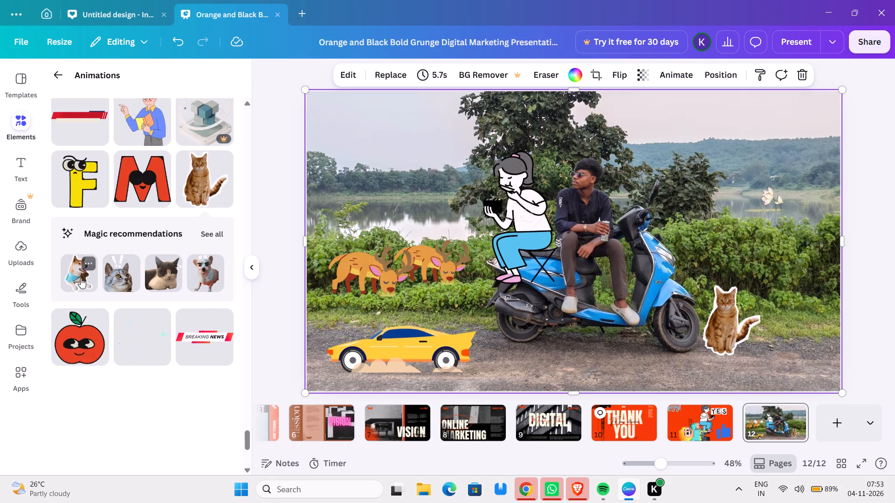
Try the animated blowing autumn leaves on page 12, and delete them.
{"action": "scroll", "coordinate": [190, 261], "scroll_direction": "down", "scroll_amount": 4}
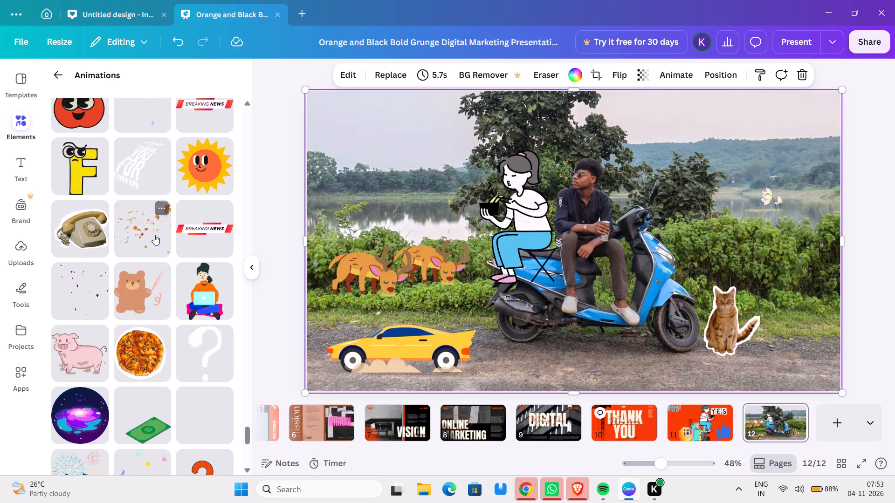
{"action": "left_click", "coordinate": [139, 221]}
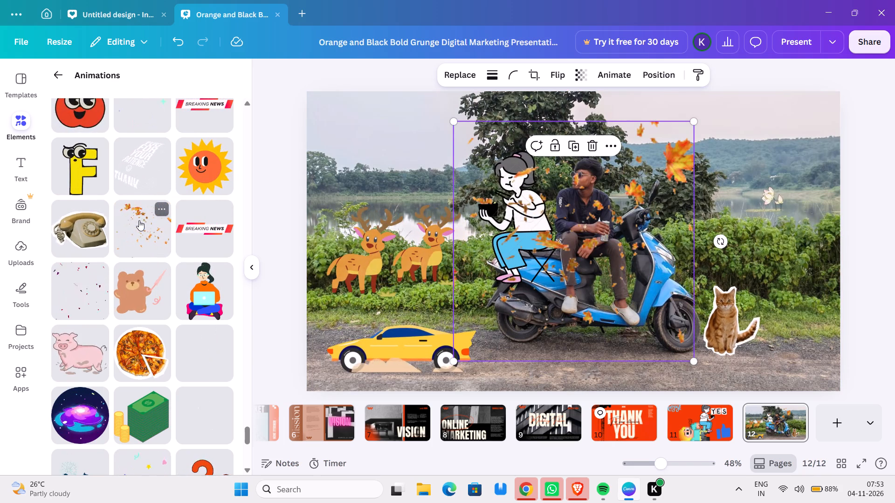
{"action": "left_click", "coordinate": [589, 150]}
Browse further down the animations and add the blue container truck to page 12.
{"action": "scroll", "coordinate": [48, 265], "scroll_direction": "down", "scroll_amount": 5}
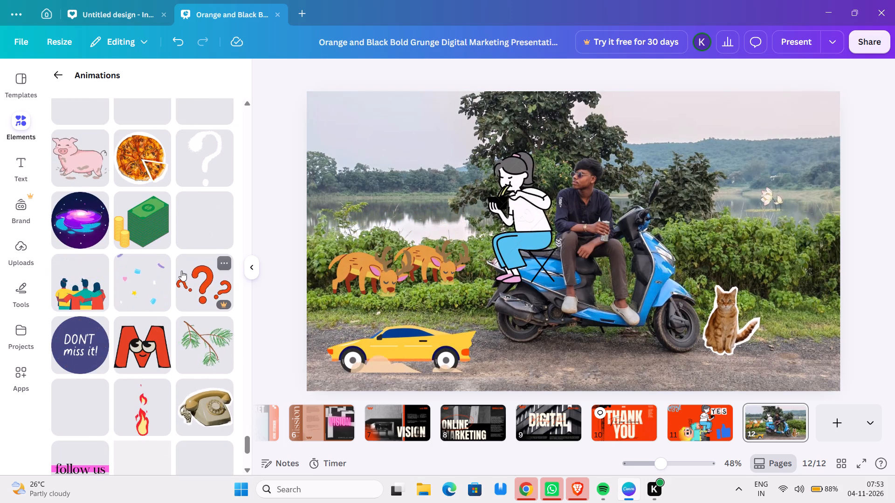
{"action": "scroll", "coordinate": [163, 291], "scroll_direction": "down", "scroll_amount": 3}
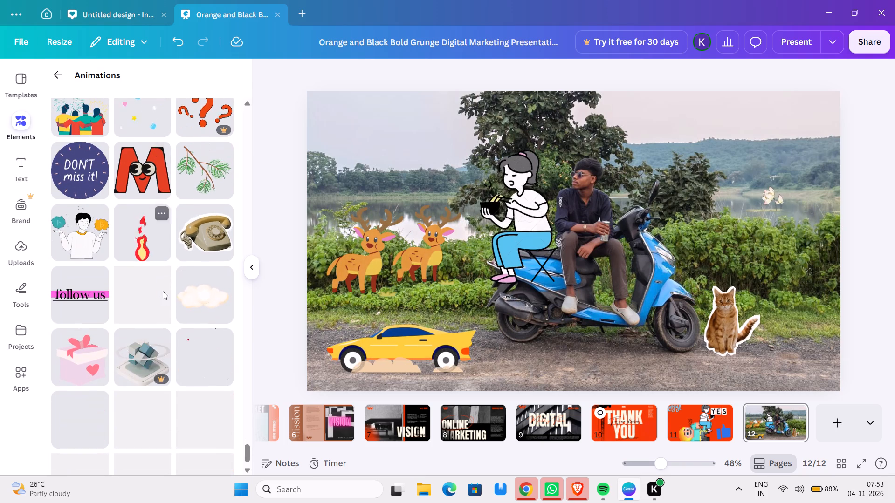
{"action": "scroll", "coordinate": [163, 291], "scroll_direction": "down", "scroll_amount": 2}
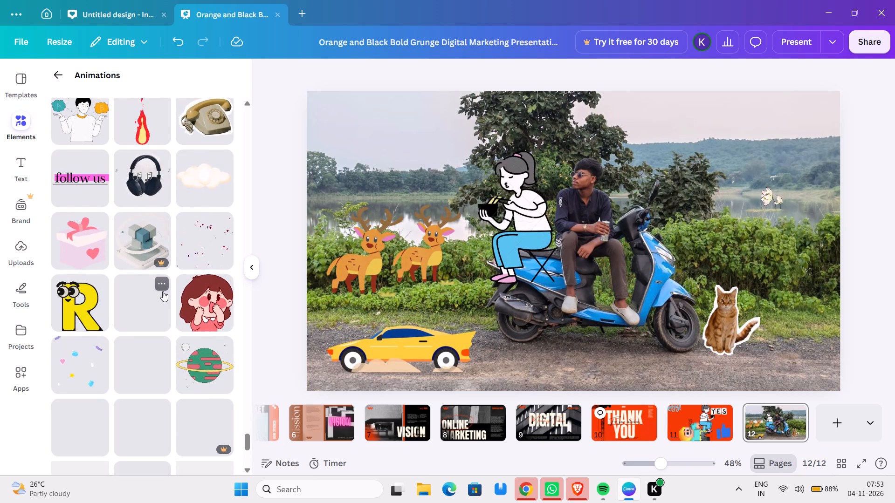
{"action": "scroll", "coordinate": [163, 291], "scroll_direction": "down", "scroll_amount": 3}
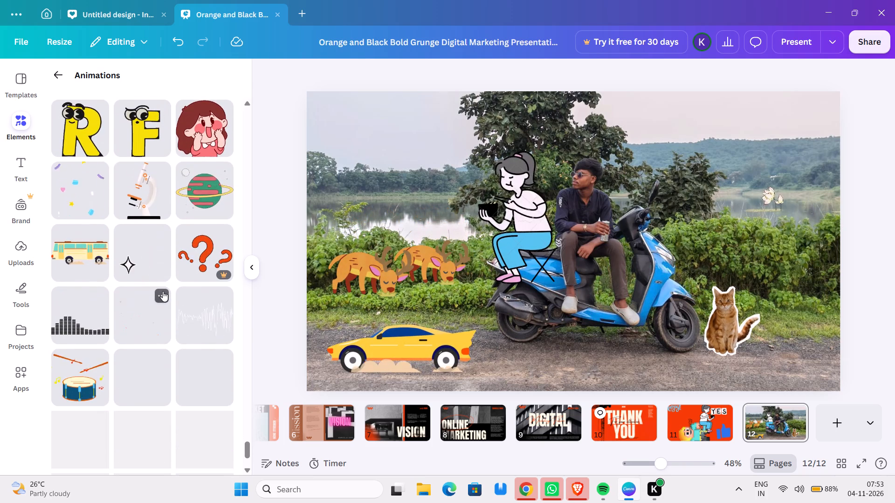
{"action": "scroll", "coordinate": [163, 291], "scroll_direction": "down", "scroll_amount": 2}
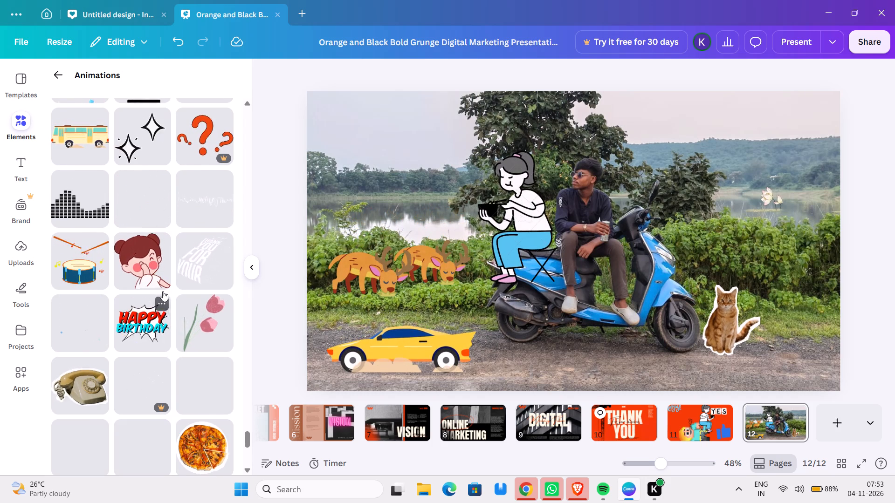
{"action": "scroll", "coordinate": [163, 291], "scroll_direction": "down", "scroll_amount": 3}
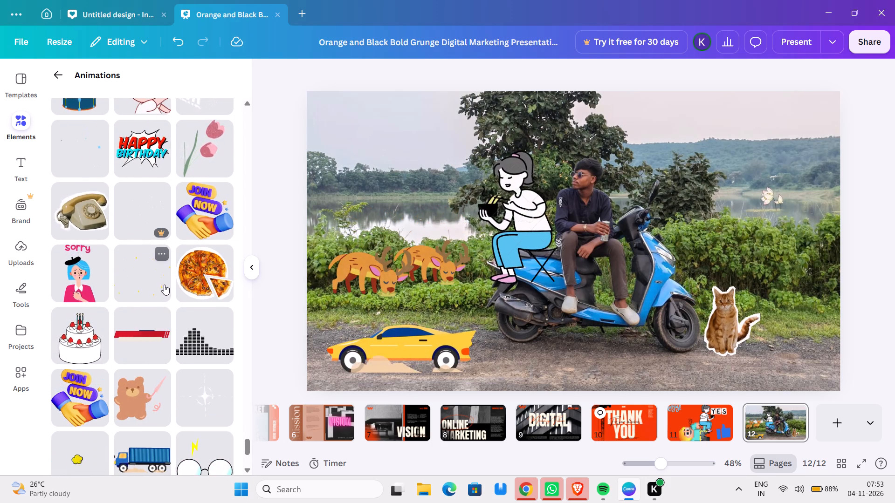
{"action": "scroll", "coordinate": [164, 285], "scroll_direction": "down", "scroll_amount": 3}
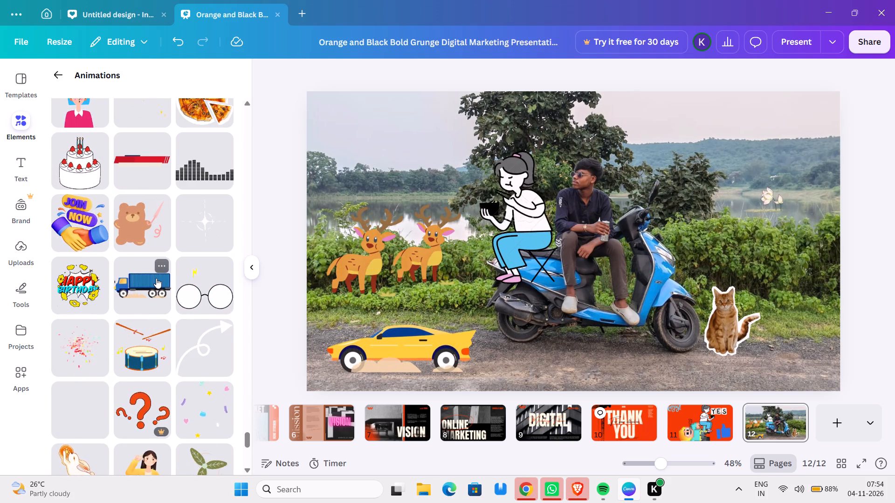
{"action": "left_click", "coordinate": [156, 278]}
Shrink the truck to about one fifth of the photo's width and place it on the road below the scooter, ahead of the yellow car.
{"action": "left_click_drag", "start_coordinate": [580, 242], "coordinate": [630, 276]}
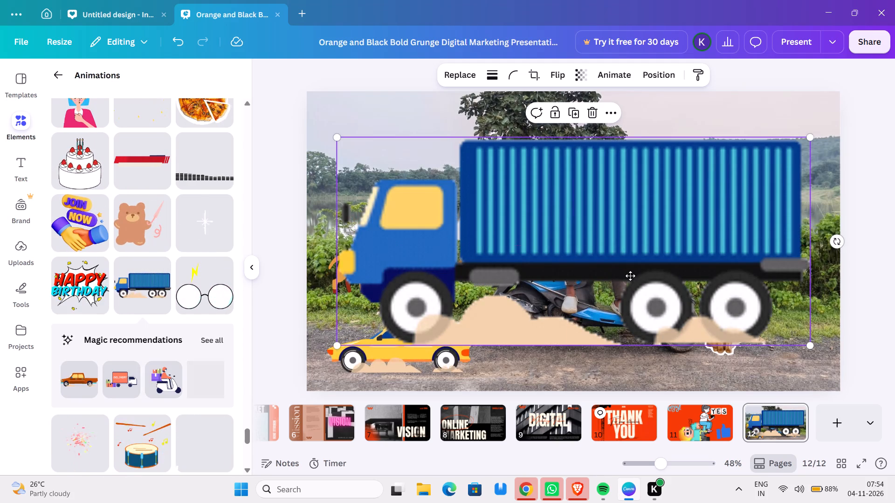
{"action": "left_click_drag", "start_coordinate": [630, 276], "coordinate": [817, 341]}
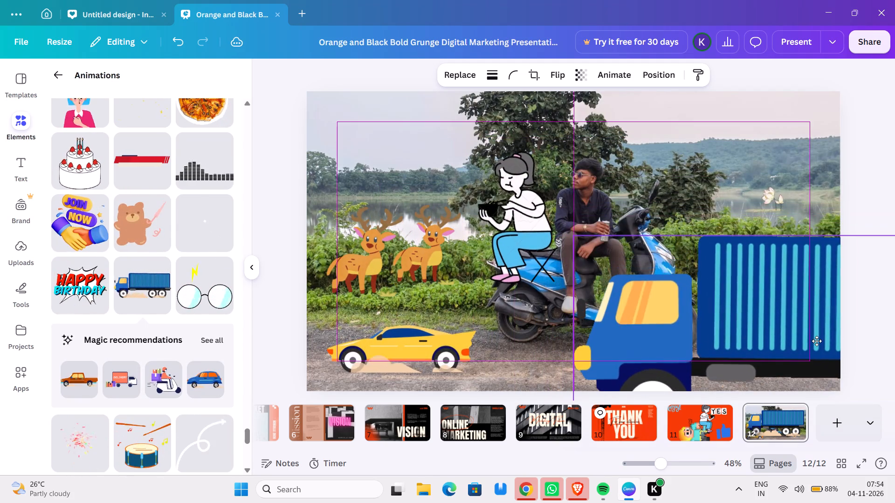
{"action": "left_click_drag", "start_coordinate": [817, 341], "coordinate": [518, 272]}
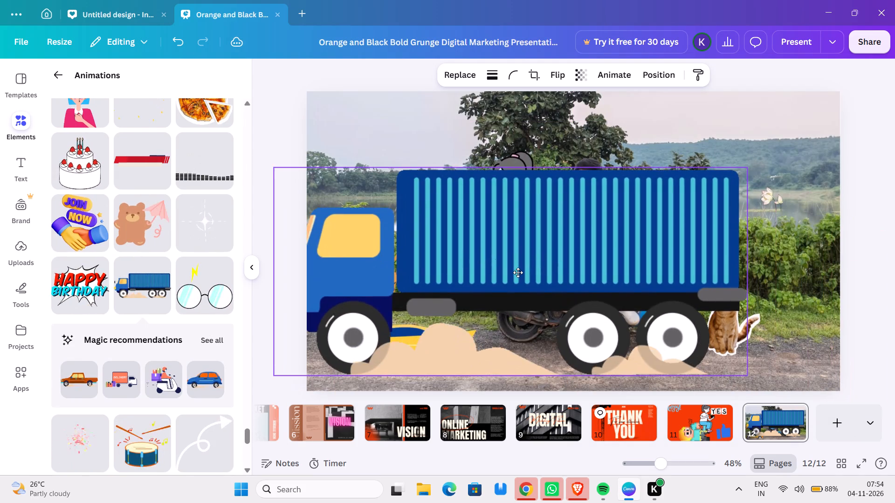
{"action": "left_click_drag", "start_coordinate": [750, 379], "coordinate": [595, 323]}
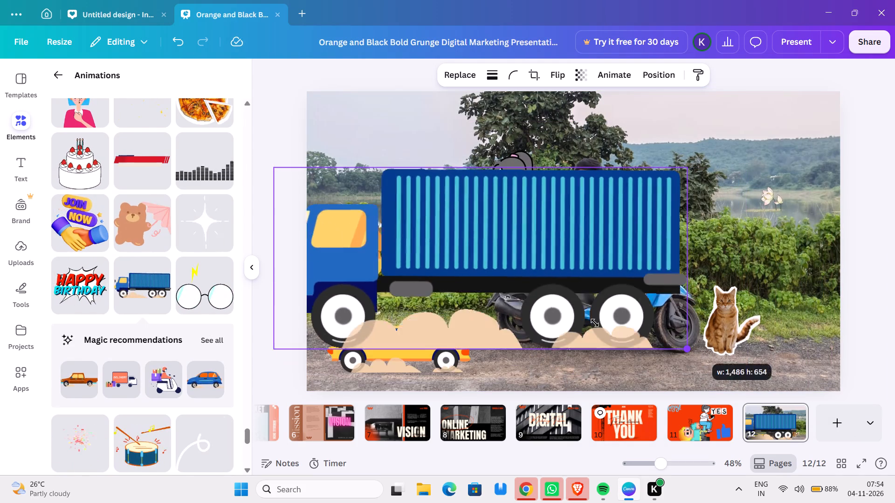
{"action": "left_click_drag", "start_coordinate": [595, 323], "coordinate": [460, 278]}
{"action": "left_click_drag", "start_coordinate": [385, 194], "coordinate": [520, 319]}
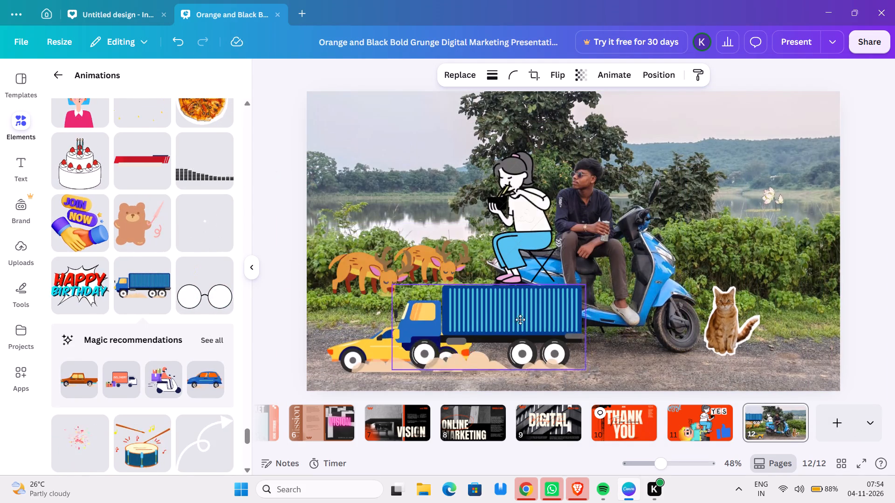
{"action": "left_click_drag", "start_coordinate": [520, 319], "coordinate": [596, 314]}
{"action": "left_click_drag", "start_coordinate": [678, 370], "coordinate": [636, 345]}
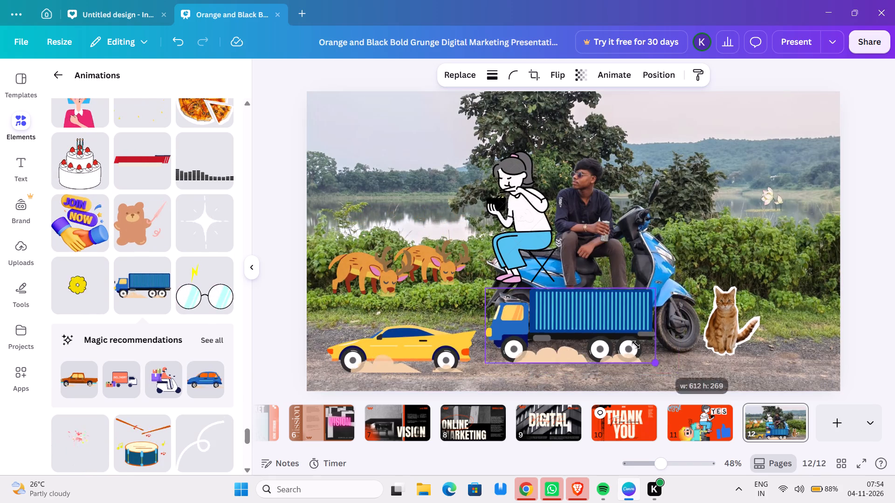
{"action": "left_click_drag", "start_coordinate": [636, 345], "coordinate": [597, 331]}
{"action": "left_click_drag", "start_coordinate": [570, 303], "coordinate": [564, 342]}
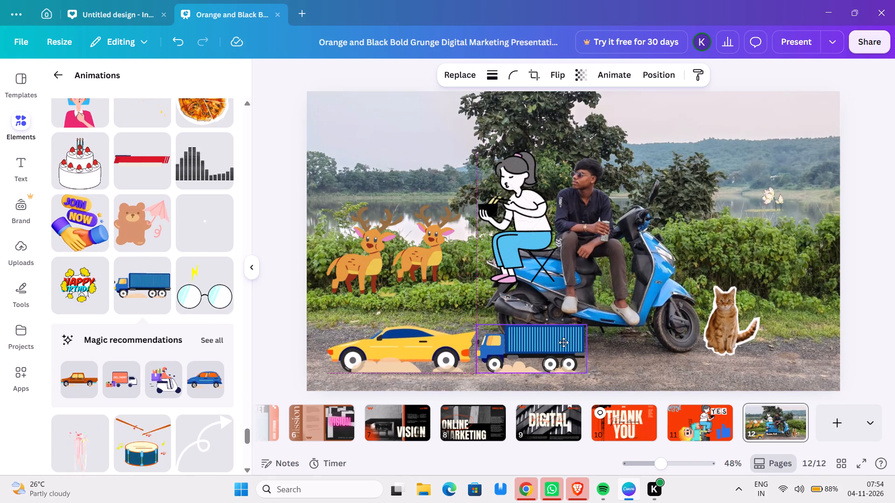
{"action": "left_click_drag", "start_coordinate": [564, 342], "coordinate": [583, 351]}
Shrink the yellow car to about two thirds of its size and move it to the photo's bottom edge, level with the truck.
{"action": "left_click", "coordinate": [401, 341]}
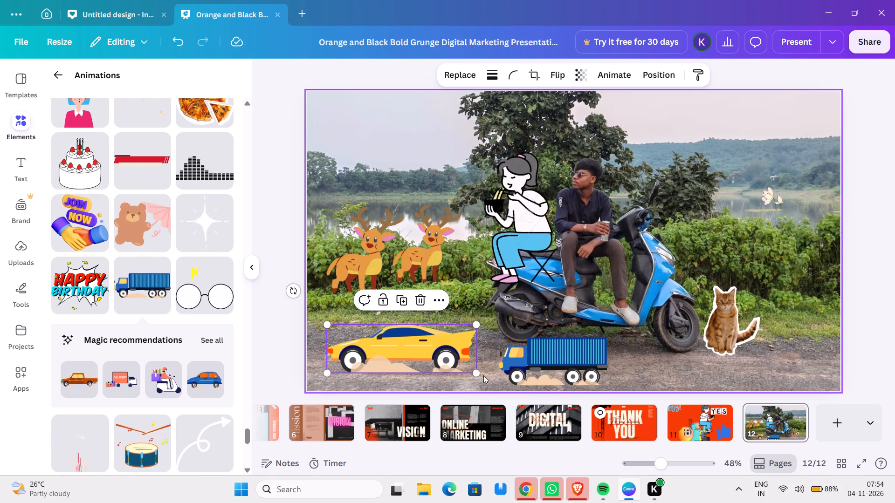
{"action": "left_click_drag", "start_coordinate": [478, 373], "coordinate": [425, 355]}
{"action": "left_click_drag", "start_coordinate": [375, 334], "coordinate": [416, 370]}
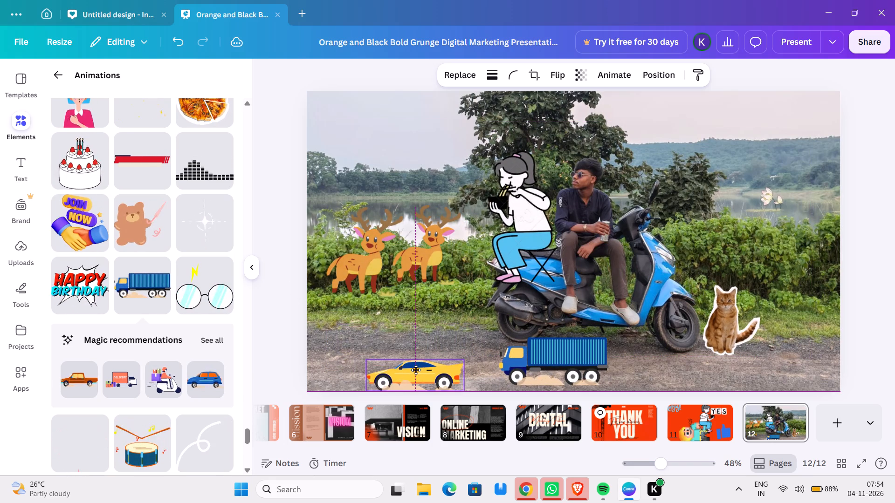
{"action": "left_click_drag", "start_coordinate": [416, 370], "coordinate": [416, 366]}
{"action": "left_click", "coordinate": [416, 366]}
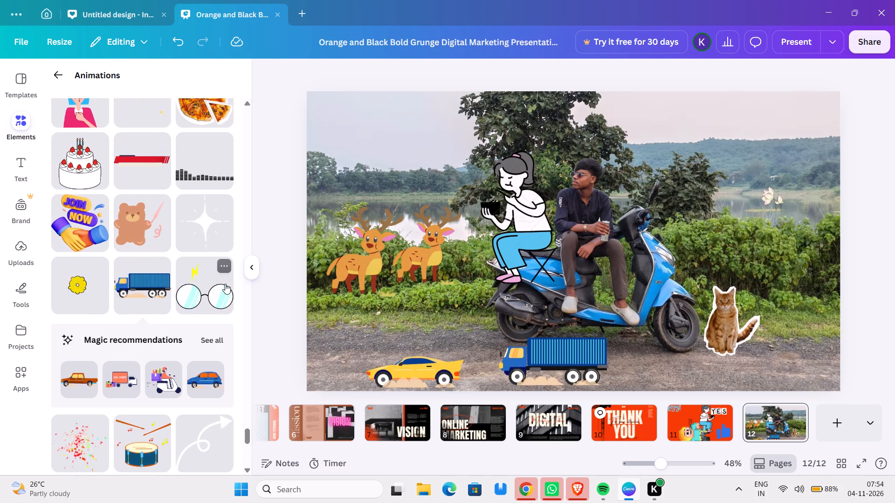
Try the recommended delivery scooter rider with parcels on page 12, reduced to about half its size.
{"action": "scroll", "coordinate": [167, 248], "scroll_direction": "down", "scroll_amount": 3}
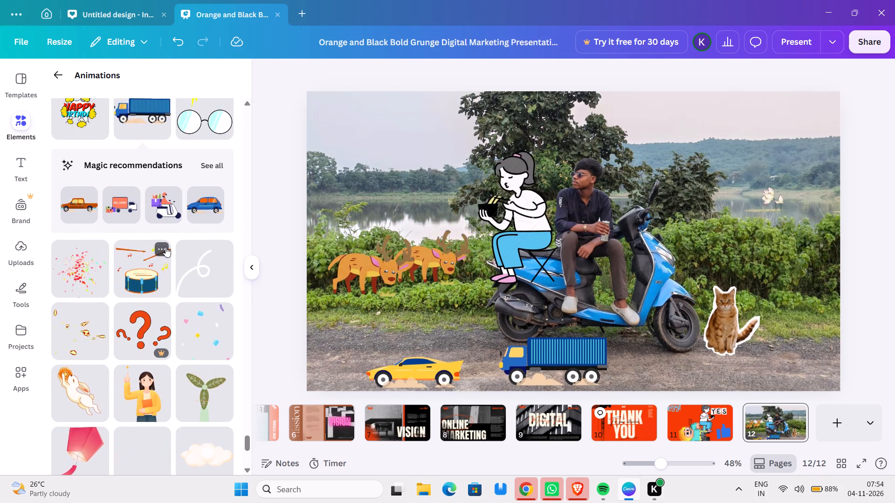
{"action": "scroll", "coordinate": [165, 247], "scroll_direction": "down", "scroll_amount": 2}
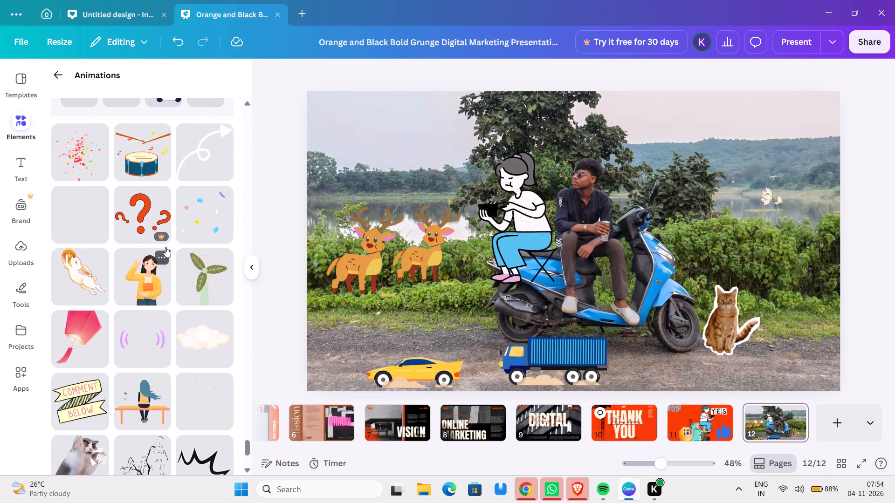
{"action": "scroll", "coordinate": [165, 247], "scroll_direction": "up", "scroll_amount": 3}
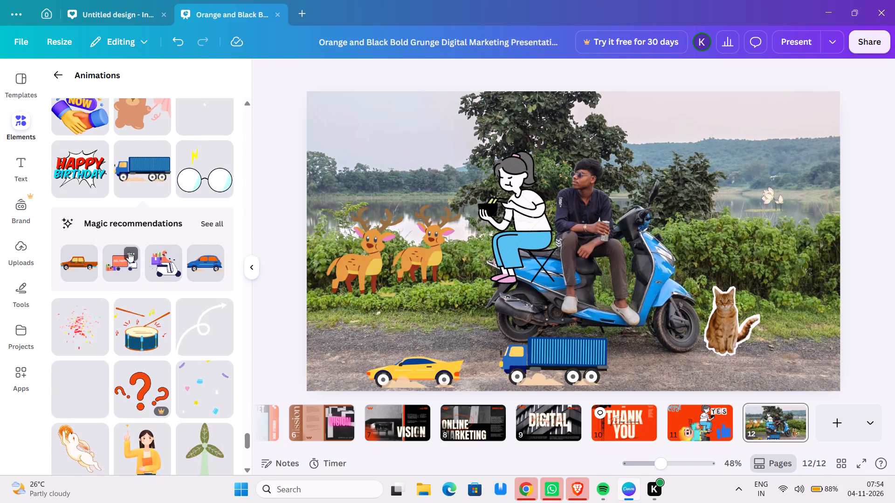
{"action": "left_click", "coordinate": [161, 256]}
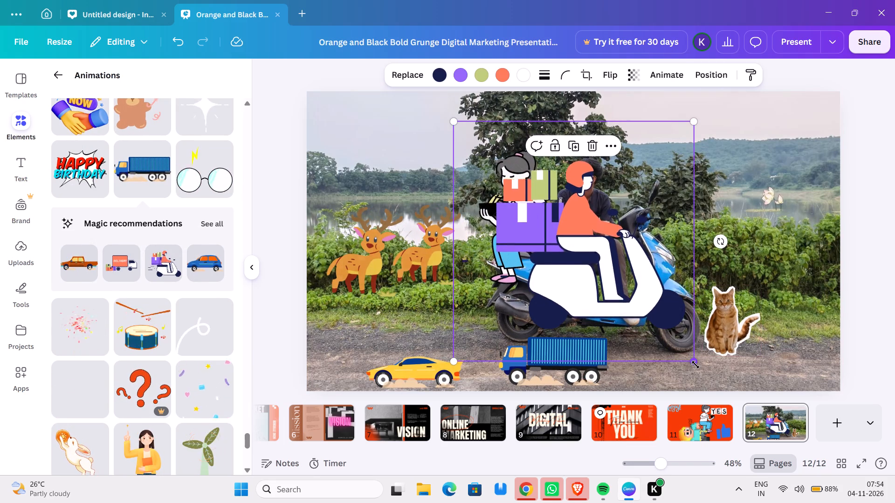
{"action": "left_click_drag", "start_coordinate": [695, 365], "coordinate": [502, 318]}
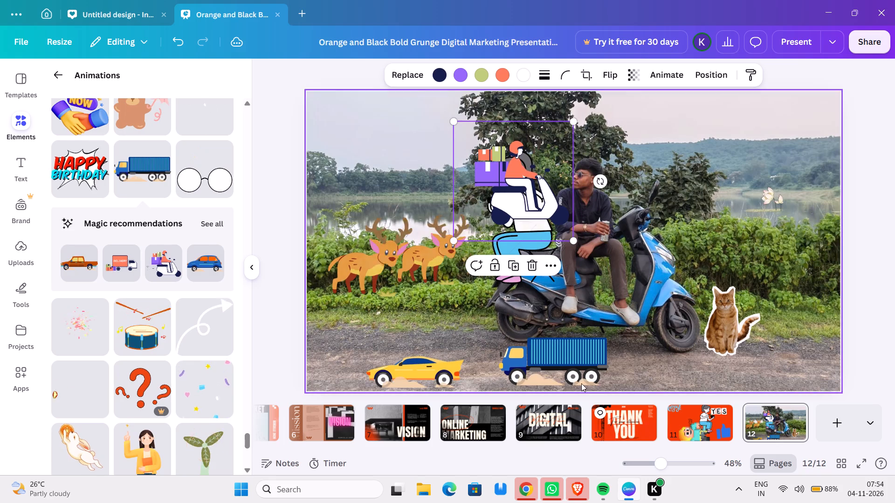
Move the truck along the road to just below the blue scooter's front wheel, next to the cat.
{"action": "left_click_drag", "start_coordinate": [583, 359], "coordinate": [690, 361]}
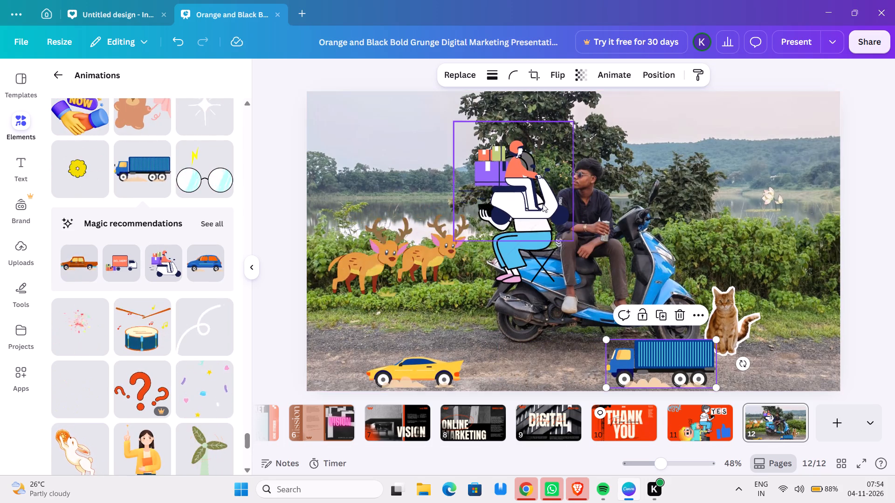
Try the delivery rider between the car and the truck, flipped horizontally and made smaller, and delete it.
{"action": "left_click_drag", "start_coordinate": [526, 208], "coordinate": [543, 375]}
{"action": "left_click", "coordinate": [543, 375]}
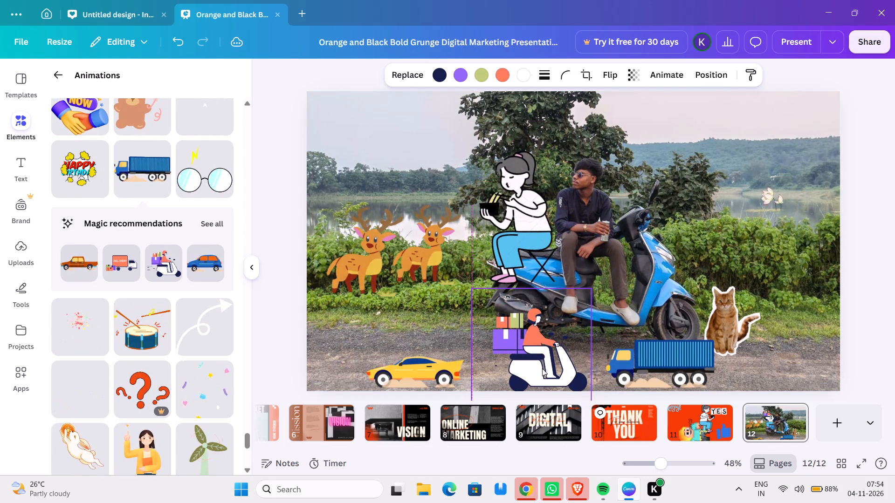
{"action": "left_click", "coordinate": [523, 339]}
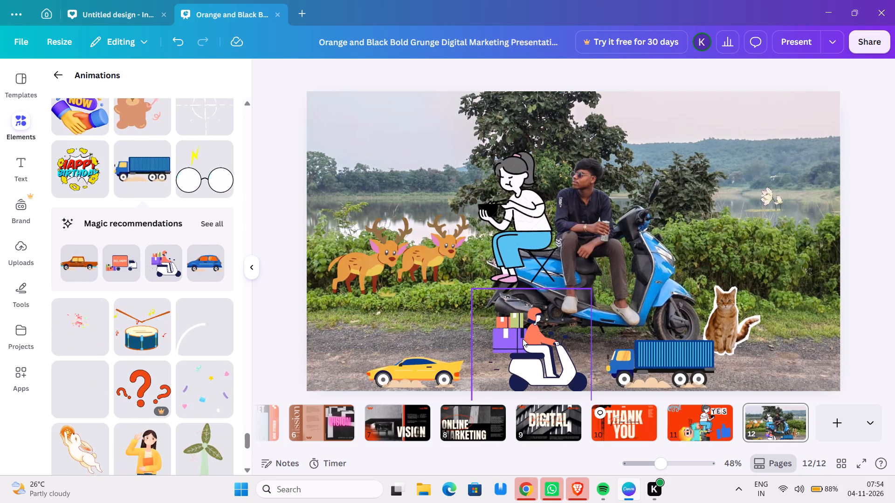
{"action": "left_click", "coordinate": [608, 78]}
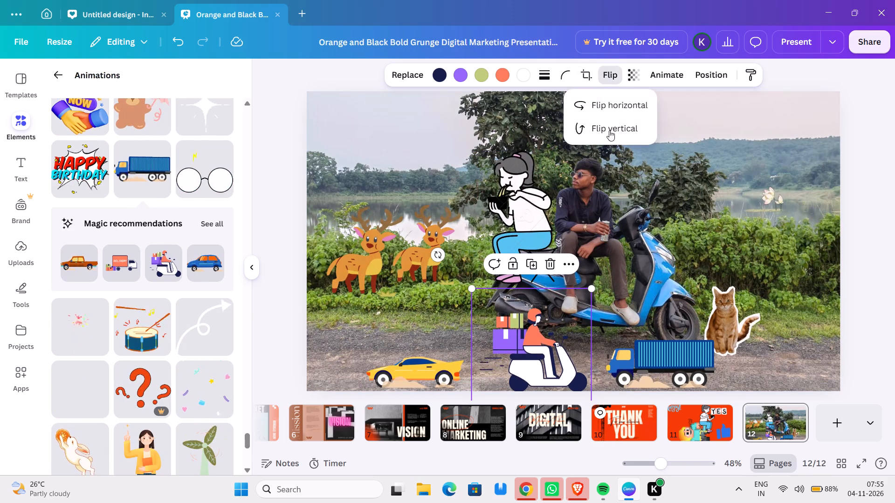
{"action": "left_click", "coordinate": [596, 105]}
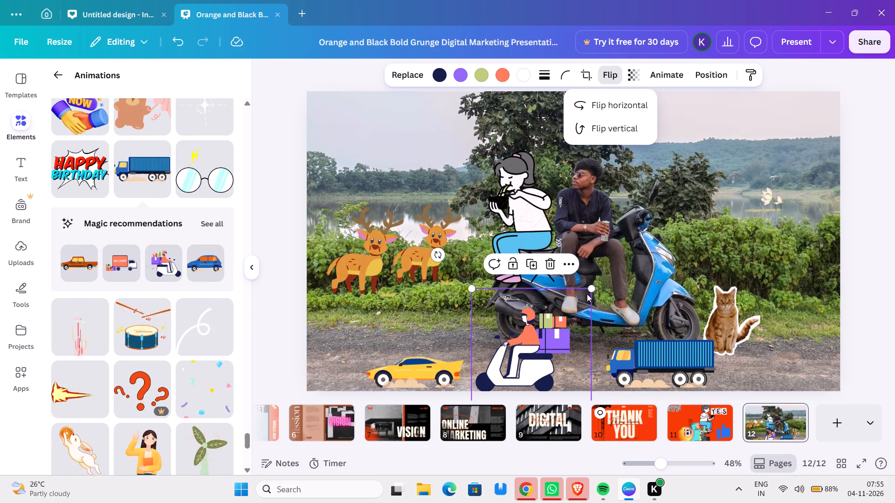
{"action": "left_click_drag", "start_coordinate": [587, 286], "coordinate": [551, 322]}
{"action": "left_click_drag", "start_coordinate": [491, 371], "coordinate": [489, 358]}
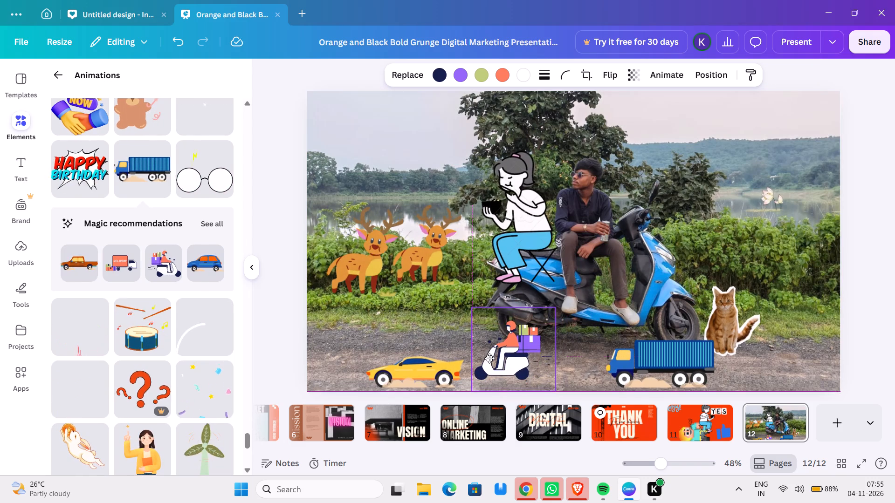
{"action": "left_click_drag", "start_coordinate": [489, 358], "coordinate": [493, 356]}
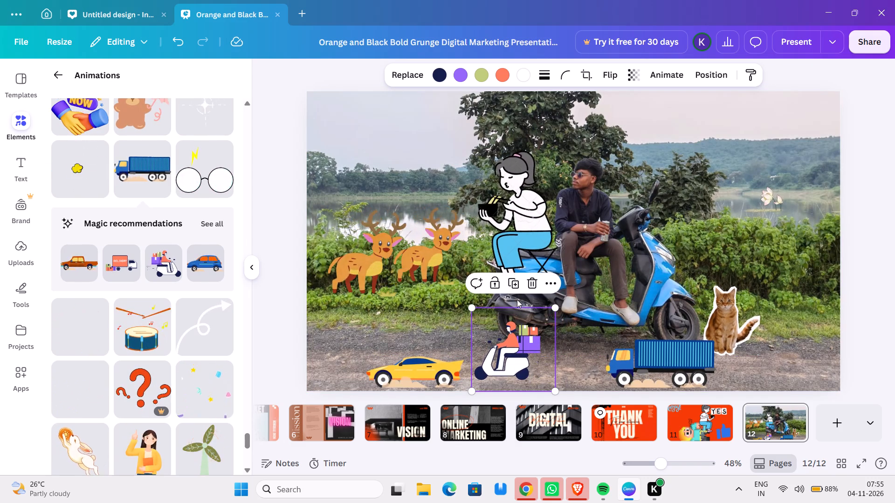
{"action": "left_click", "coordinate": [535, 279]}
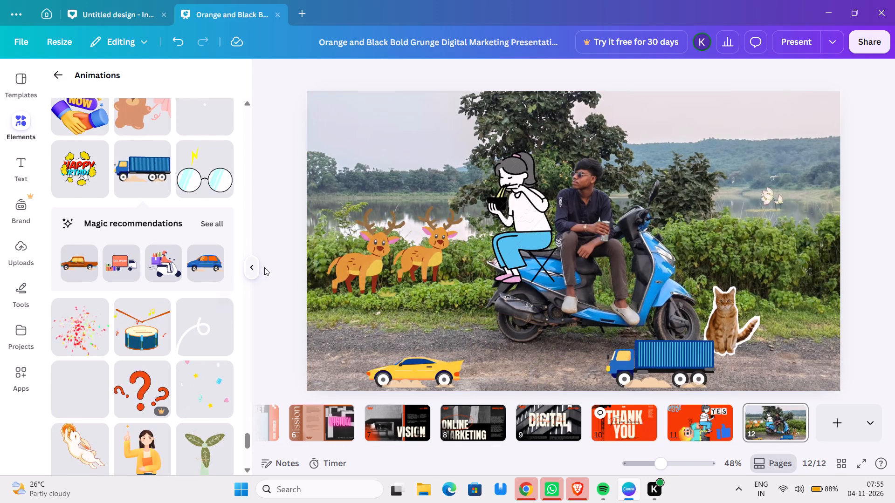
Browse the animations collection from the truck's recommendations back up to the themed categories for another element for page 12.
{"action": "scroll", "coordinate": [14, 339], "scroll_direction": "down", "scroll_amount": 5}
{"action": "scroll", "coordinate": [5, 186], "scroll_direction": "up", "scroll_amount": 5}
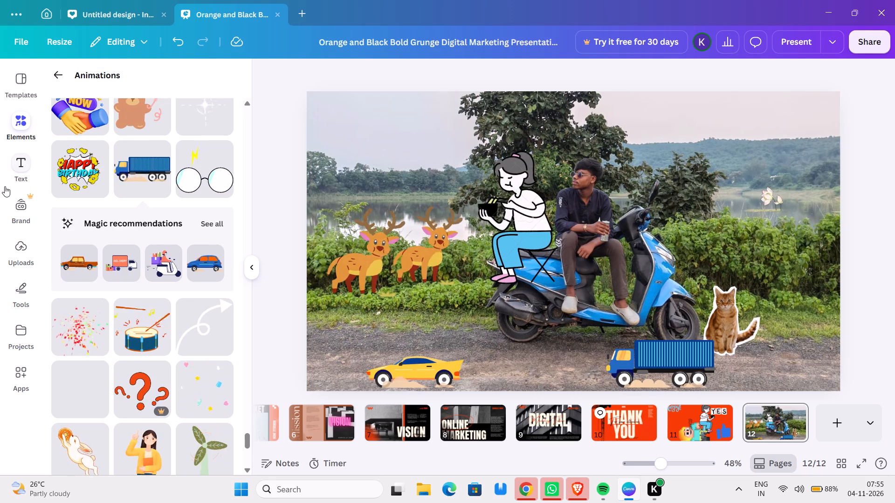
{"action": "scroll", "coordinate": [324, 319], "scroll_direction": "up", "scroll_amount": 4}
{"action": "scroll", "coordinate": [173, 297], "scroll_direction": "down", "scroll_amount": 2}
{"action": "scroll", "coordinate": [391, 390], "scroll_direction": "down", "scroll_amount": 3}
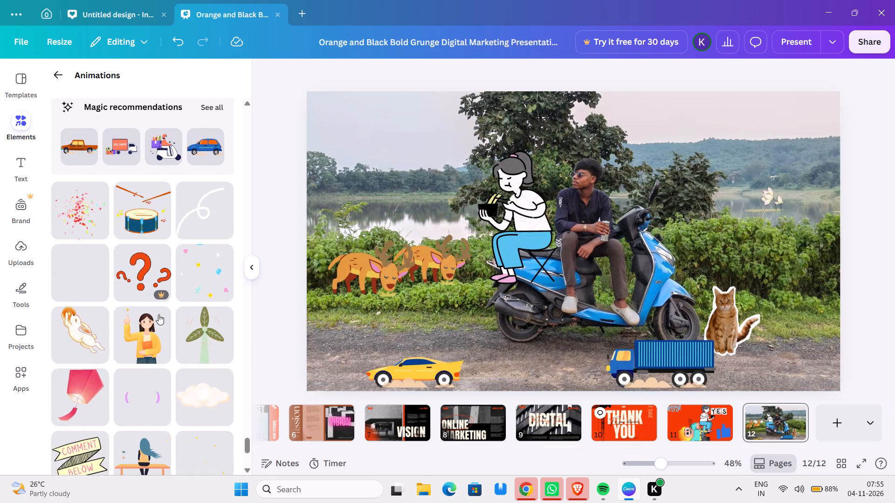
{"action": "scroll", "coordinate": [164, 324], "scroll_direction": "up", "scroll_amount": 2}
{"action": "scroll", "coordinate": [164, 324], "scroll_direction": "down", "scroll_amount": 1}
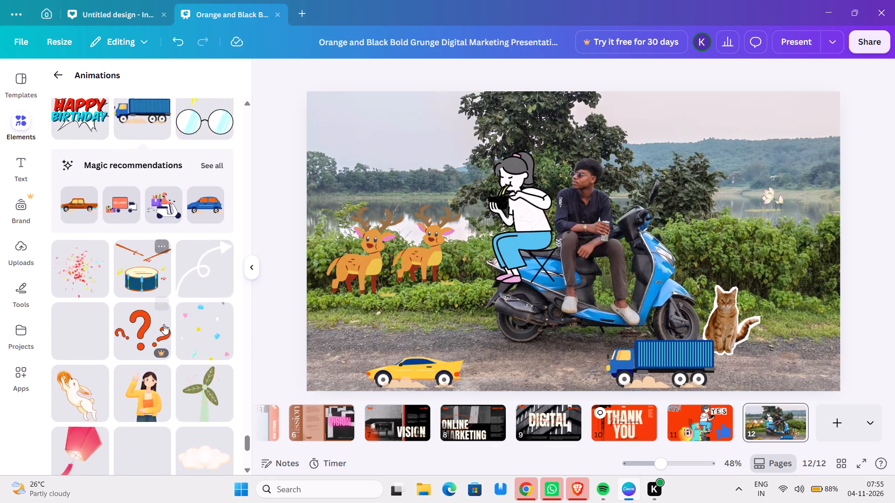
{"action": "scroll", "coordinate": [164, 329], "scroll_direction": "down", "scroll_amount": 6}
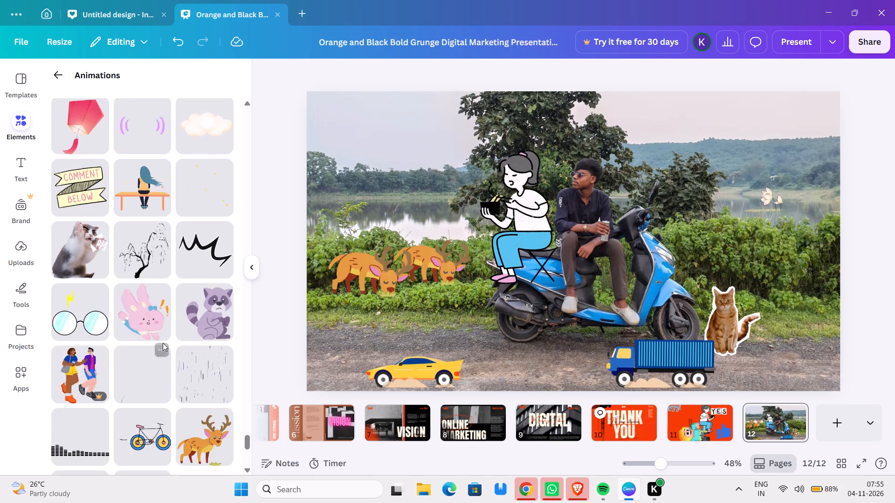
{"action": "scroll", "coordinate": [163, 343], "scroll_direction": "down", "scroll_amount": 3}
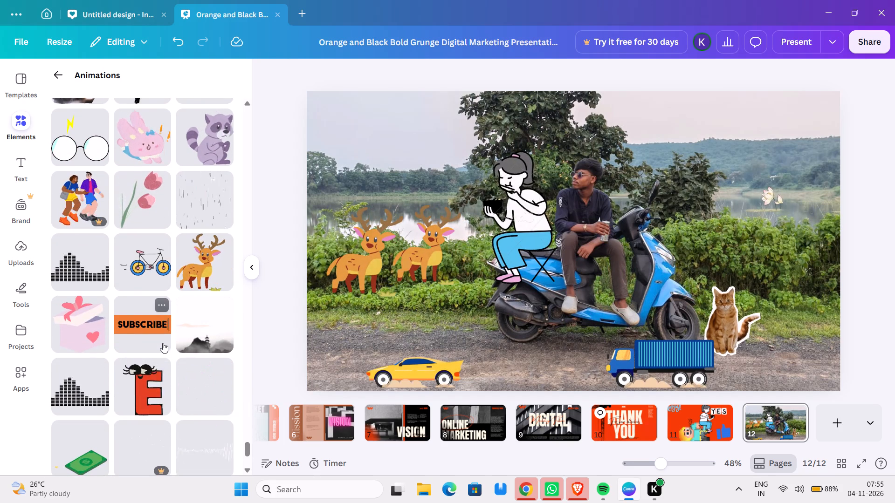
{"action": "scroll", "coordinate": [163, 343], "scroll_direction": "up", "scroll_amount": 3}
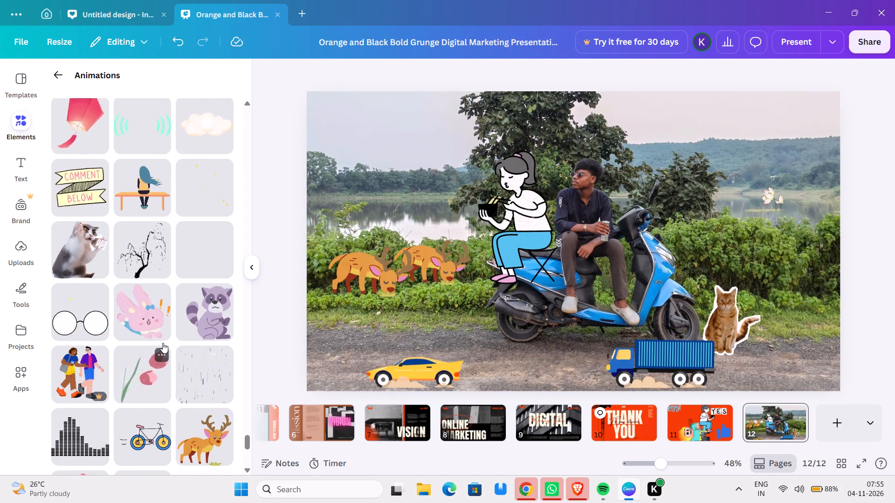
{"action": "scroll", "coordinate": [163, 343], "scroll_direction": "up", "scroll_amount": 19}
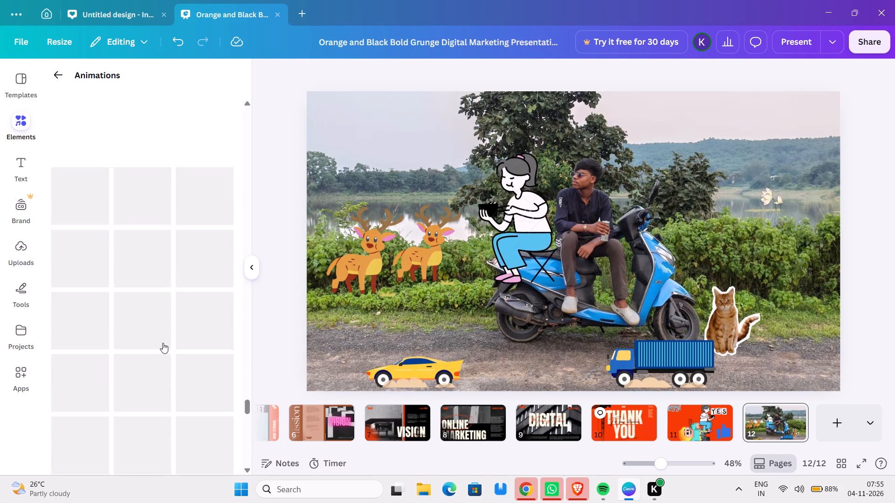
{"action": "scroll", "coordinate": [163, 343], "scroll_direction": "up", "scroll_amount": 20}
{"action": "scroll", "coordinate": [163, 343], "scroll_direction": "up", "scroll_amount": 9}
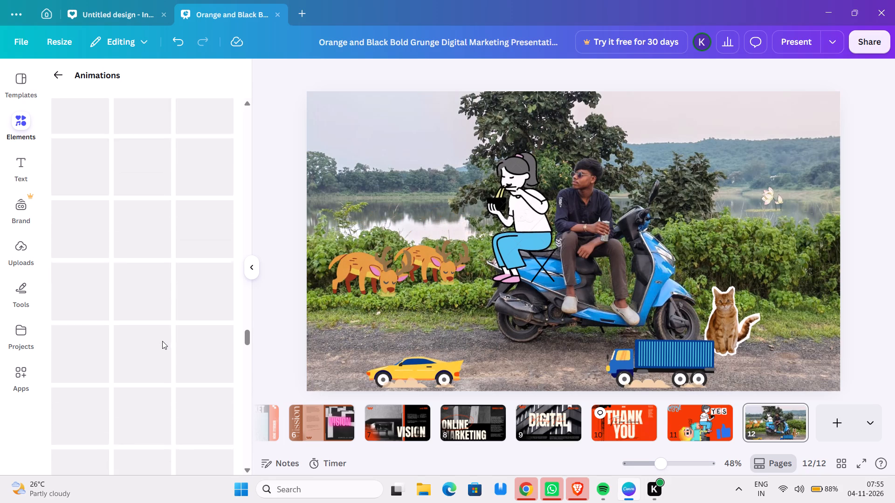
{"action": "scroll", "coordinate": [162, 341], "scroll_direction": "up", "scroll_amount": 18}
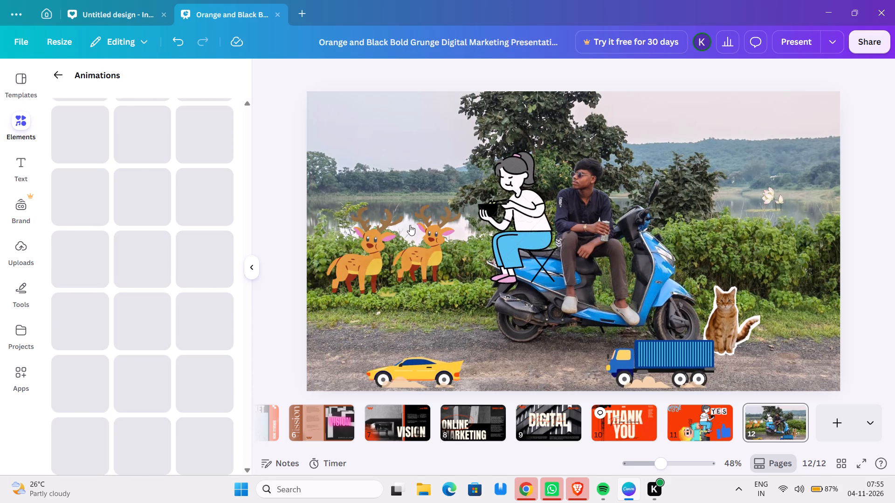
{"action": "scroll", "coordinate": [140, 409], "scroll_direction": "up", "scroll_amount": 1}
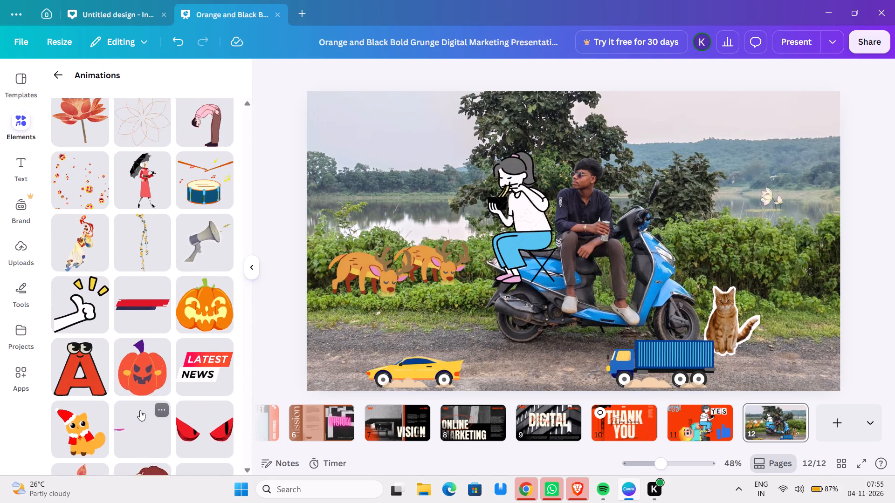
{"action": "scroll", "coordinate": [140, 410], "scroll_direction": "up", "scroll_amount": 5}
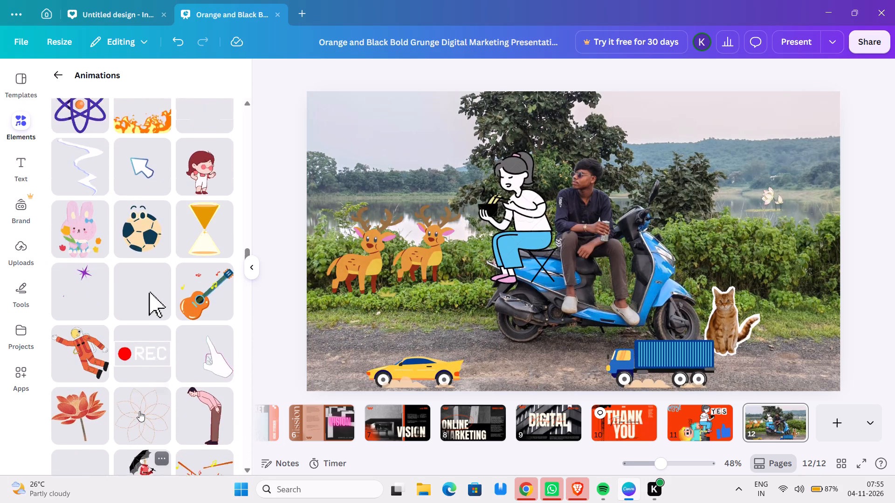
{"action": "scroll", "coordinate": [139, 411], "scroll_direction": "up", "scroll_amount": 5}
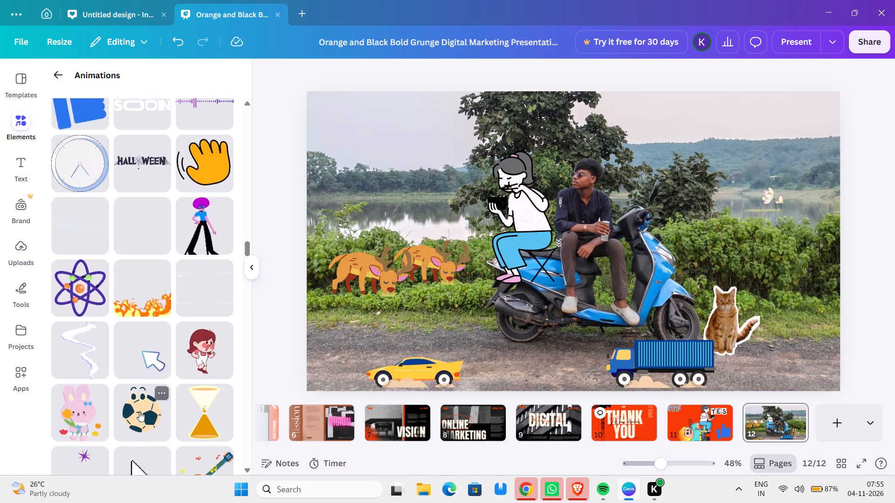
{"action": "scroll", "coordinate": [139, 411], "scroll_direction": "up", "scroll_amount": 5}
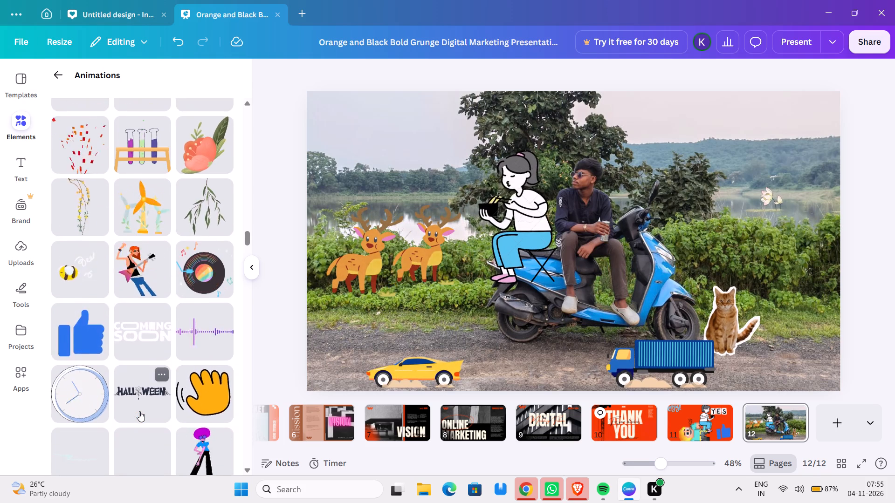
{"action": "scroll", "coordinate": [139, 411], "scroll_direction": "up", "scroll_amount": 9}
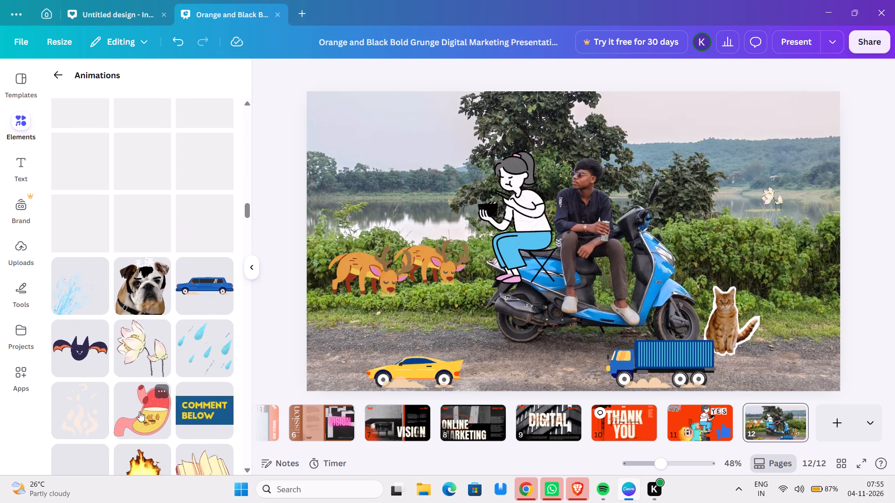
{"action": "scroll", "coordinate": [139, 411], "scroll_direction": "up", "scroll_amount": 5}
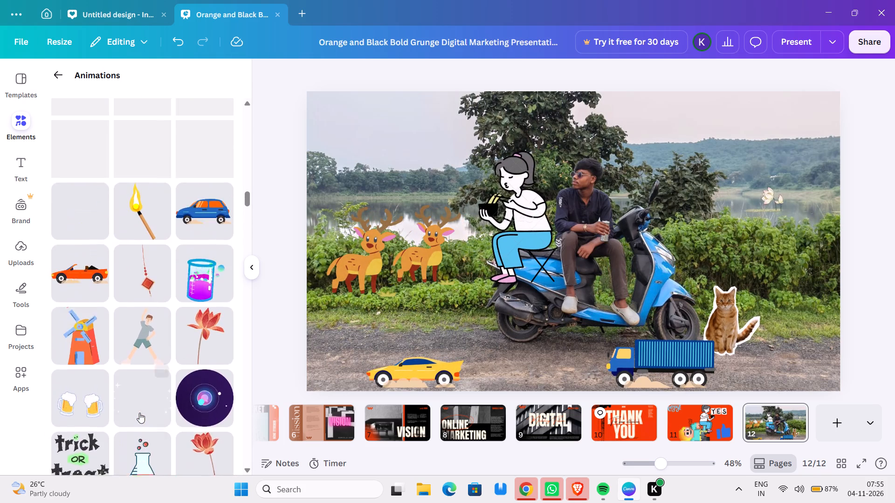
{"action": "scroll", "coordinate": [139, 413], "scroll_direction": "up", "scroll_amount": 5}
{"action": "scroll", "coordinate": [139, 413], "scroll_direction": "down", "scroll_amount": 5}
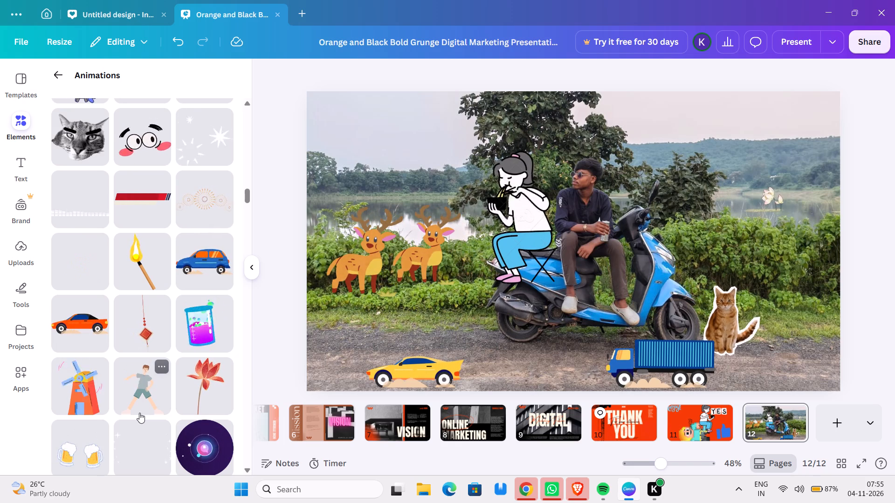
{"action": "scroll", "coordinate": [139, 413], "scroll_direction": "up", "scroll_amount": 1}
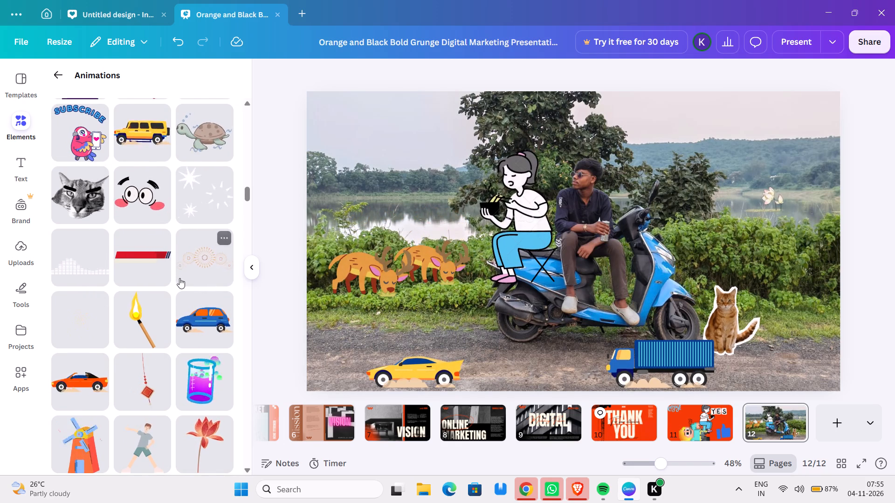
{"action": "scroll", "coordinate": [179, 278], "scroll_direction": "up", "scroll_amount": 3}
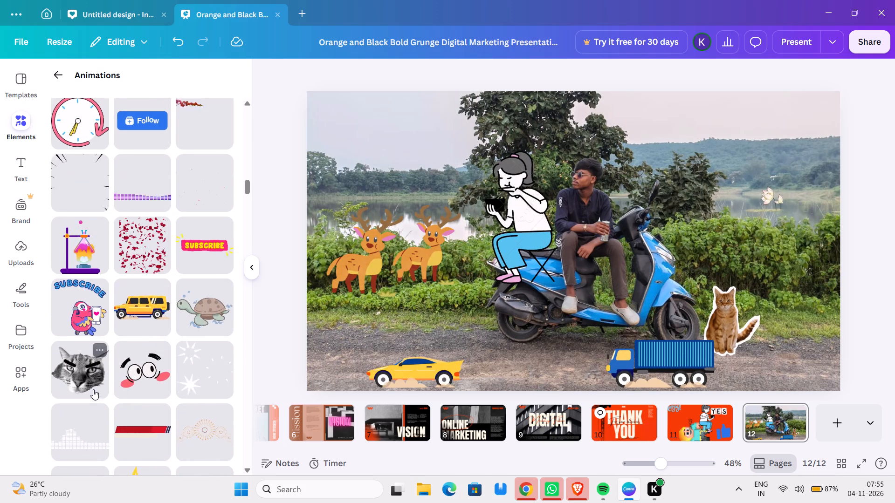
{"action": "scroll", "coordinate": [207, 347], "scroll_direction": "up", "scroll_amount": 6}
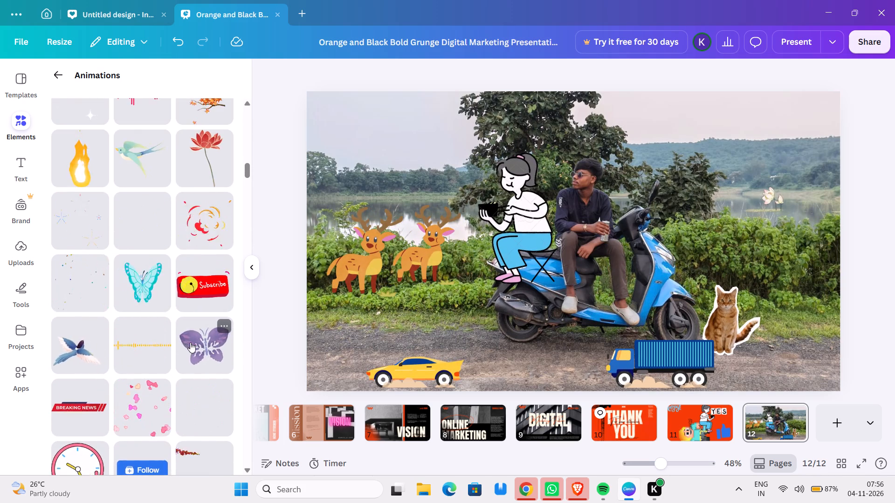
{"action": "scroll", "coordinate": [190, 342], "scroll_direction": "up", "scroll_amount": 6}
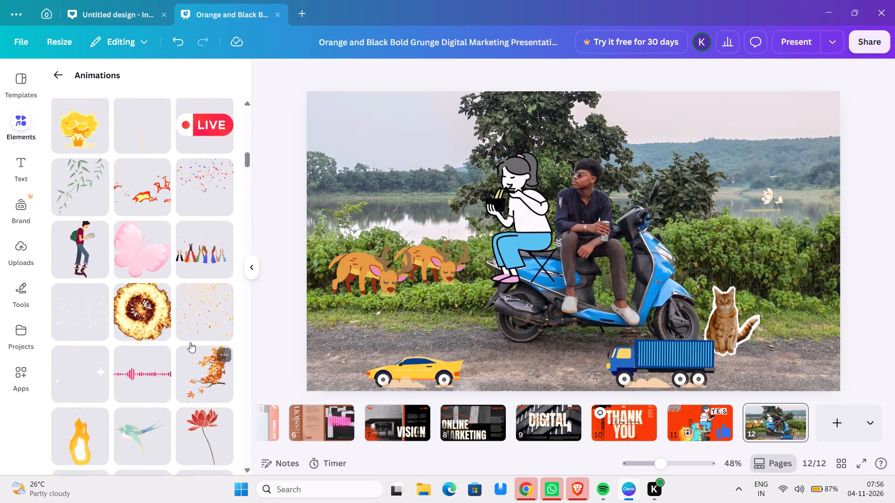
{"action": "scroll", "coordinate": [190, 342], "scroll_direction": "up", "scroll_amount": 1}
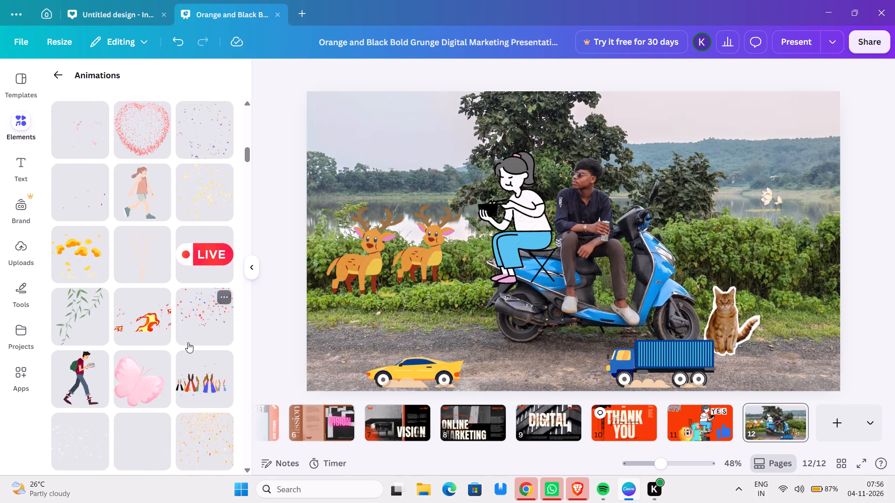
{"action": "scroll", "coordinate": [188, 342], "scroll_direction": "up", "scroll_amount": 5}
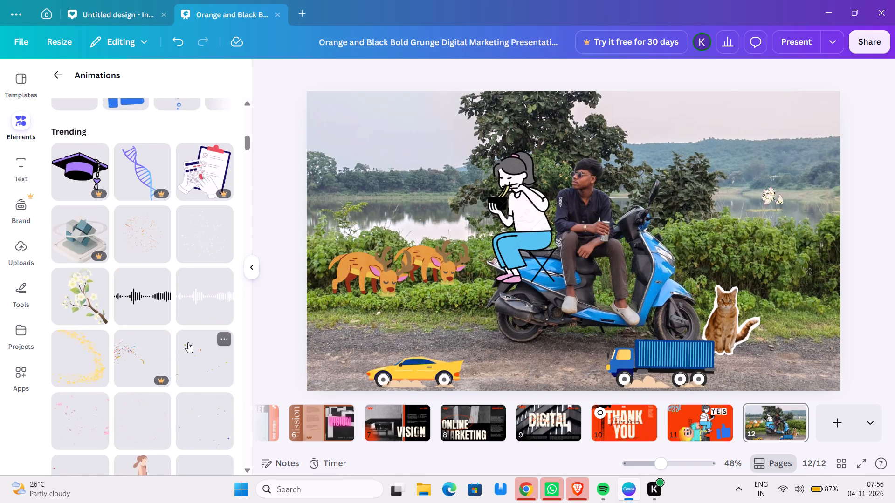
{"action": "scroll", "coordinate": [186, 346], "scroll_direction": "up", "scroll_amount": 4}
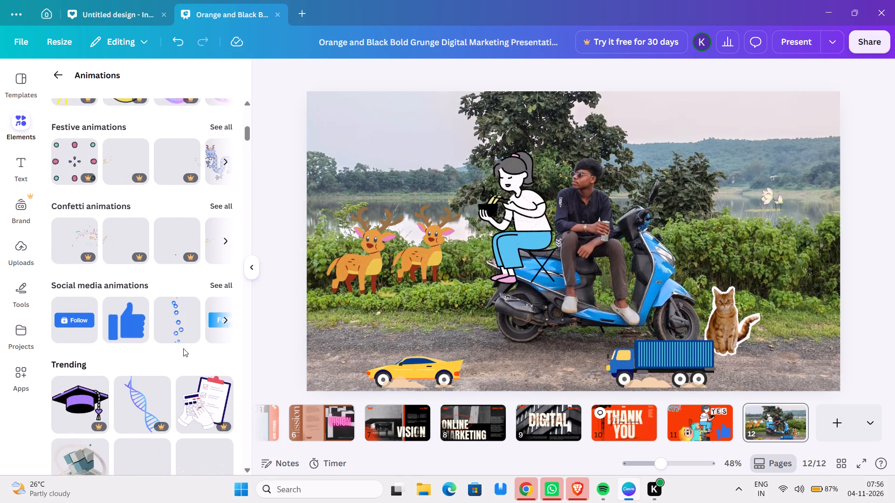
{"action": "scroll", "coordinate": [181, 351], "scroll_direction": "down", "scroll_amount": 3}
{"action": "scroll", "coordinate": [175, 342], "scroll_direction": "up", "scroll_amount": 2}
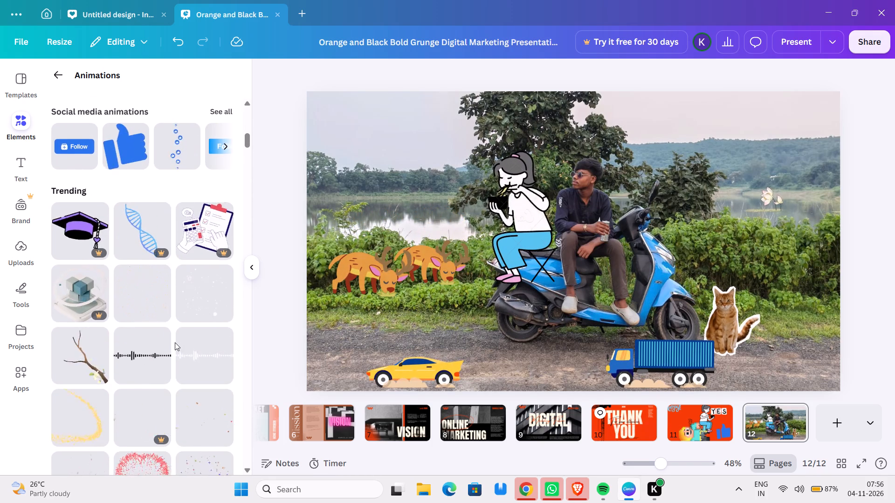
{"action": "scroll", "coordinate": [175, 342], "scroll_direction": "up", "scroll_amount": 6}
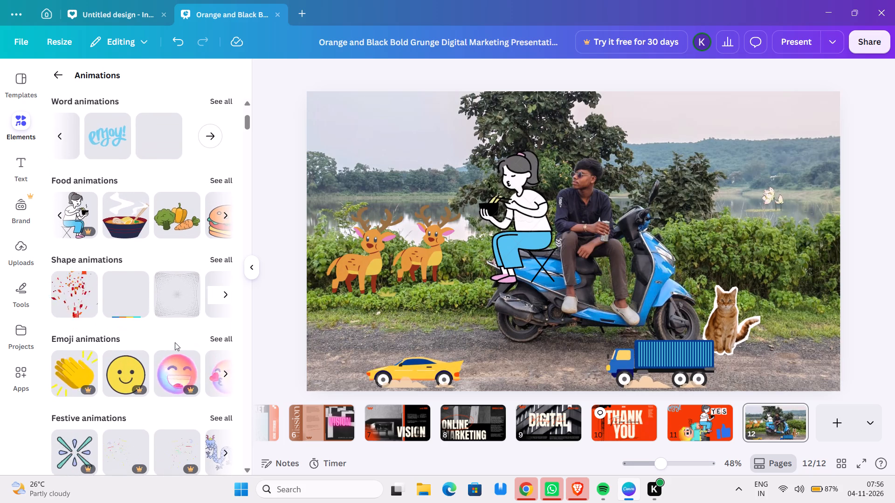
{"action": "scroll", "coordinate": [178, 363], "scroll_direction": "up", "scroll_amount": 3}
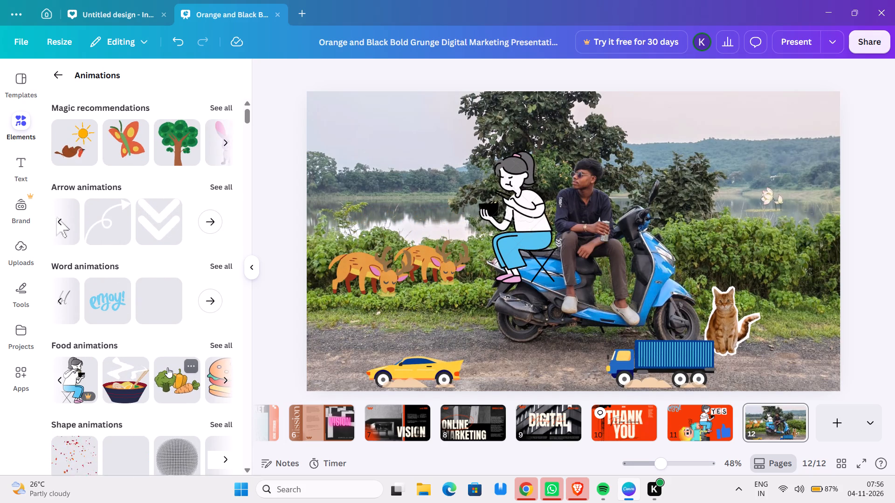
{"action": "scroll", "coordinate": [167, 367], "scroll_direction": "up", "scroll_amount": 4}
Add the trending animation of a walking man with a green backpack and a book to page 12, placing him in front of the deer.
{"action": "scroll", "coordinate": [167, 367], "scroll_direction": "down", "scroll_amount": 7}
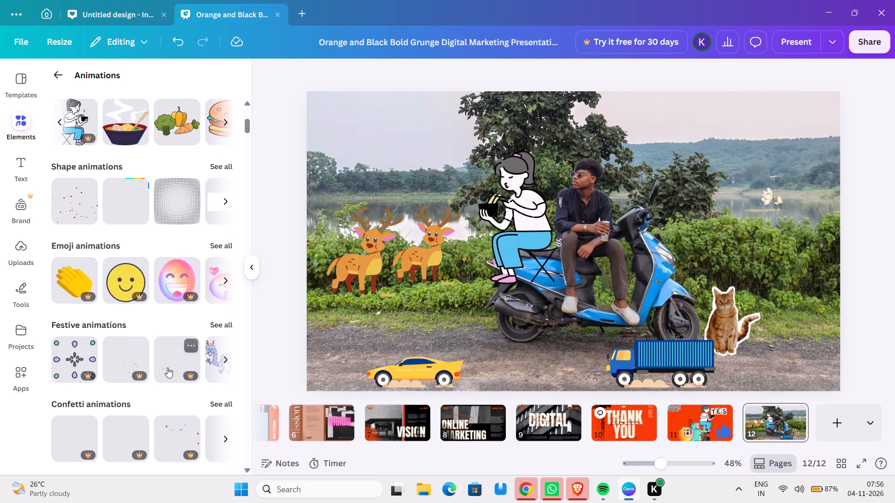
{"action": "scroll", "coordinate": [167, 367], "scroll_direction": "down", "scroll_amount": 4}
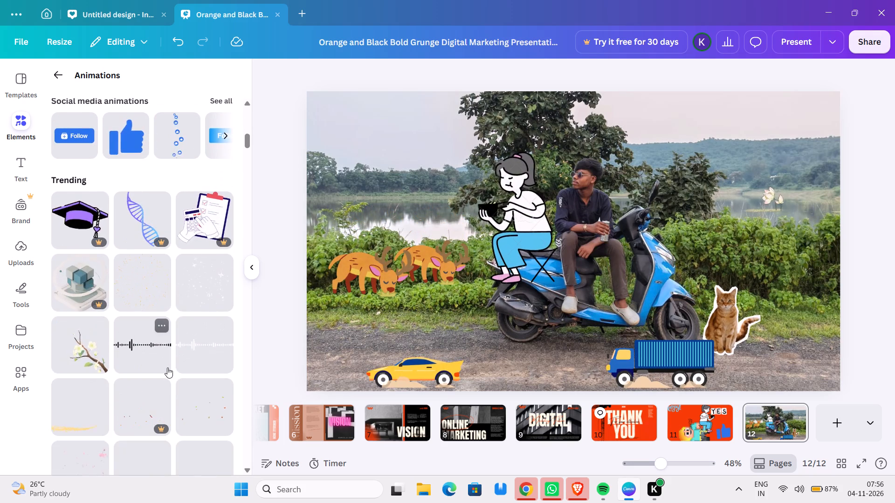
{"action": "scroll", "coordinate": [167, 367], "scroll_direction": "down", "scroll_amount": 4}
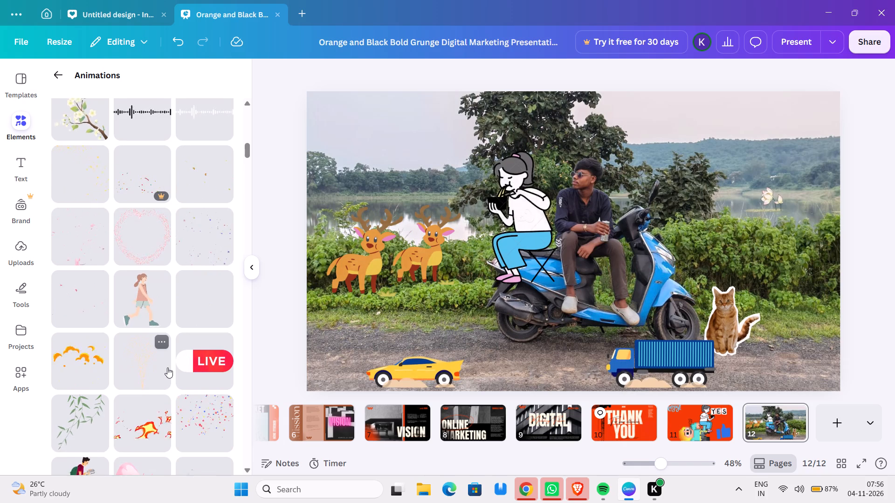
{"action": "scroll", "coordinate": [167, 367], "scroll_direction": "down", "scroll_amount": 3}
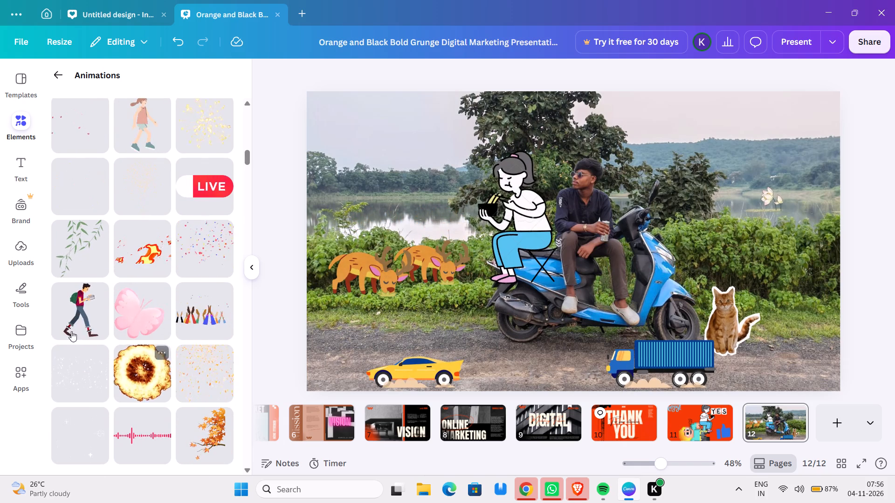
{"action": "left_click", "coordinate": [75, 309]}
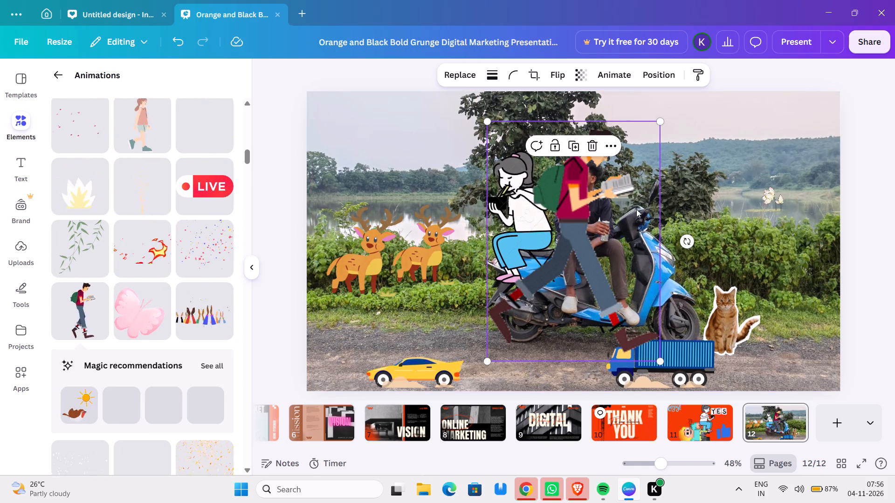
{"action": "left_click_drag", "start_coordinate": [496, 293], "coordinate": [391, 320]}
{"action": "double_click", "coordinate": [387, 321]}
{"action": "left_click_drag", "start_coordinate": [382, 320], "coordinate": [372, 309]}
{"action": "left_click_drag", "start_coordinate": [369, 305], "coordinate": [344, 277]}
{"action": "left_click_drag", "start_coordinate": [342, 276], "coordinate": [337, 270]}
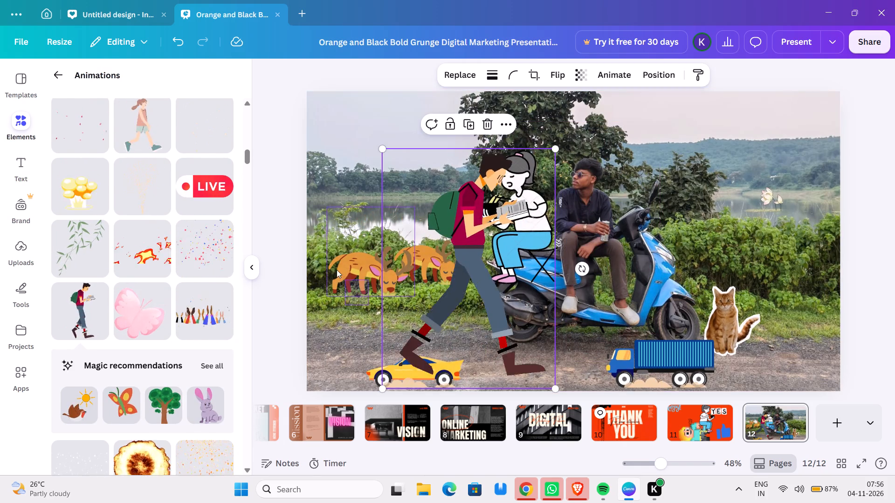
{"action": "left_click_drag", "start_coordinate": [337, 270], "coordinate": [321, 253]}
{"action": "left_click_drag", "start_coordinate": [458, 251], "coordinate": [420, 235]}
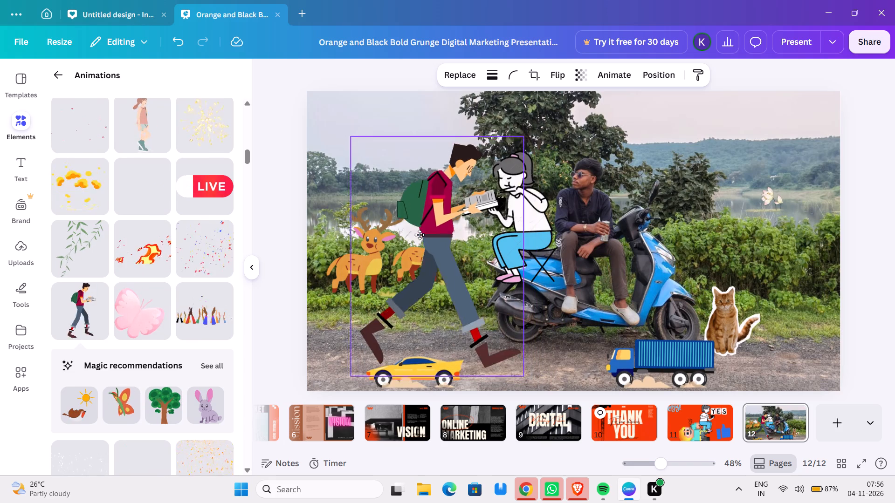
{"action": "left_click_drag", "start_coordinate": [420, 235], "coordinate": [407, 223]}
{"action": "left_click_drag", "start_coordinate": [407, 222], "coordinate": [401, 213]}
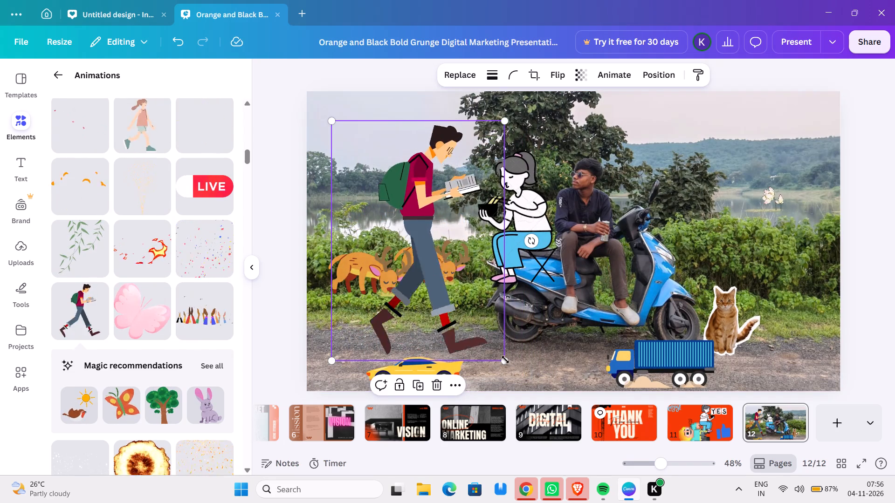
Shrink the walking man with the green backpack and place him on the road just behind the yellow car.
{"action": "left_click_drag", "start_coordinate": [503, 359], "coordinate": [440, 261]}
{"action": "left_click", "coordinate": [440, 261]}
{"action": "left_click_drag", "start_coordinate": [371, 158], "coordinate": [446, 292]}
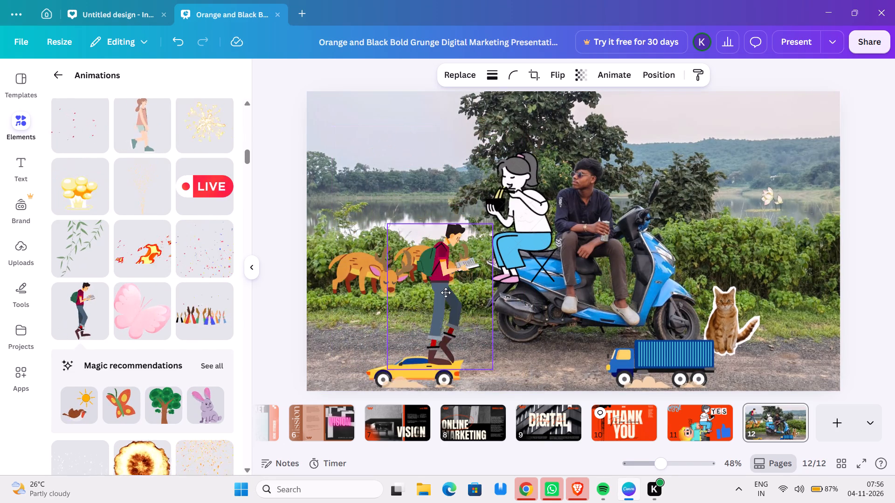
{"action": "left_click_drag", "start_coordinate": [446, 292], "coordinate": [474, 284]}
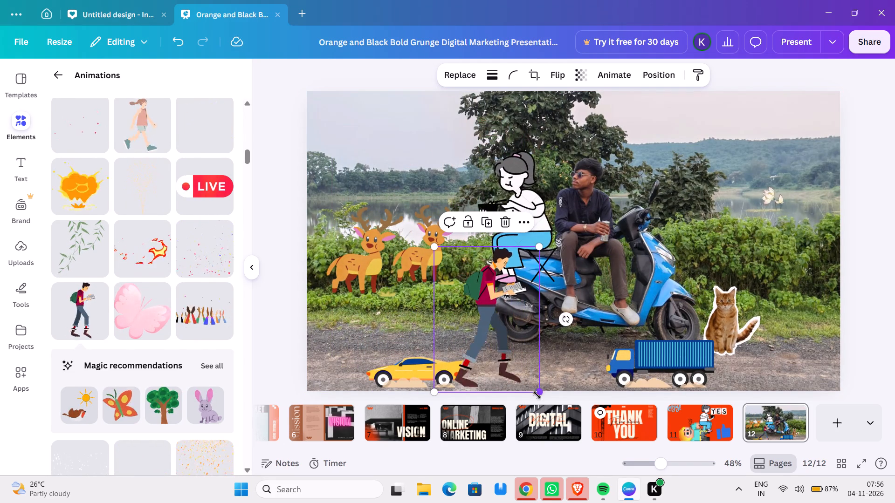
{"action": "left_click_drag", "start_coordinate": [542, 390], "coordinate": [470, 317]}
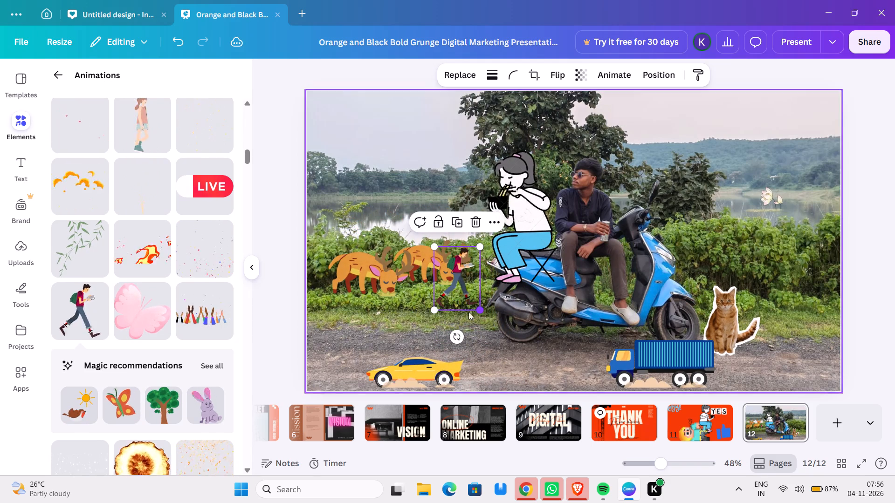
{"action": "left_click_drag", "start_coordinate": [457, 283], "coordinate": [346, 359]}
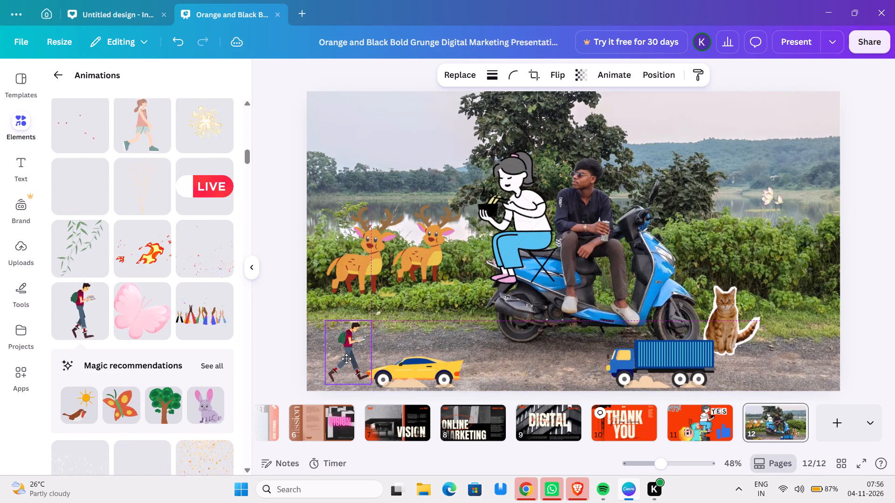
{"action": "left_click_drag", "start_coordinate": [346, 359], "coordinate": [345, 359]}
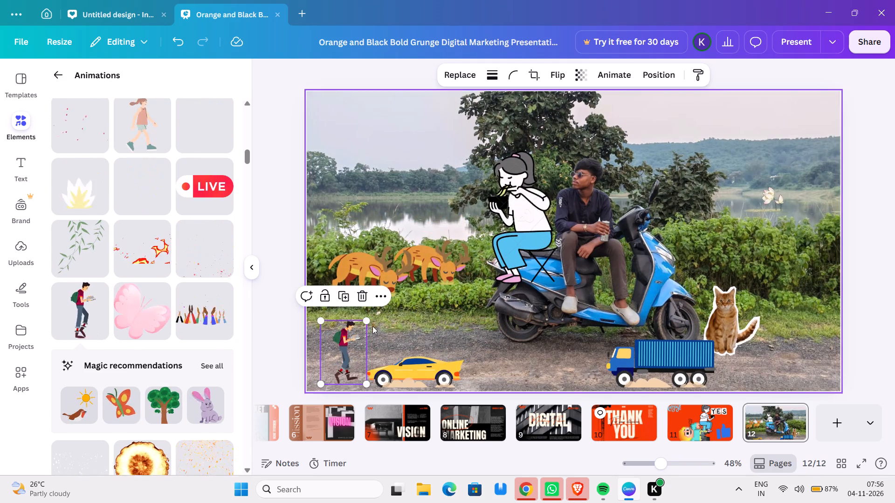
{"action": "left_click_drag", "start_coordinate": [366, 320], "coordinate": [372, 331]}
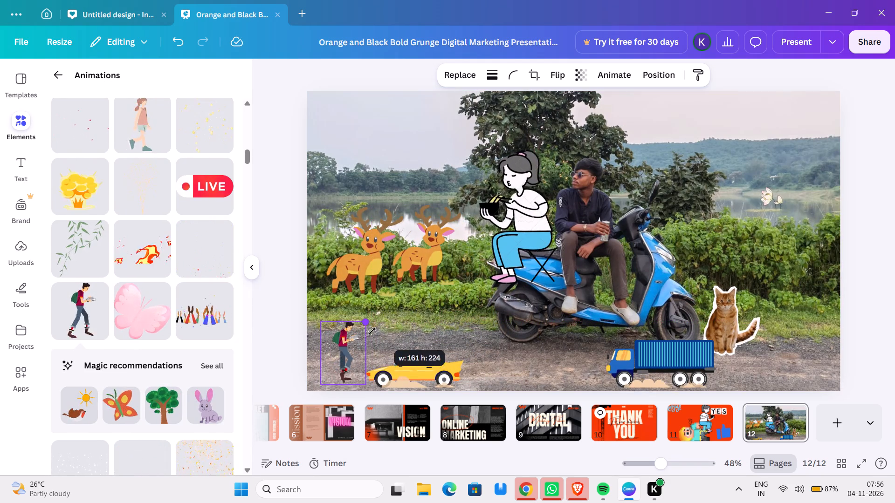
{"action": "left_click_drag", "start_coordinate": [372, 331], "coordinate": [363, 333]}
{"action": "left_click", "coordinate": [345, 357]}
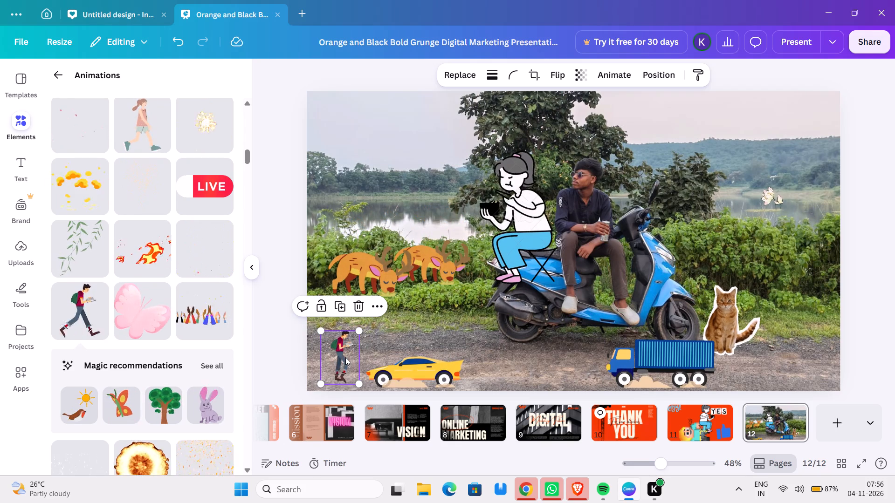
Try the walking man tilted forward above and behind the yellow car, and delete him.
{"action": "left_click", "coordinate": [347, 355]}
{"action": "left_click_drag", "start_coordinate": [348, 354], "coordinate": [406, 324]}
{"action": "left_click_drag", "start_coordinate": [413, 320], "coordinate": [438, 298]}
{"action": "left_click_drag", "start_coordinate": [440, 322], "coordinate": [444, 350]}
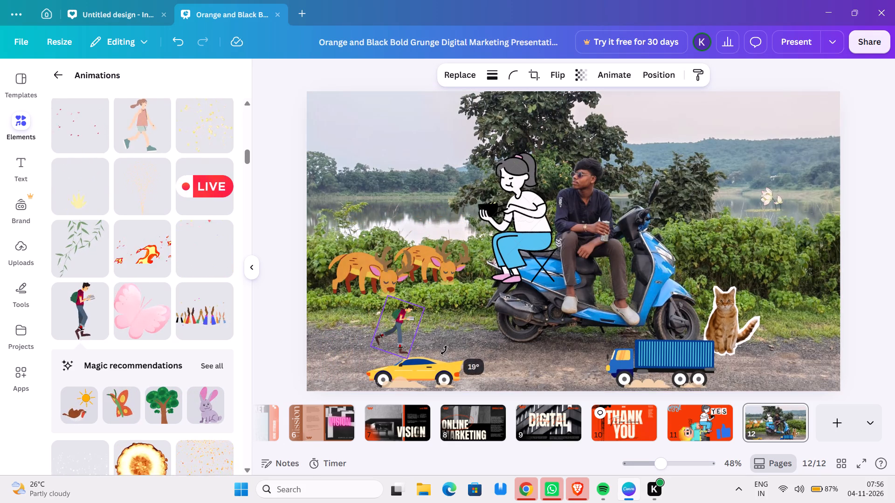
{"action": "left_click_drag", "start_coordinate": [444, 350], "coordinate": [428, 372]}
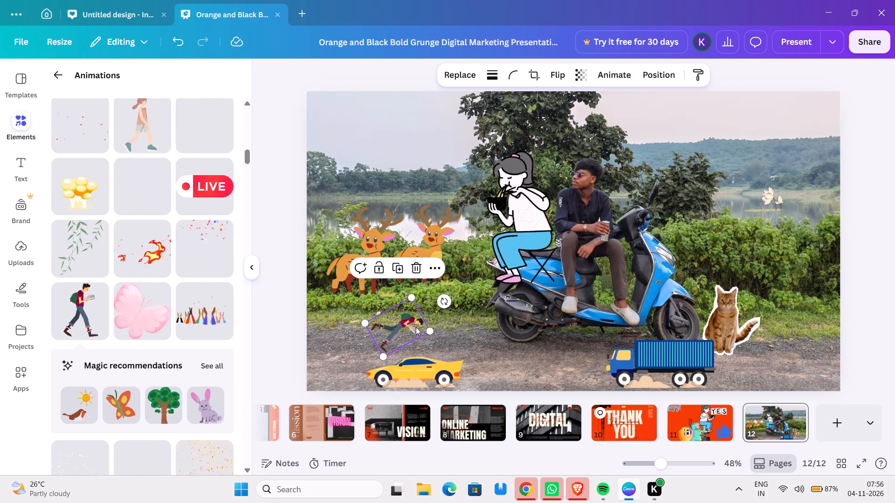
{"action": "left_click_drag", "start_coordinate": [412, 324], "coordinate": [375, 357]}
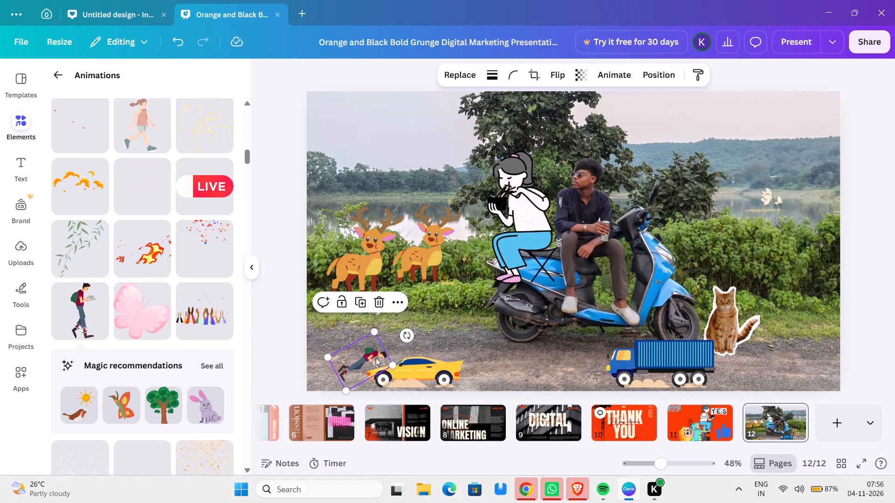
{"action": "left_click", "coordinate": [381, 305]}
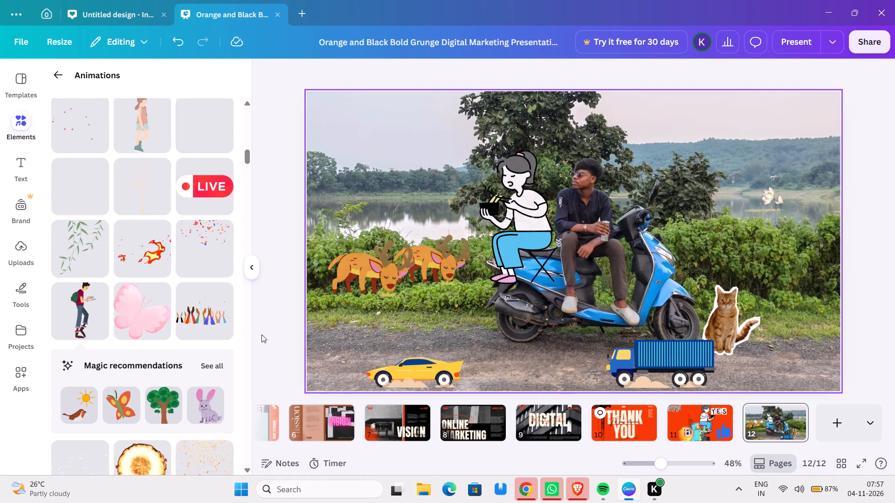
Add the walking man with the green backpack again, much smaller, at the photo's left roadside just below the deer.
{"action": "scroll", "coordinate": [221, 300], "scroll_direction": "up", "scroll_amount": 3}
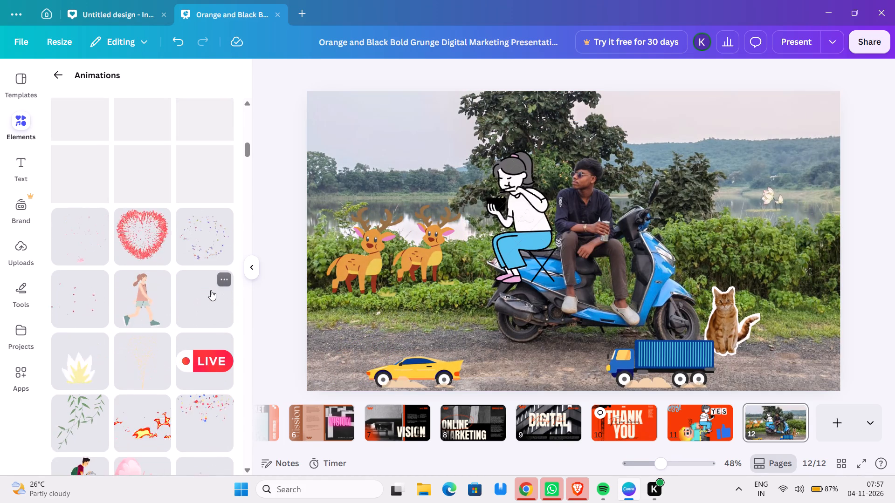
{"action": "scroll", "coordinate": [206, 287], "scroll_direction": "down", "scroll_amount": 2}
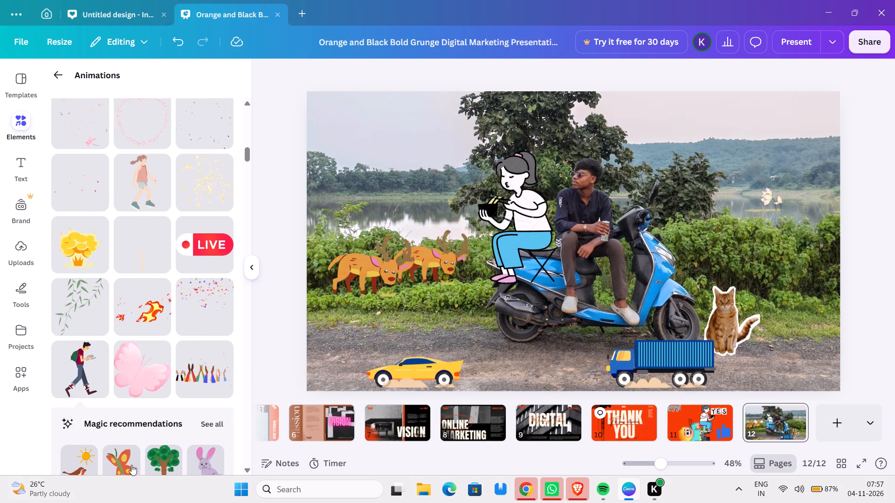
{"action": "left_click", "coordinate": [73, 366]}
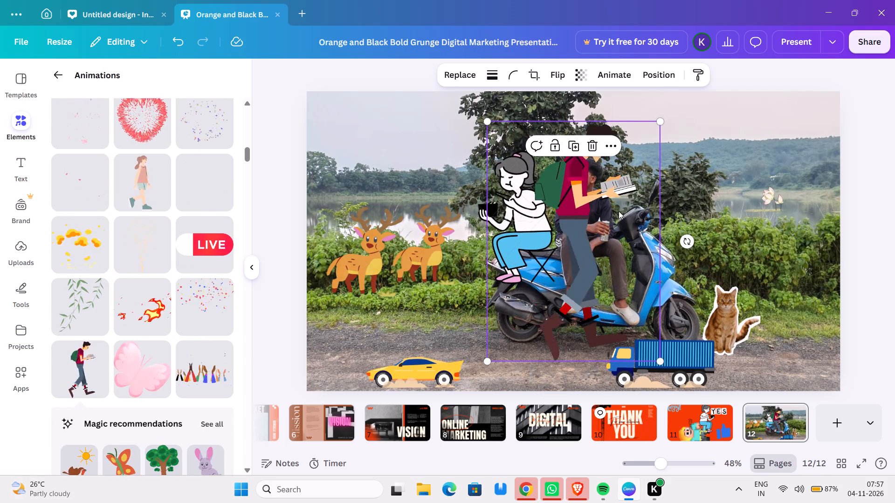
{"action": "left_click_drag", "start_coordinate": [659, 122], "coordinate": [649, 177]}
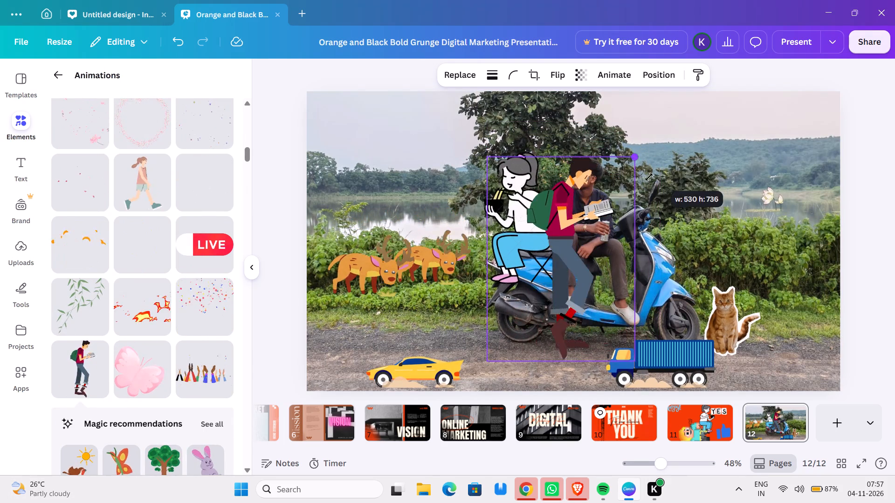
{"action": "left_click_drag", "start_coordinate": [649, 177], "coordinate": [556, 312]}
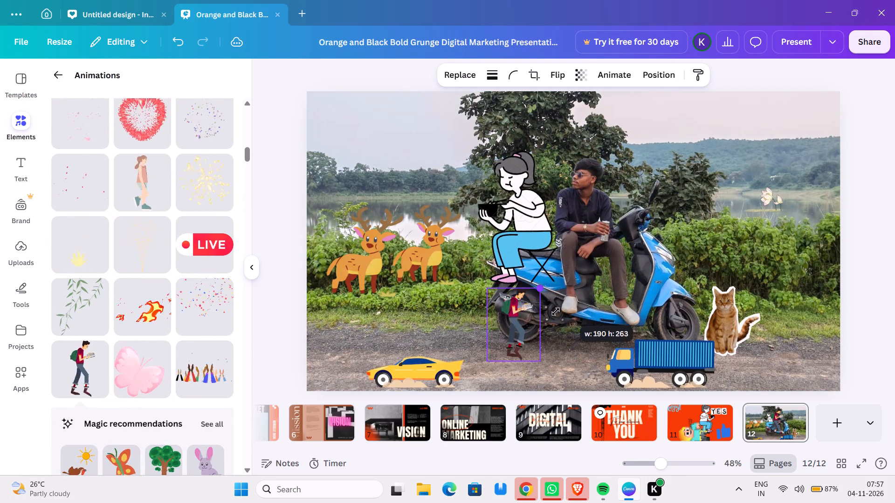
{"action": "left_click_drag", "start_coordinate": [556, 312], "coordinate": [522, 329]}
{"action": "left_click_drag", "start_coordinate": [511, 333], "coordinate": [344, 299]}
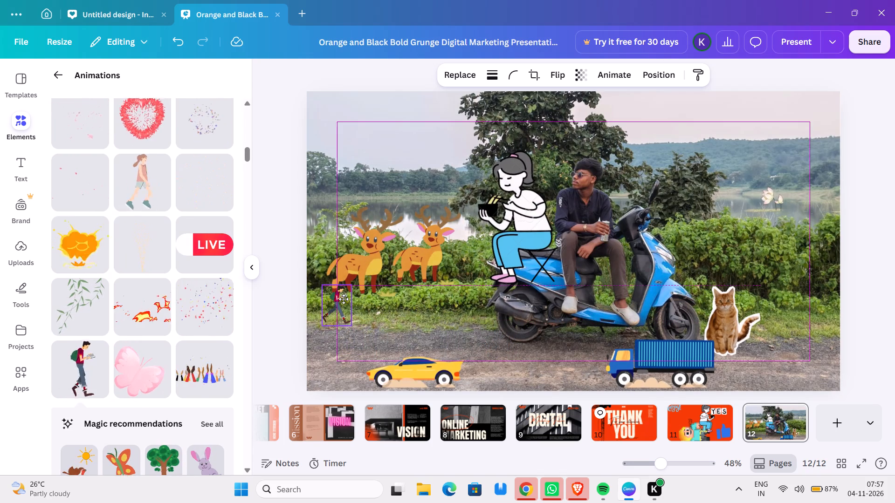
{"action": "left_click_drag", "start_coordinate": [344, 299], "coordinate": [347, 305]}
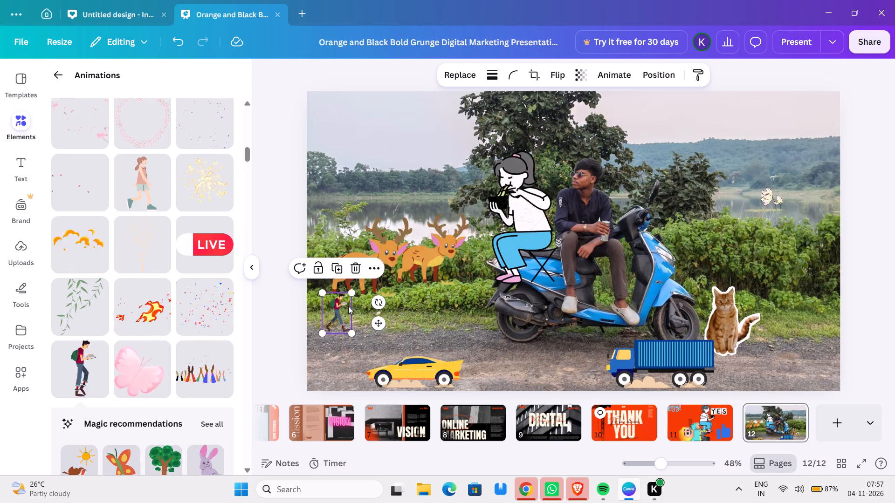
Add the animation of a walking woman with a ponytail, shrink her, and place her between the deer and the scooter's rear wheel.
{"action": "left_click", "coordinate": [146, 172]}
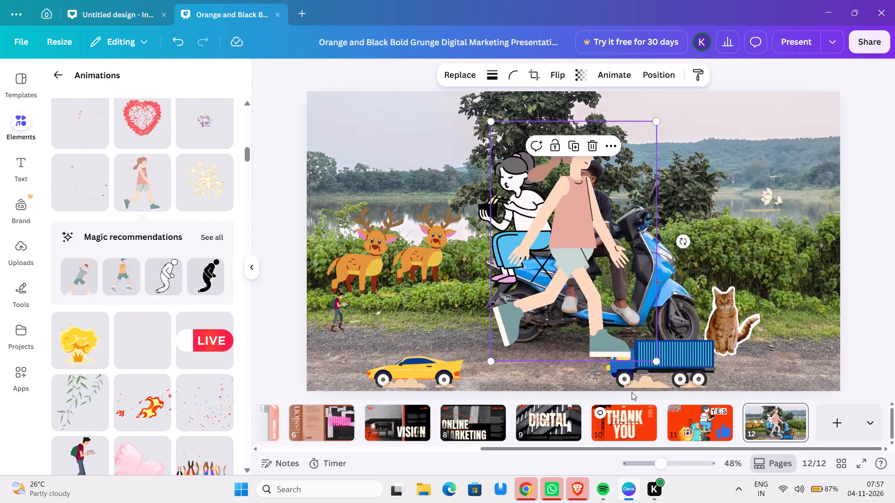
{"action": "left_click_drag", "start_coordinate": [656, 362], "coordinate": [535, 270]}
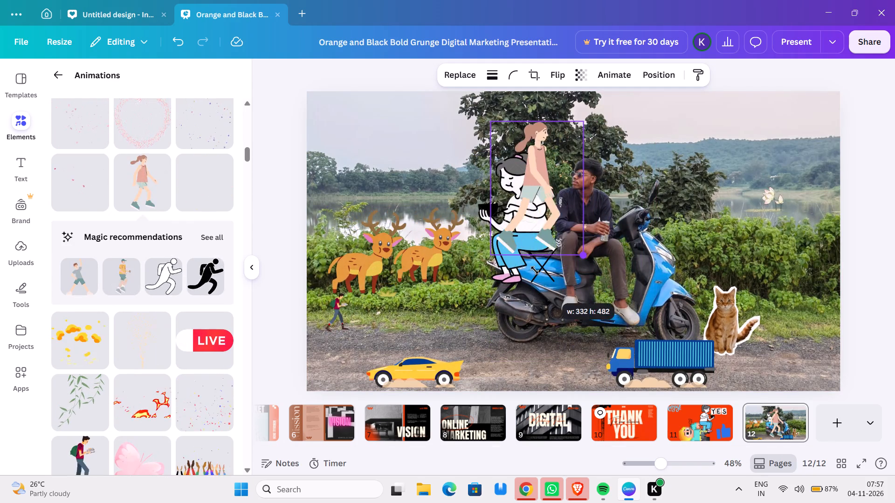
{"action": "left_click_drag", "start_coordinate": [535, 270], "coordinate": [531, 262]}
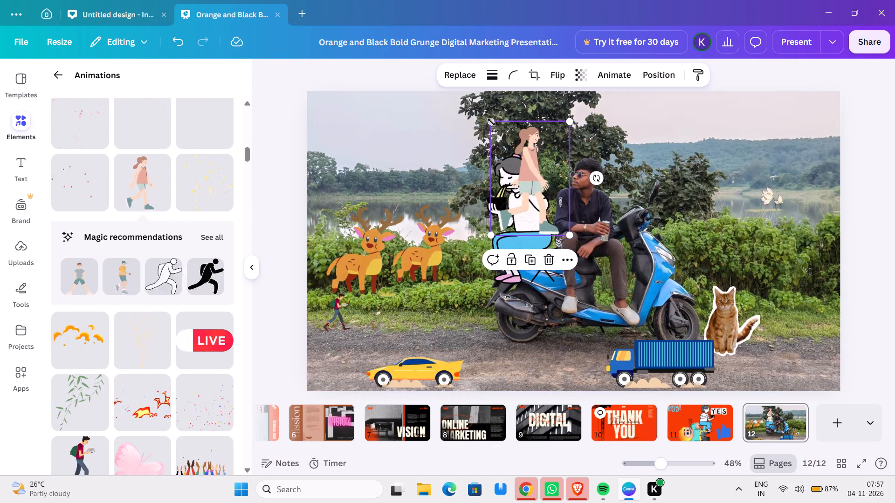
{"action": "left_click_drag", "start_coordinate": [491, 122], "coordinate": [542, 183]}
{"action": "left_click_drag", "start_coordinate": [542, 183], "coordinate": [537, 173]}
{"action": "left_click", "coordinate": [537, 173]}
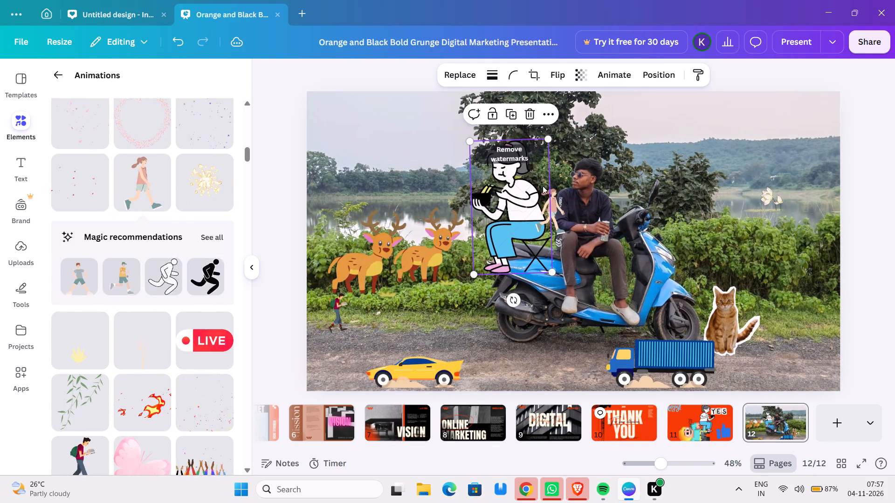
{"action": "left_click_drag", "start_coordinate": [557, 204], "coordinate": [463, 294]}
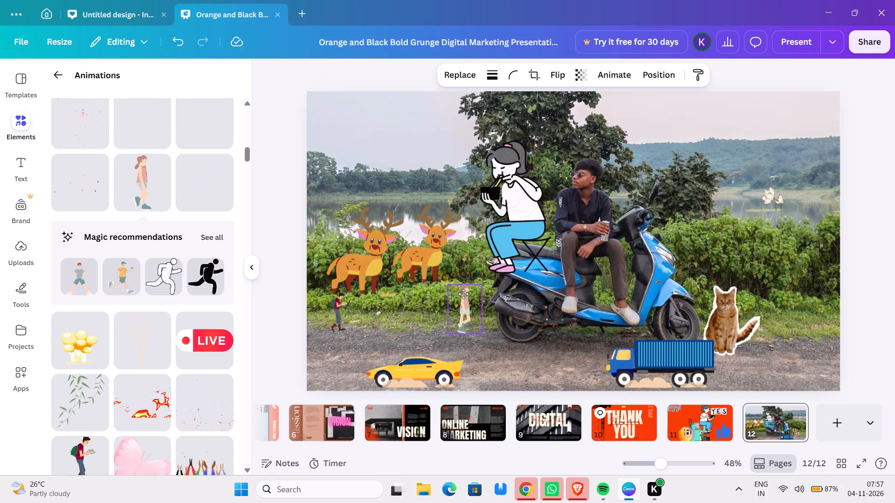
{"action": "left_click_drag", "start_coordinate": [463, 294], "coordinate": [442, 291]}
Flip the walking woman horizontally, make her slightly smaller, and place her on the roadside right beside the walking man.
{"action": "left_click", "coordinate": [556, 74]}
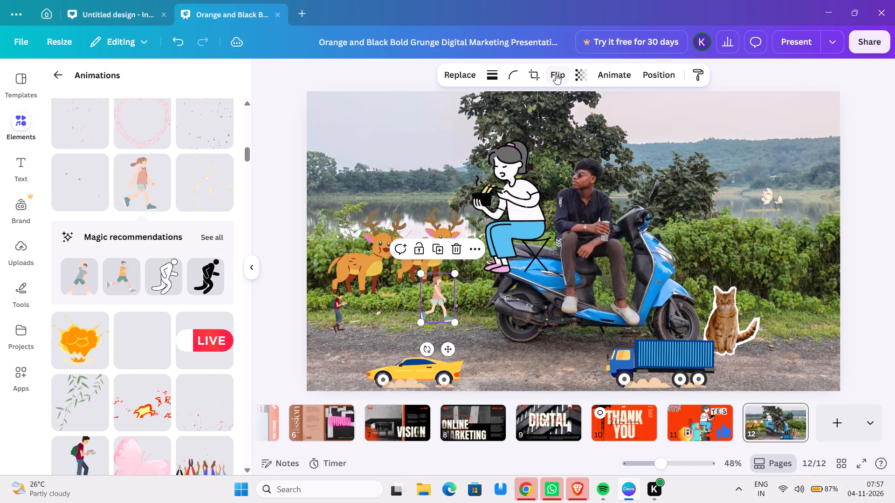
{"action": "left_click", "coordinate": [555, 101]}
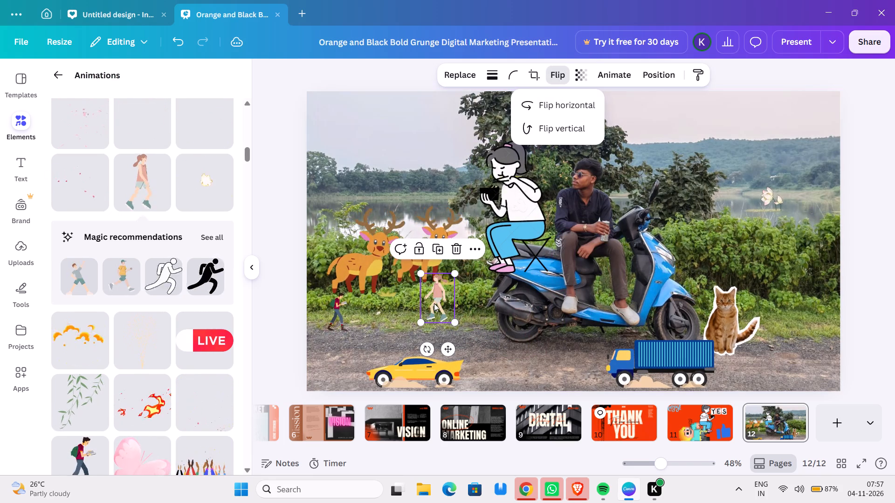
{"action": "left_click_drag", "start_coordinate": [446, 297], "coordinate": [429, 312]}
{"action": "left_click_drag", "start_coordinate": [429, 312], "coordinate": [413, 315]}
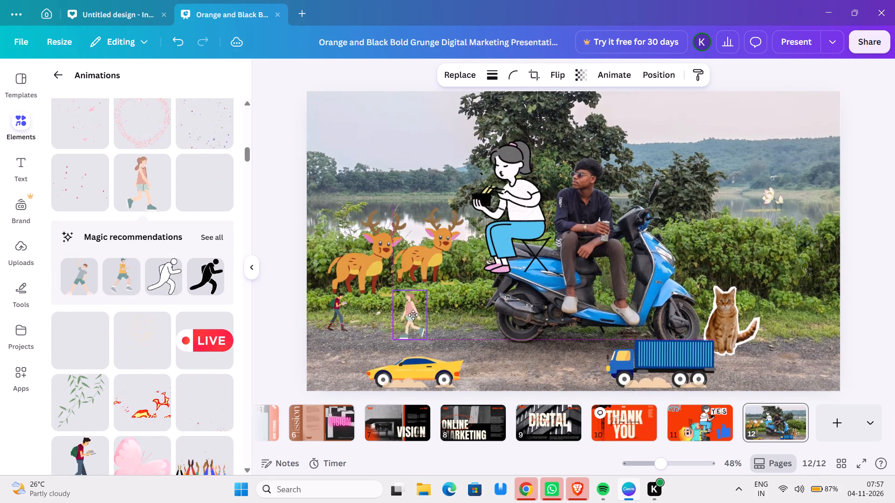
{"action": "left_click_drag", "start_coordinate": [413, 315], "coordinate": [383, 310]}
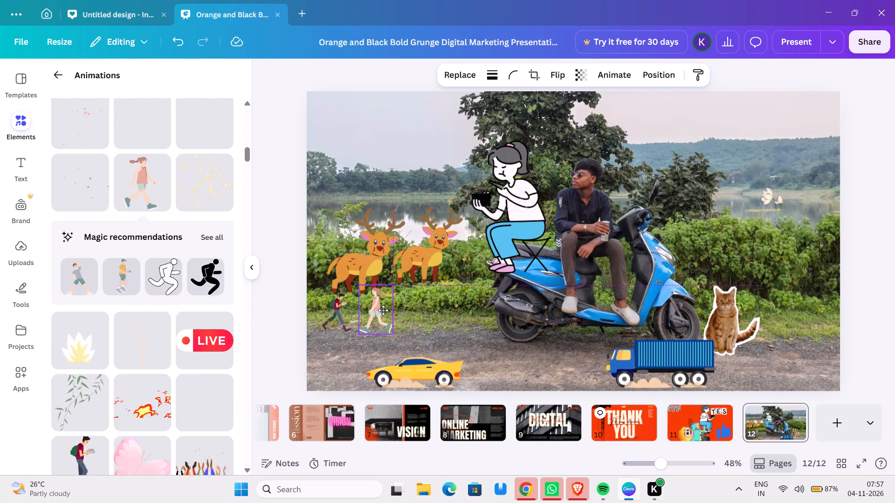
{"action": "left_click_drag", "start_coordinate": [383, 310], "coordinate": [383, 311]}
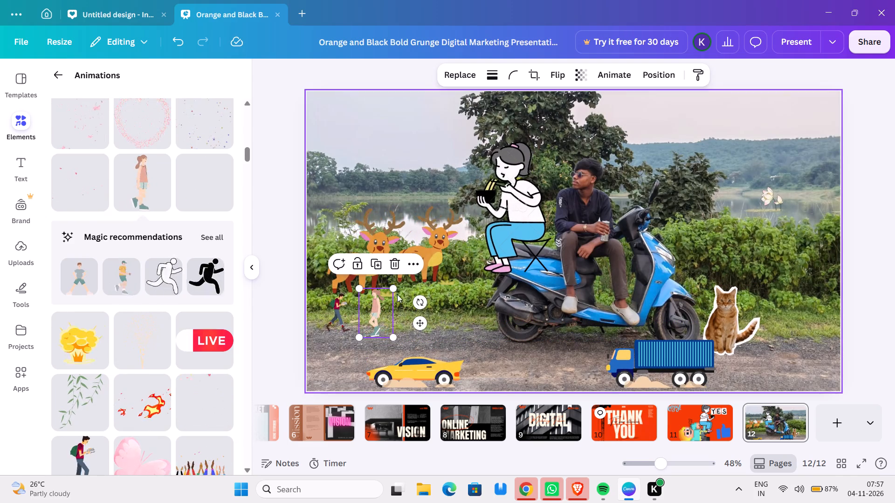
{"action": "left_click_drag", "start_coordinate": [396, 287], "coordinate": [391, 295]}
{"action": "triple_click", "coordinate": [391, 295]}
{"action": "left_click", "coordinate": [391, 295]}
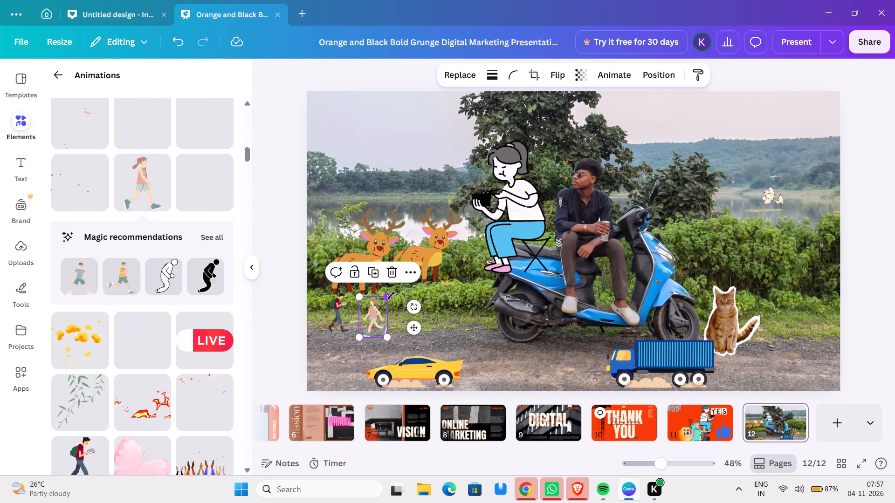
{"action": "left_click_drag", "start_coordinate": [374, 315], "coordinate": [366, 304]}
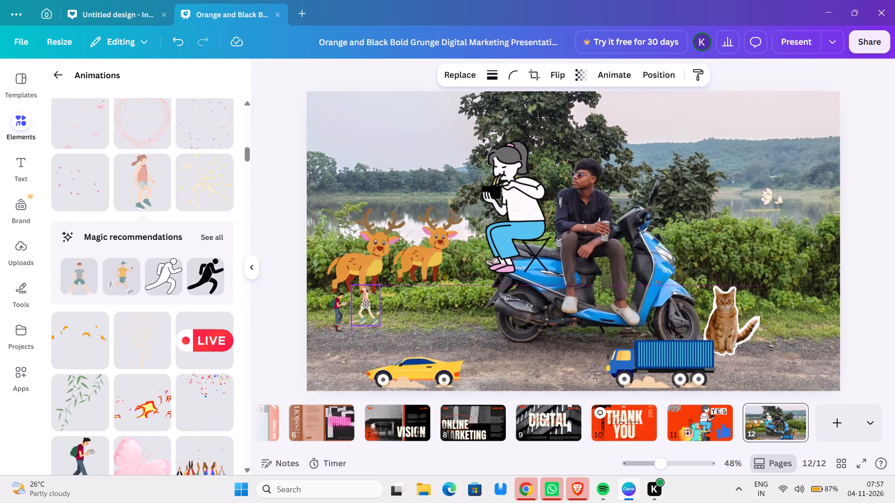
{"action": "left_click_drag", "start_coordinate": [366, 304], "coordinate": [368, 309]}
{"action": "left_click", "coordinate": [441, 303]}
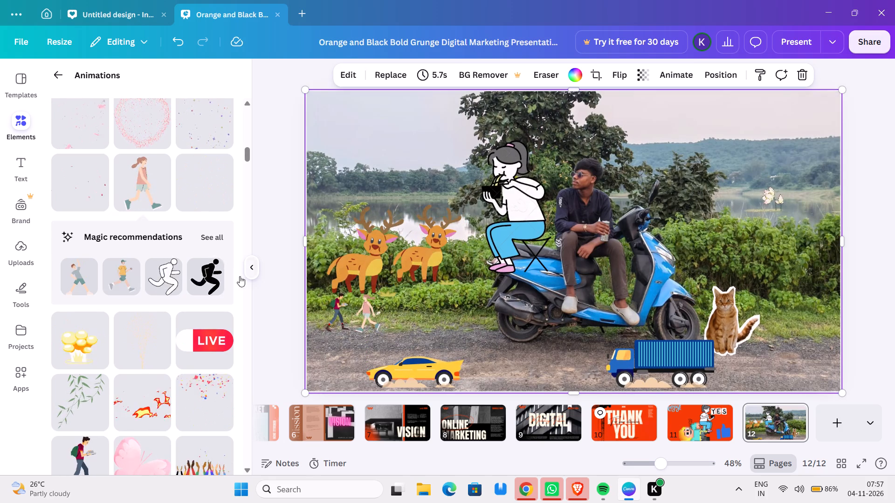
Add the red particle heart animation, shrink it to about 158 by 157, and place it around the walking man and woman.
{"action": "left_click", "coordinate": [129, 131]}
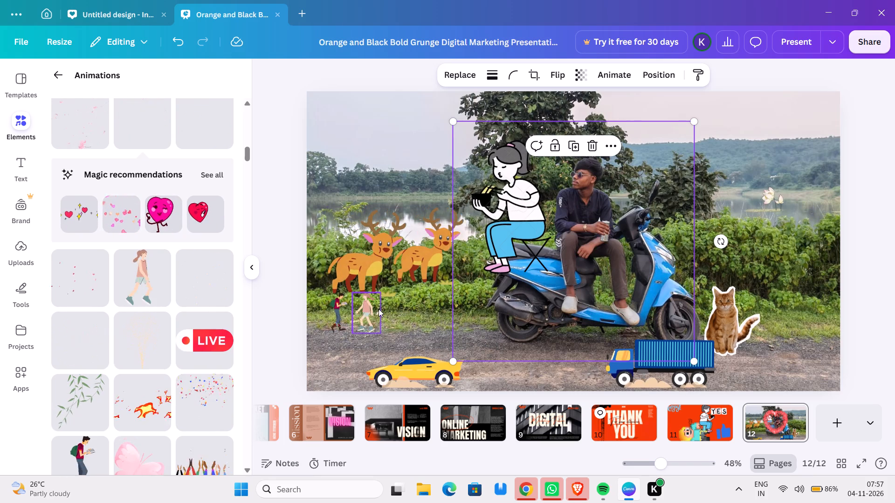
{"action": "left_click_drag", "start_coordinate": [693, 362], "coordinate": [688, 352]}
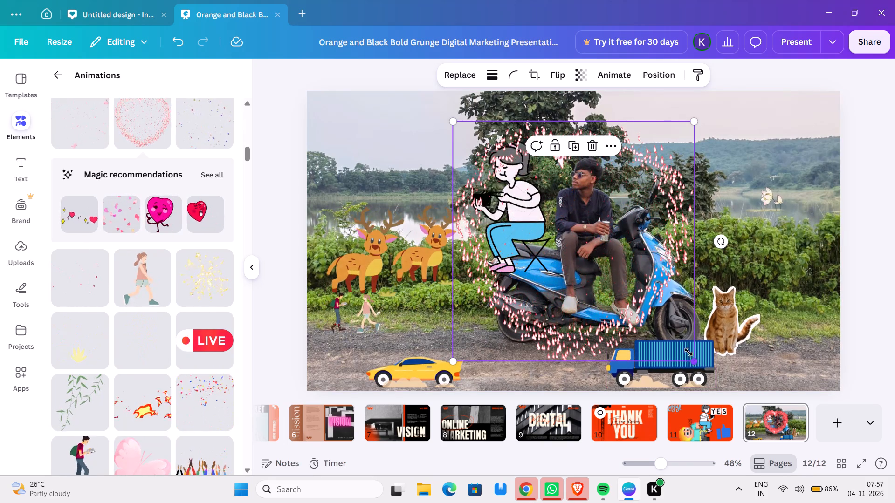
{"action": "left_click_drag", "start_coordinate": [688, 352], "coordinate": [528, 208]}
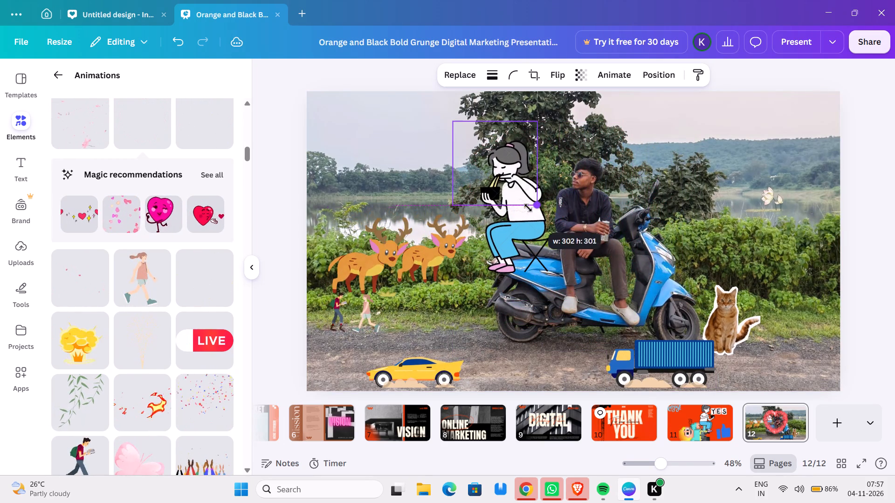
{"action": "left_click_drag", "start_coordinate": [528, 208], "coordinate": [524, 187]}
{"action": "left_click_drag", "start_coordinate": [494, 153], "coordinate": [444, 251]}
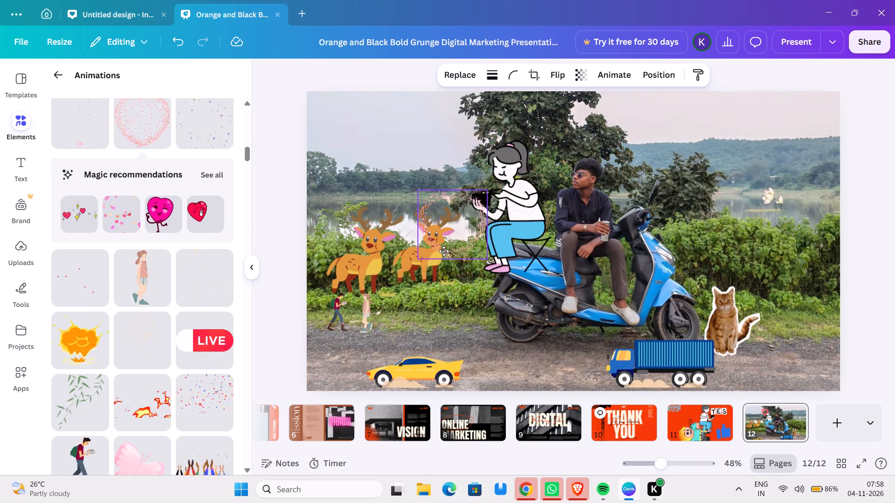
{"action": "left_click_drag", "start_coordinate": [444, 251], "coordinate": [360, 308]}
{"action": "left_click", "coordinate": [360, 308]}
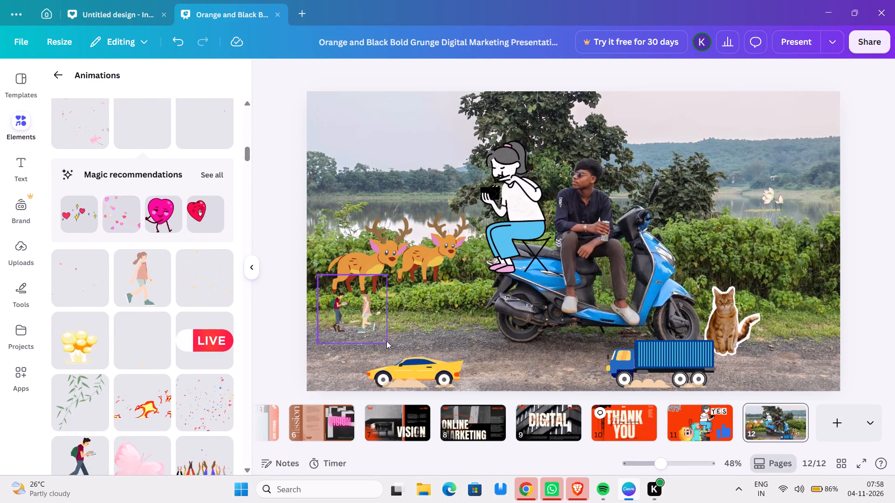
{"action": "left_click_drag", "start_coordinate": [386, 341], "coordinate": [370, 329]}
{"action": "triple_click", "coordinate": [370, 329]}
{"action": "left_click_drag", "start_coordinate": [367, 327], "coordinate": [341, 303]}
{"action": "left_click", "coordinate": [341, 303]}
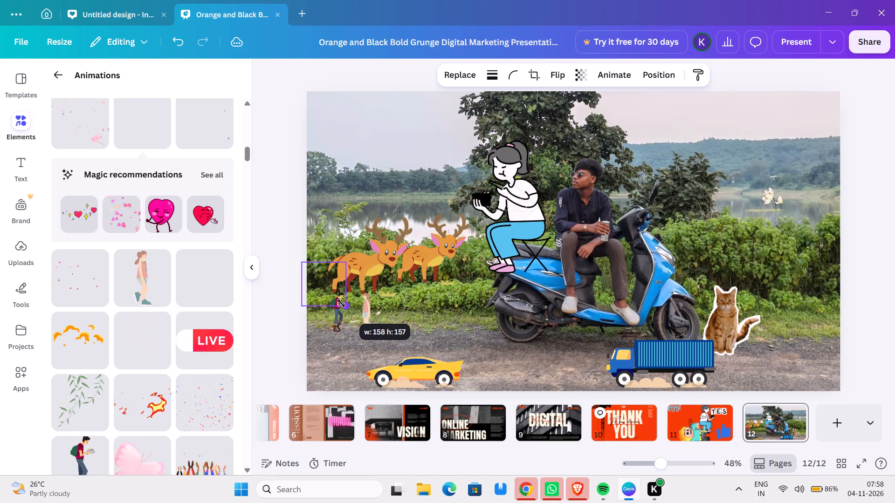
{"action": "left_click_drag", "start_coordinate": [325, 287], "coordinate": [351, 318]}
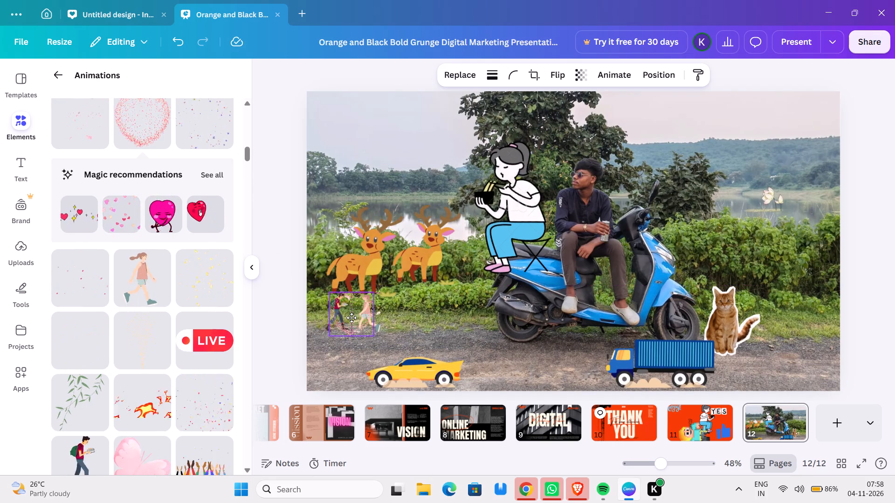
{"action": "left_click_drag", "start_coordinate": [351, 318], "coordinate": [355, 315]}
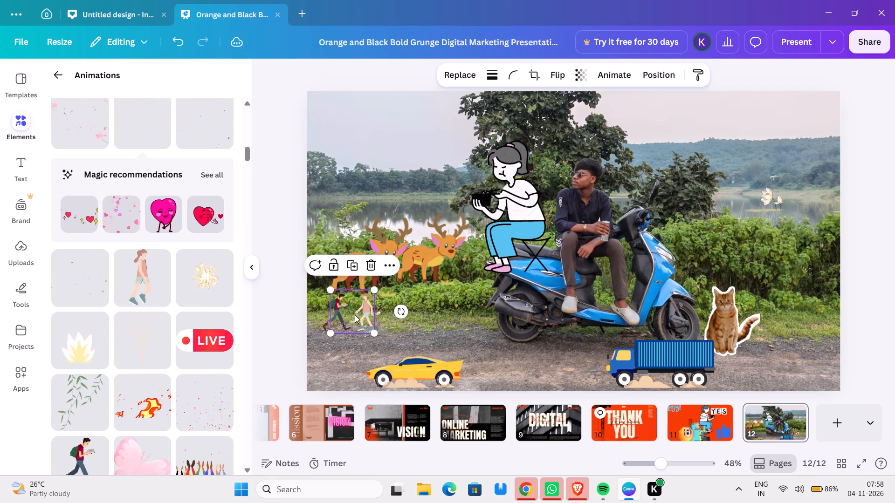
{"action": "left_click", "coordinate": [454, 322]}
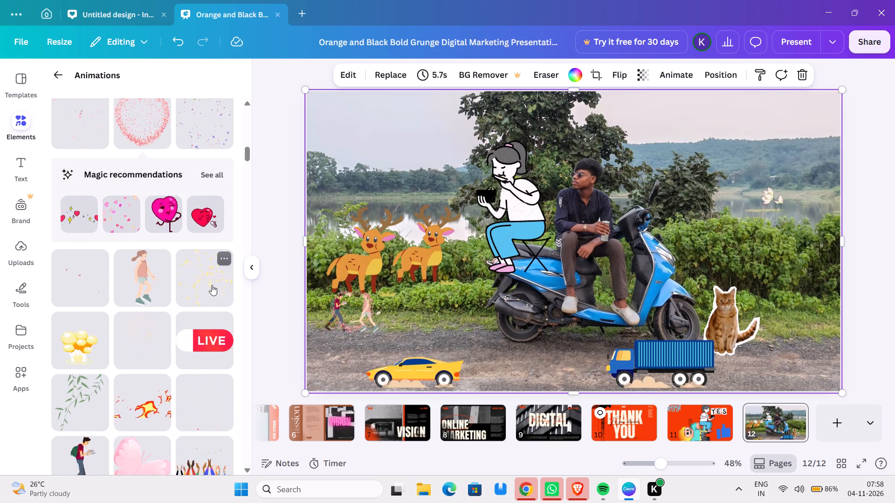
Look through all the magic recommendations related to the heart animation for another decoration.
{"action": "scroll", "coordinate": [255, 275], "scroll_direction": "up", "scroll_amount": 3}
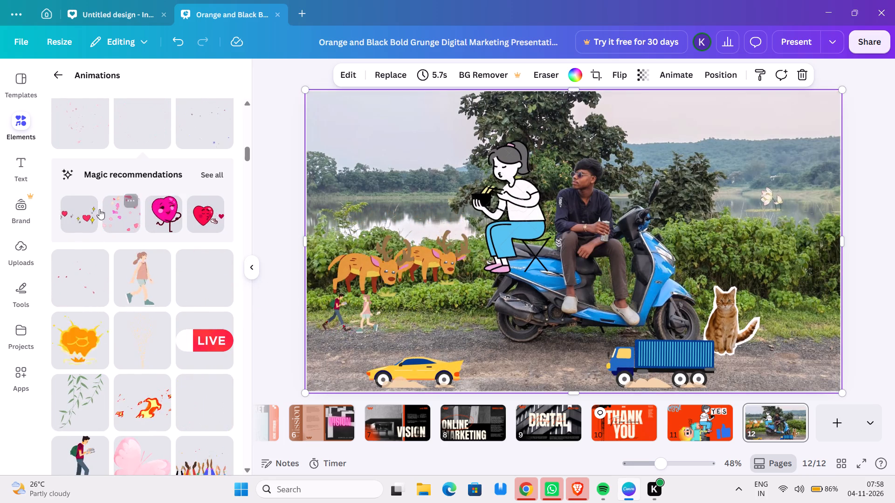
{"action": "scroll", "coordinate": [187, 201], "scroll_direction": "down", "scroll_amount": 1}
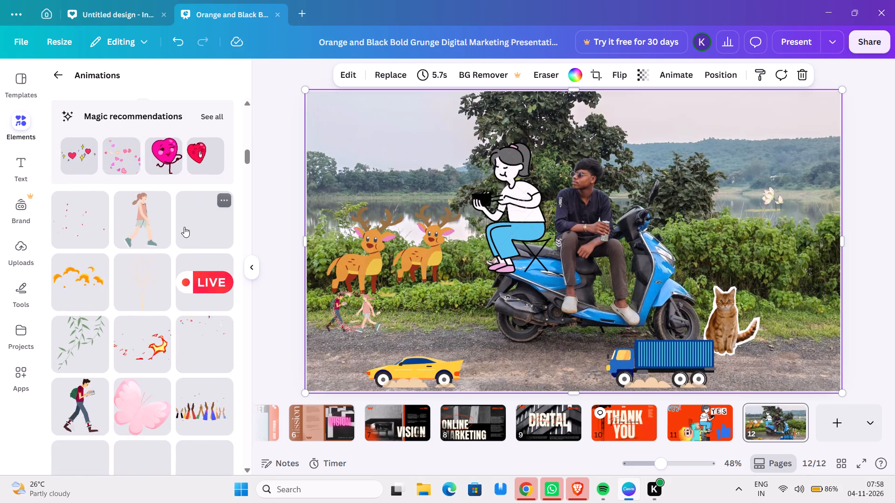
{"action": "scroll", "coordinate": [174, 236], "scroll_direction": "up", "scroll_amount": 3}
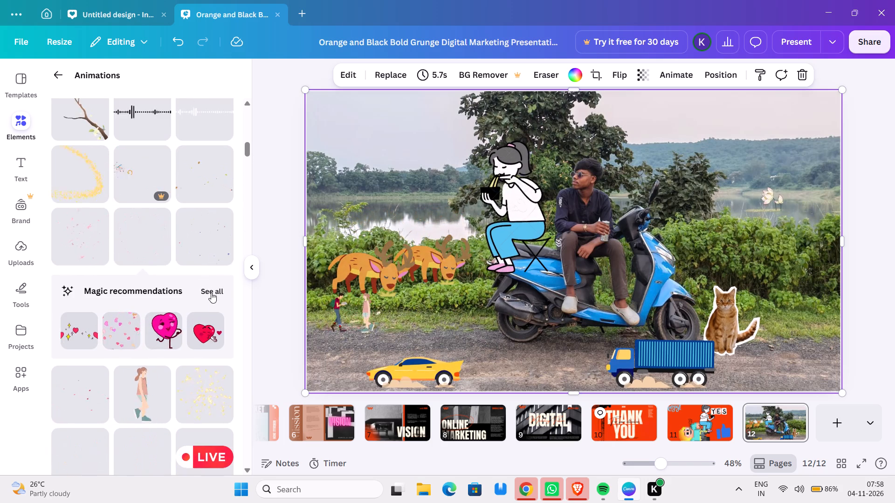
{"action": "left_click", "coordinate": [211, 292]}
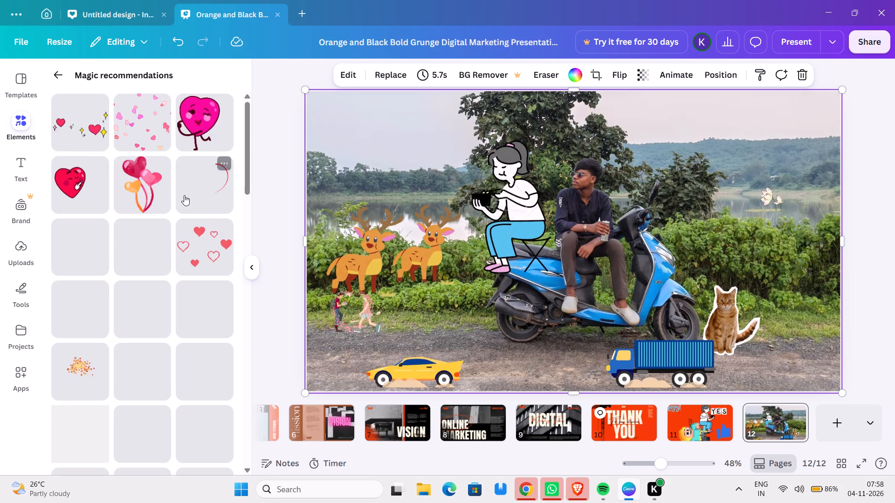
{"action": "scroll", "coordinate": [185, 196], "scroll_direction": "down", "scroll_amount": 8}
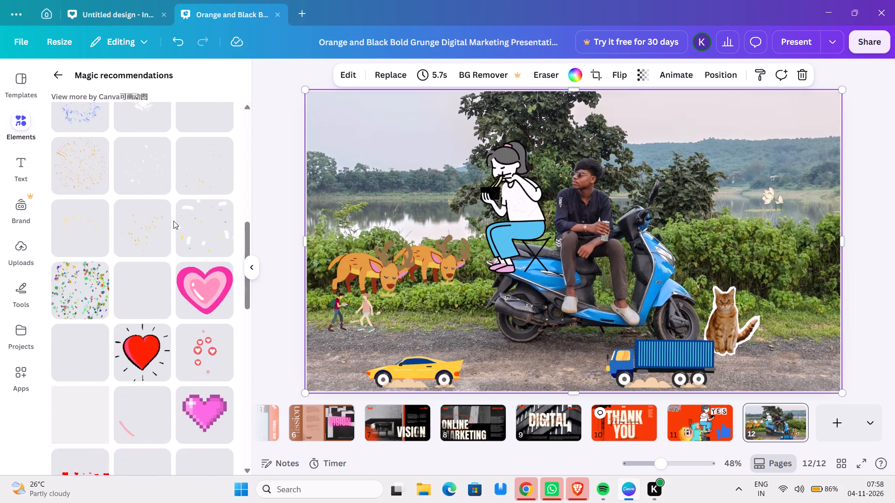
{"action": "scroll", "coordinate": [157, 229], "scroll_direction": "down", "scroll_amount": 14}
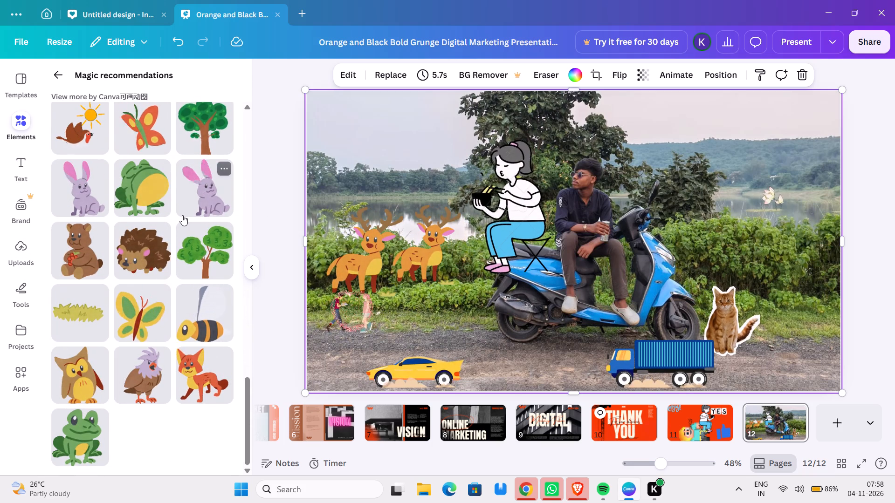
{"action": "scroll", "coordinate": [181, 219], "scroll_direction": "down", "scroll_amount": 5}
{"action": "scroll", "coordinate": [156, 275], "scroll_direction": "down", "scroll_amount": 6}
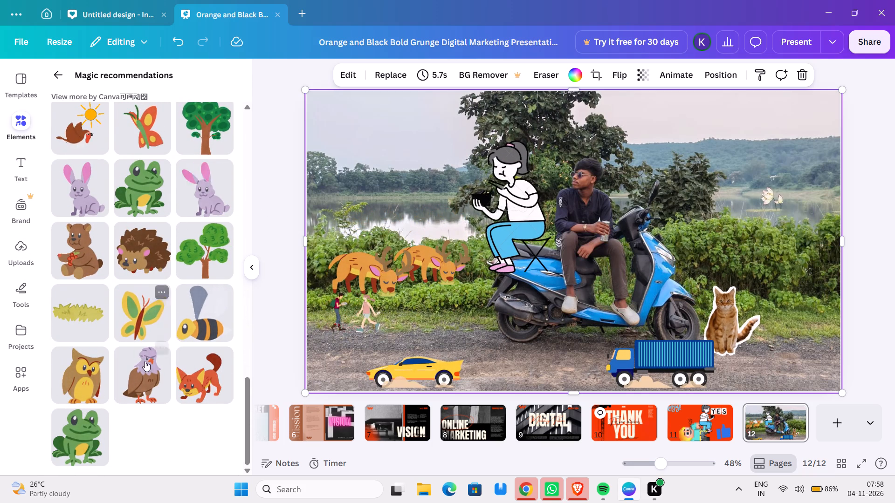
{"action": "scroll", "coordinate": [150, 363], "scroll_direction": "down", "scroll_amount": 6}
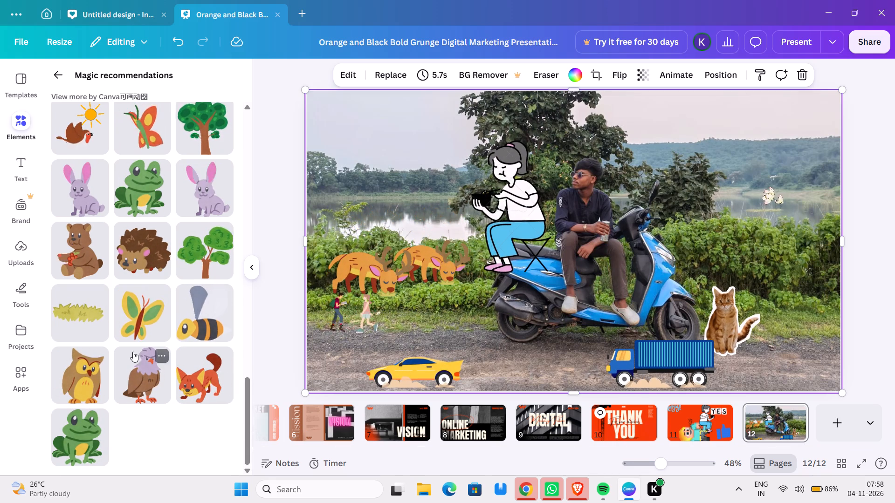
{"action": "left_click", "coordinate": [61, 78]}
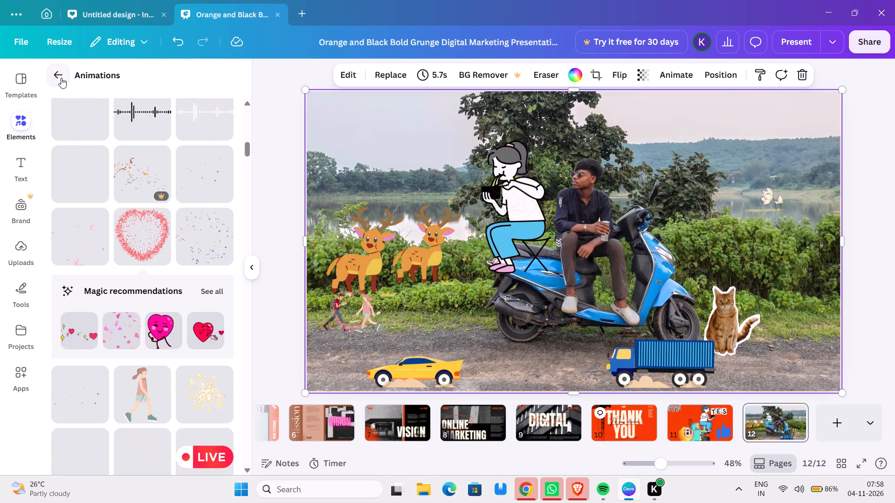
Browse the trending animations and the emoji, festive, confetti and social media animation categories.
{"action": "scroll", "coordinate": [179, 227], "scroll_direction": "down", "scroll_amount": 5}
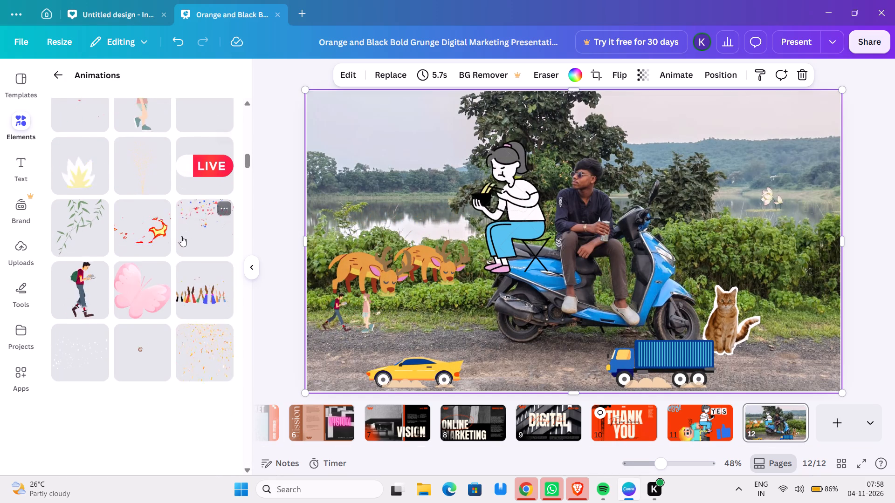
{"action": "scroll", "coordinate": [181, 236], "scroll_direction": "down", "scroll_amount": 3}
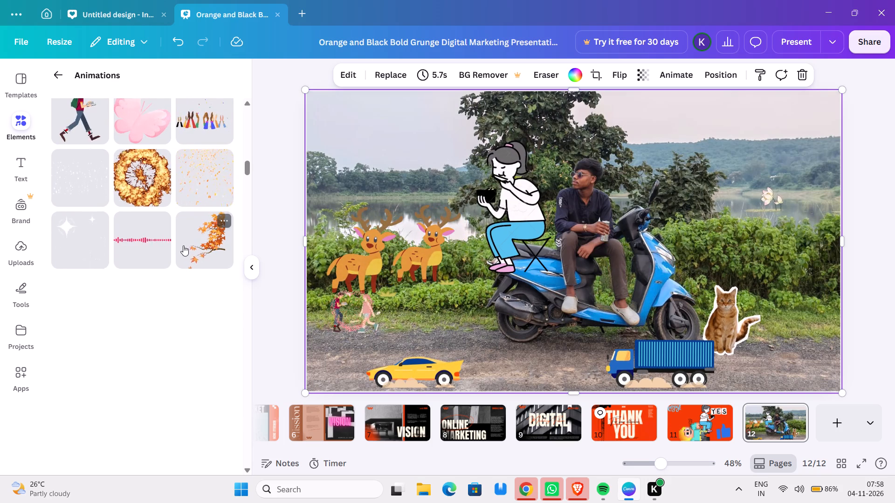
{"action": "scroll", "coordinate": [175, 261], "scroll_direction": "down", "scroll_amount": 2}
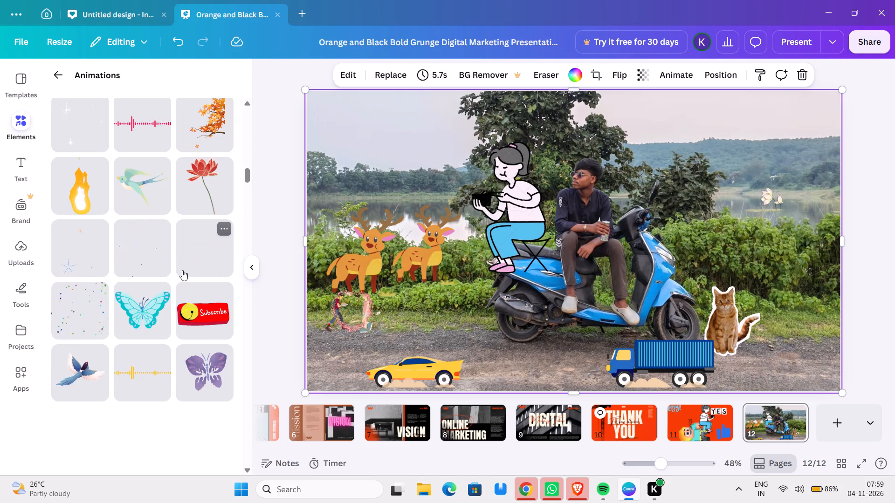
{"action": "scroll", "coordinate": [168, 268], "scroll_direction": "down", "scroll_amount": 3}
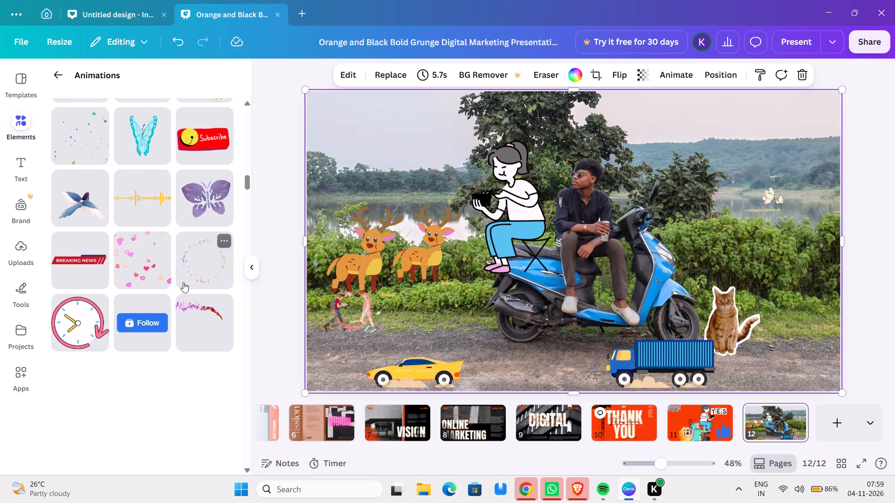
{"action": "scroll", "coordinate": [183, 282], "scroll_direction": "up", "scroll_amount": 3}
{"action": "scroll", "coordinate": [196, 204], "scroll_direction": "up", "scroll_amount": 7}
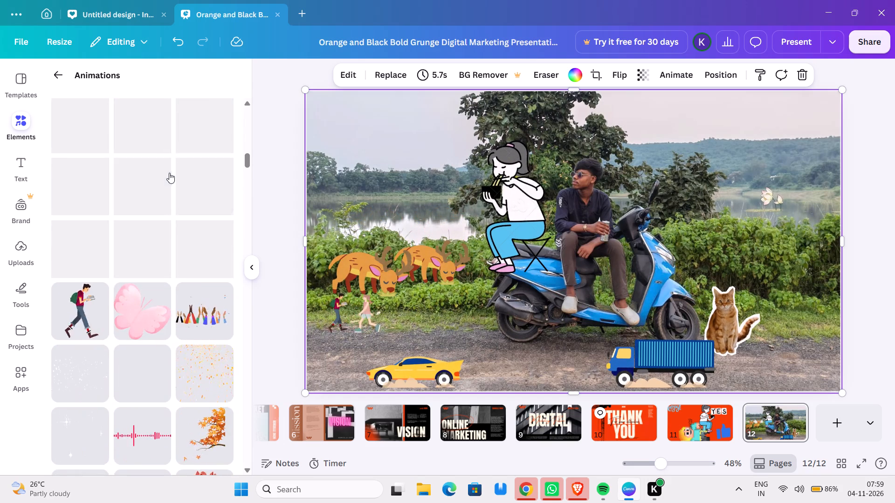
{"action": "scroll", "coordinate": [169, 175], "scroll_direction": "up", "scroll_amount": 4}
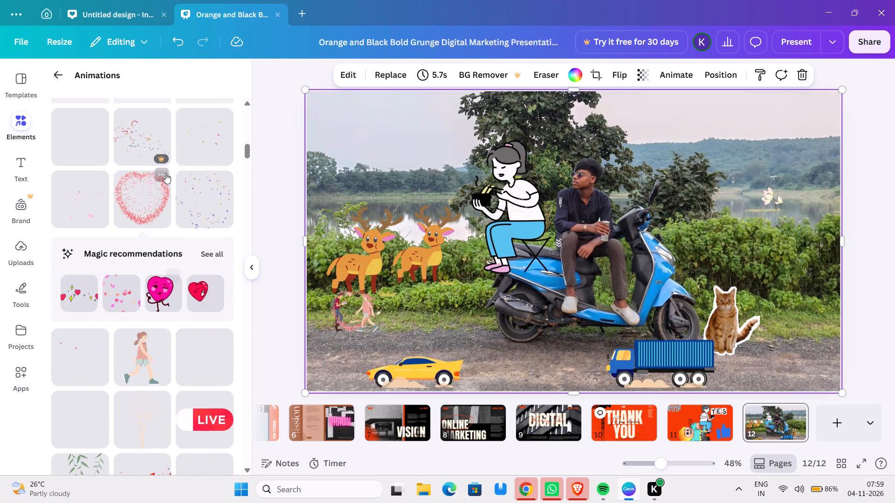
{"action": "scroll", "coordinate": [164, 173], "scroll_direction": "up", "scroll_amount": 5}
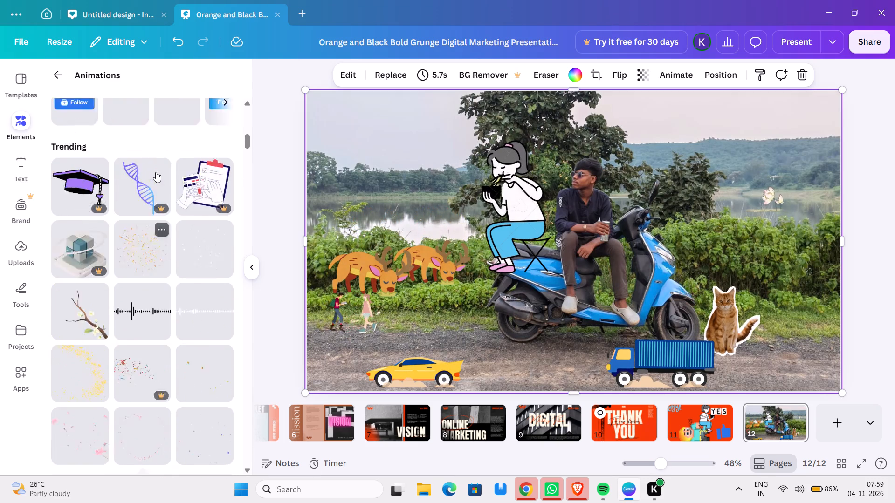
{"action": "scroll", "coordinate": [156, 172], "scroll_direction": "up", "scroll_amount": 3}
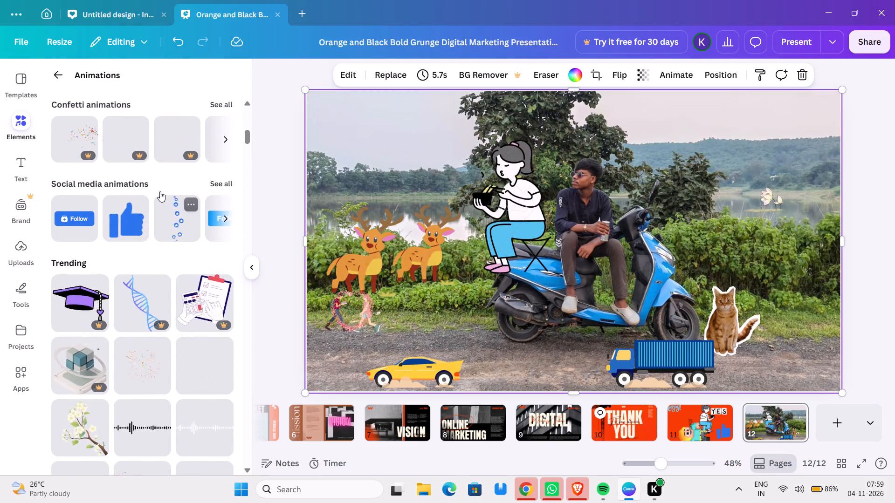
{"action": "scroll", "coordinate": [160, 191], "scroll_direction": "up", "scroll_amount": 2}
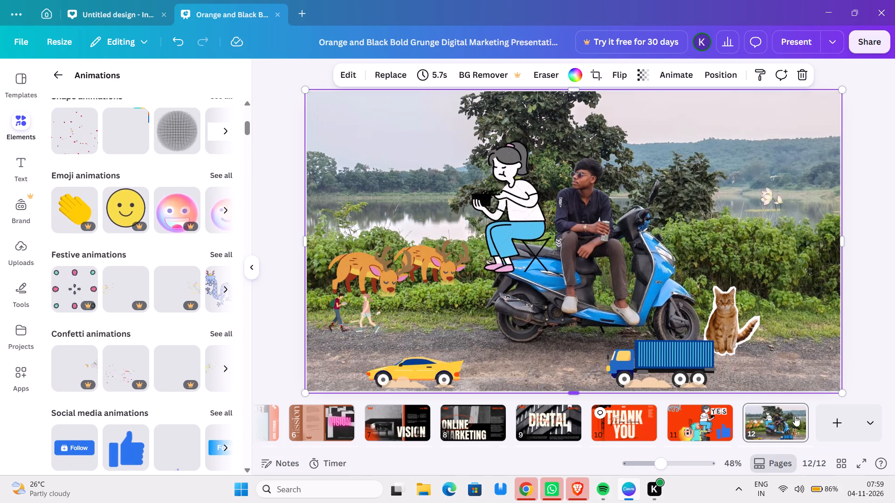
Add a blank page 13 after the scooter photo page.
{"action": "left_click", "coordinate": [834, 421]}
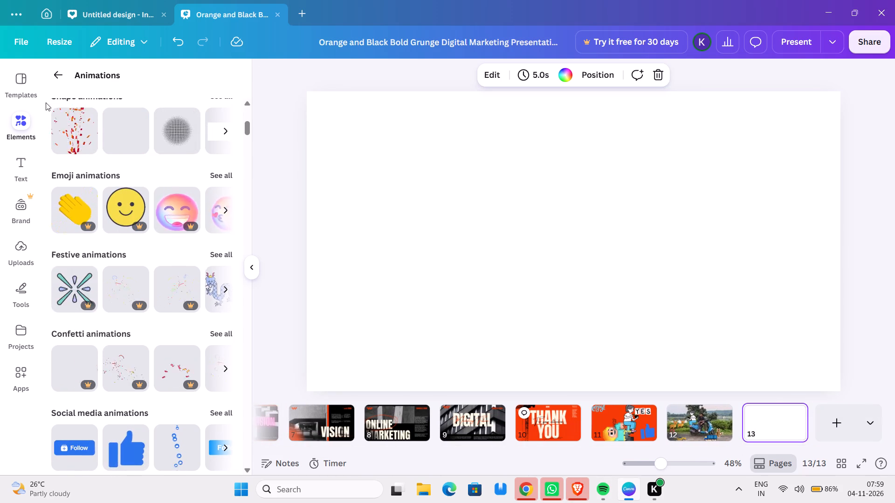
{"action": "left_click", "coordinate": [25, 88]}
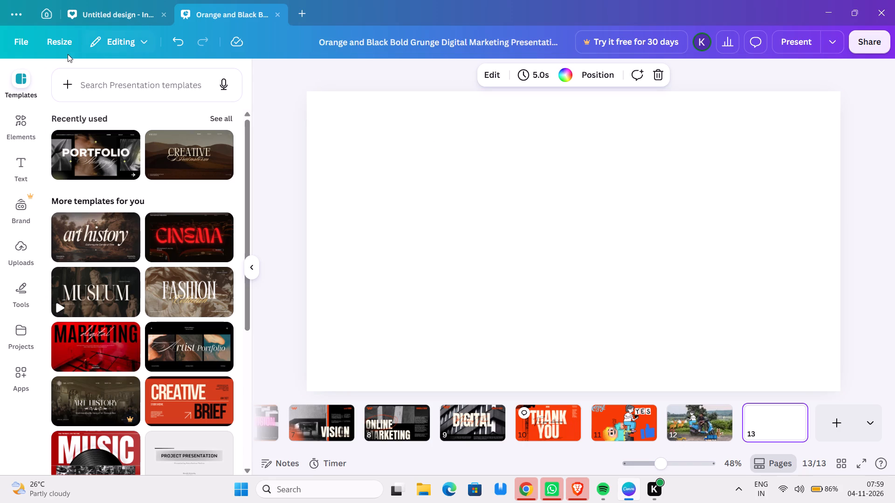
Start a file upload and look through the Downloads folder for a file for page 13.
{"action": "left_click", "coordinate": [21, 45]}
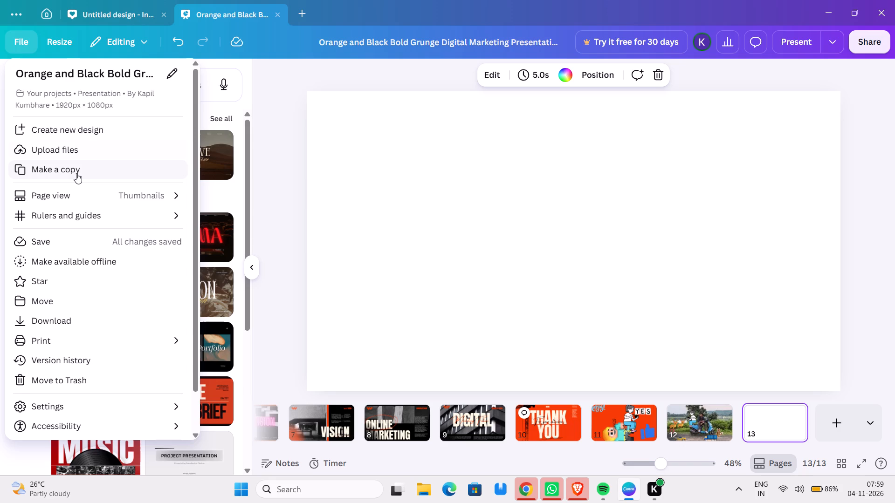
{"action": "left_click", "coordinate": [71, 153]}
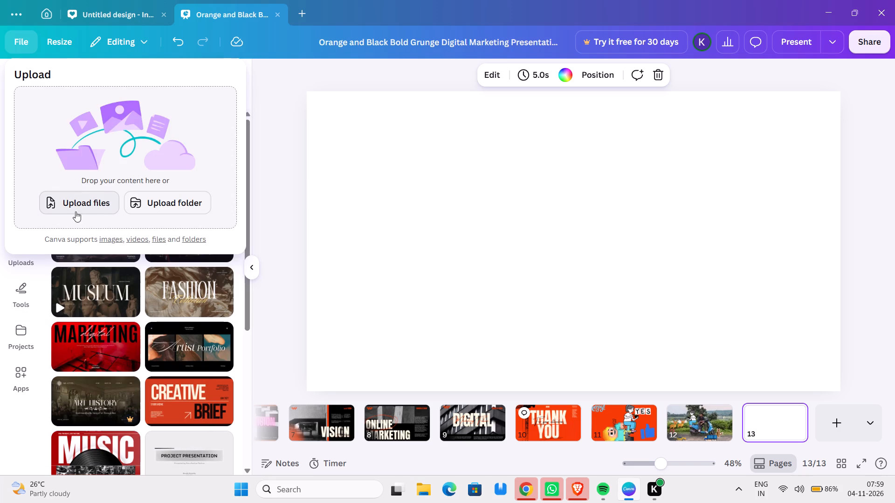
{"action": "left_click", "coordinate": [65, 198]}
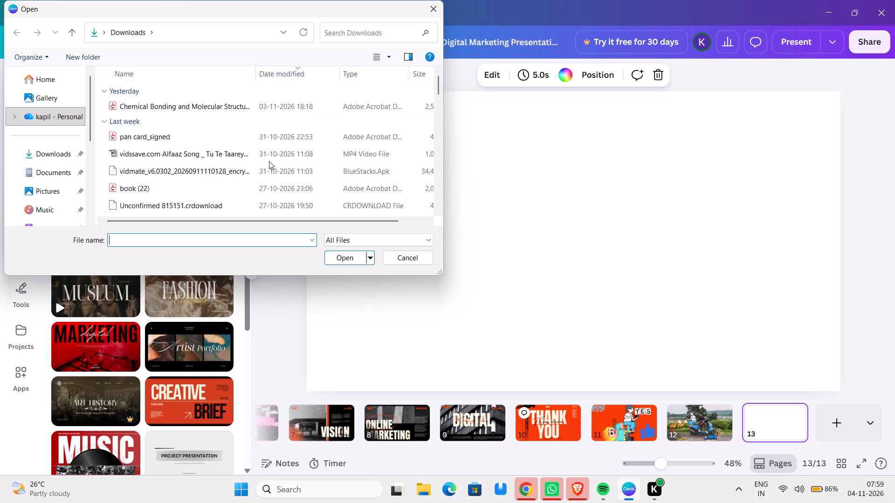
{"action": "scroll", "coordinate": [267, 155], "scroll_direction": "down", "scroll_amount": 4}
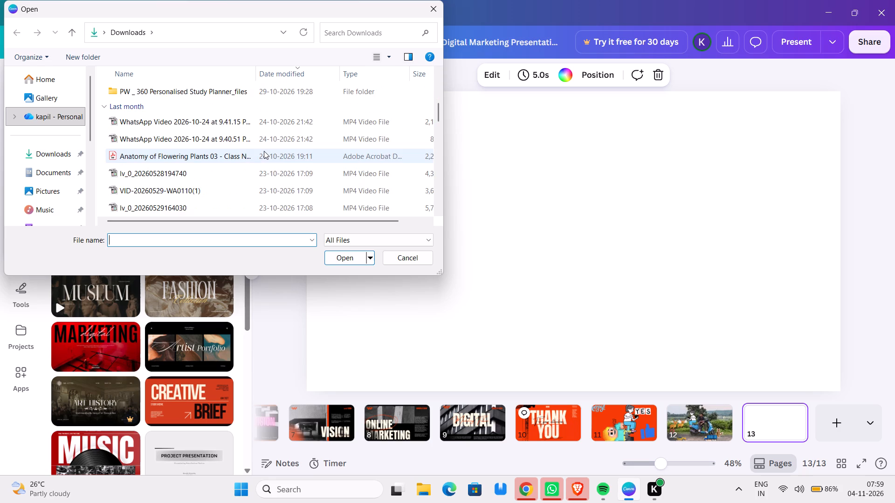
{"action": "scroll", "coordinate": [264, 151], "scroll_direction": "down", "scroll_amount": 1}
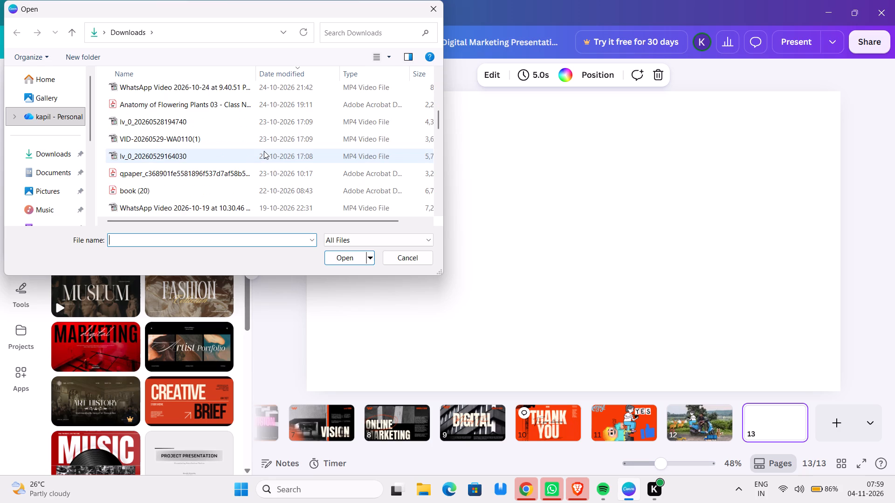
{"action": "scroll", "coordinate": [264, 151], "scroll_direction": "down", "scroll_amount": 1}
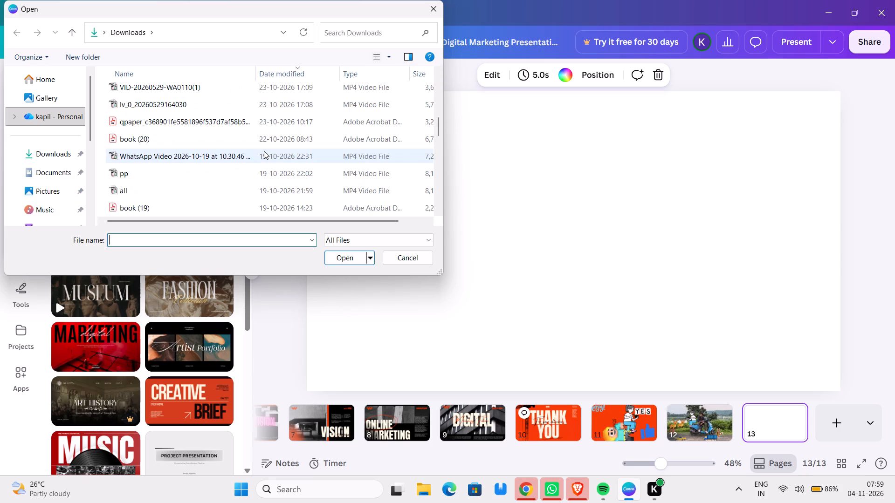
{"action": "scroll", "coordinate": [264, 151], "scroll_direction": "down", "scroll_amount": 2}
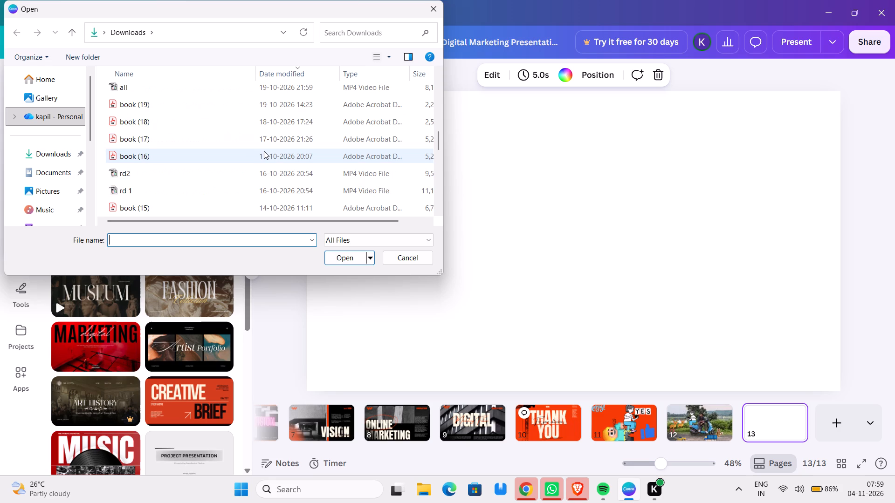
{"action": "scroll", "coordinate": [264, 151], "scroll_direction": "down", "scroll_amount": 2}
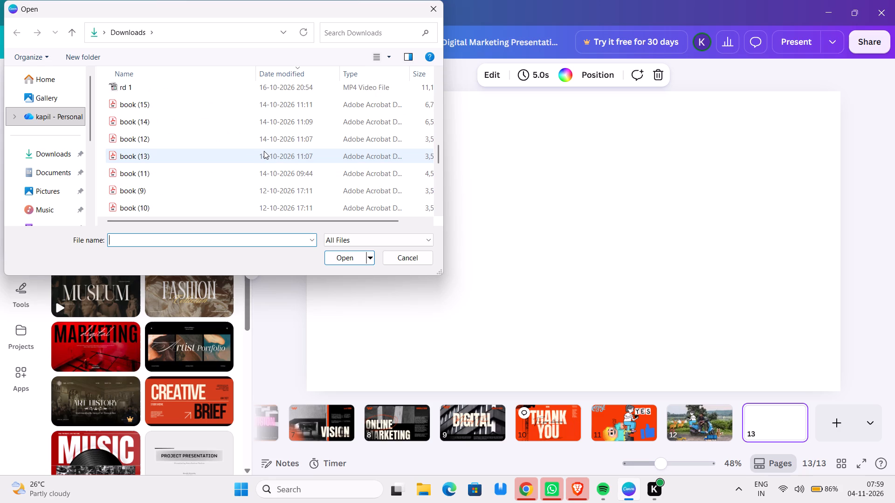
{"action": "scroll", "coordinate": [264, 151], "scroll_direction": "up", "scroll_amount": 2}
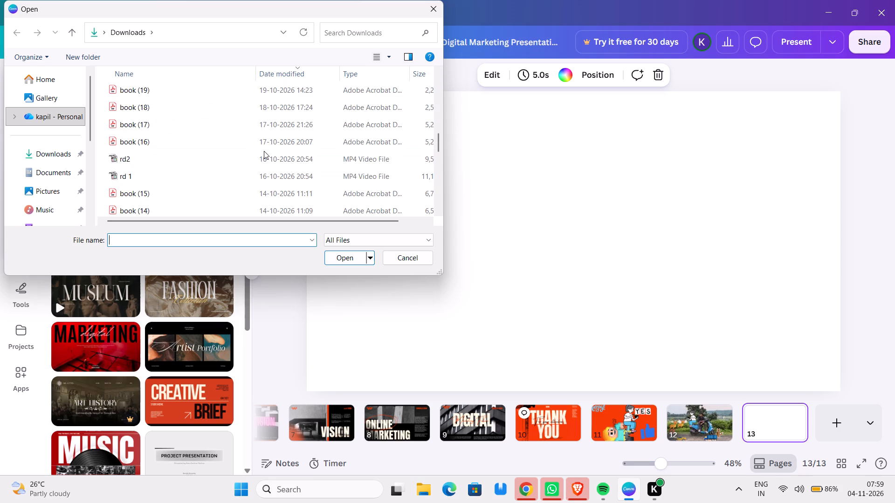
{"action": "scroll", "coordinate": [264, 151], "scroll_direction": "up", "scroll_amount": 2}
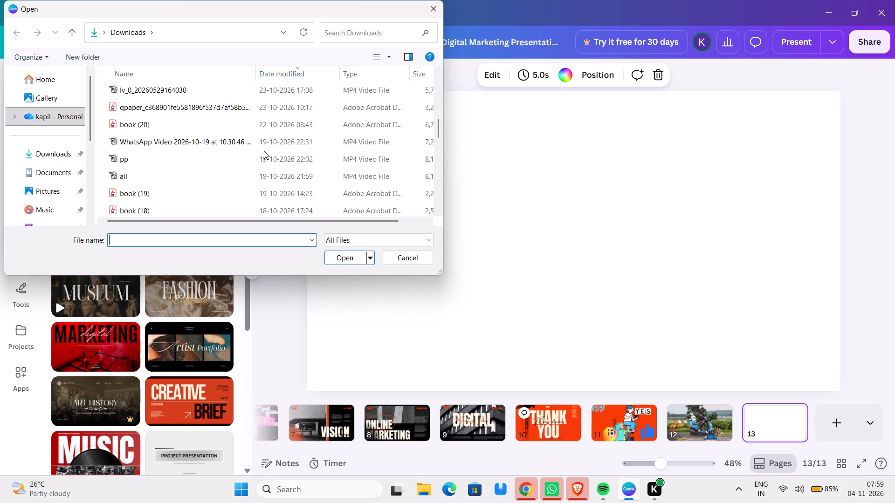
{"action": "scroll", "coordinate": [264, 151], "scroll_direction": "up", "scroll_amount": 2}
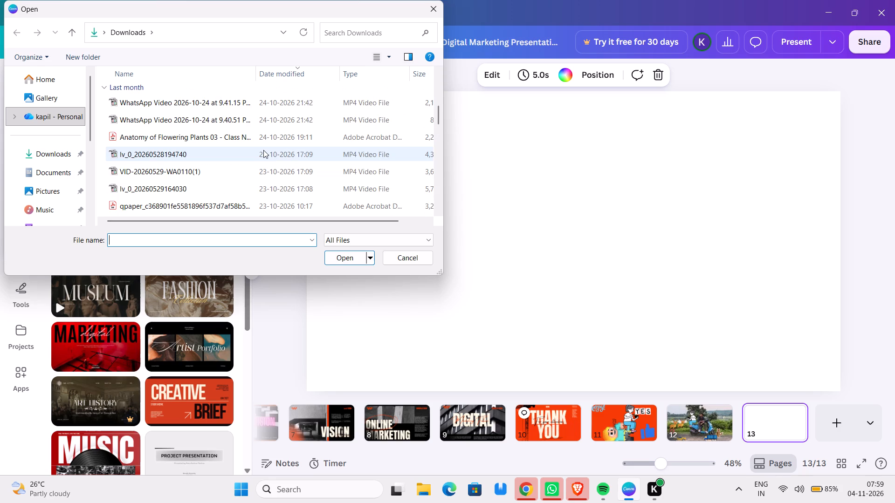
Upload the image file "WhatsApp Image 2026-10-08 at 7.59.21 AM" from the Downloads folder.
{"action": "left_click", "coordinate": [63, 156]}
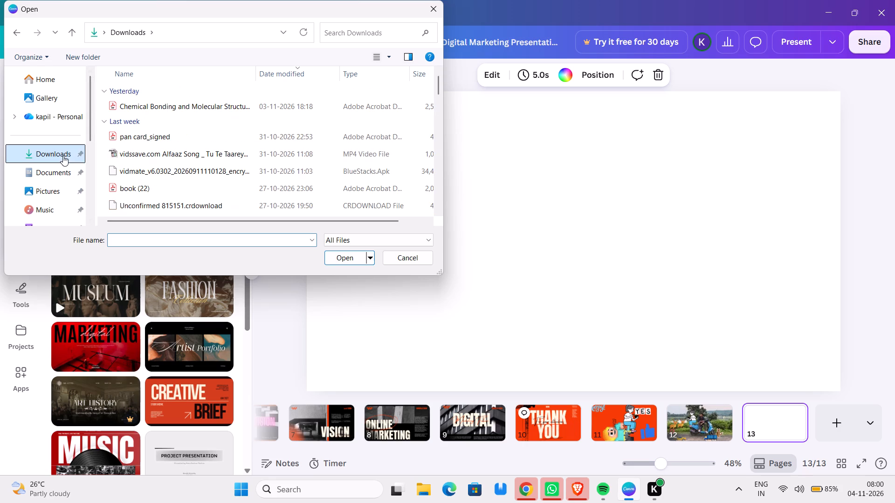
{"action": "scroll", "coordinate": [143, 135], "scroll_direction": "down", "scroll_amount": 1}
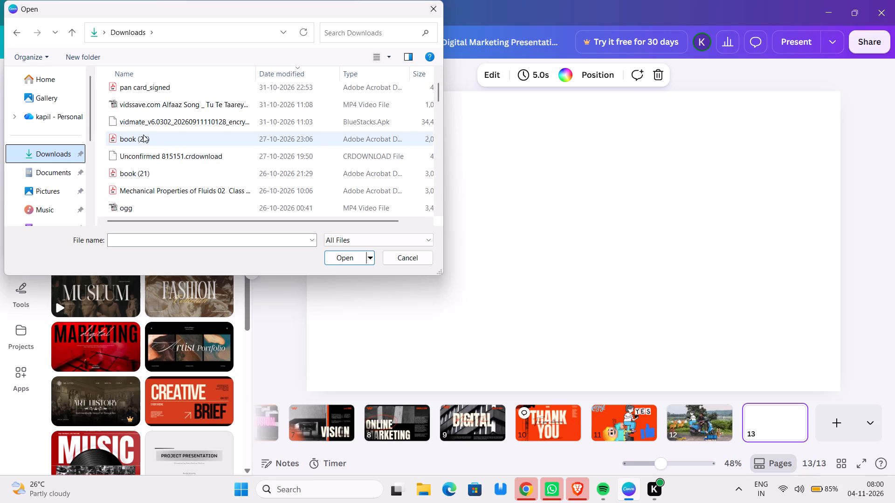
{"action": "scroll", "coordinate": [143, 135], "scroll_direction": "down", "scroll_amount": 1}
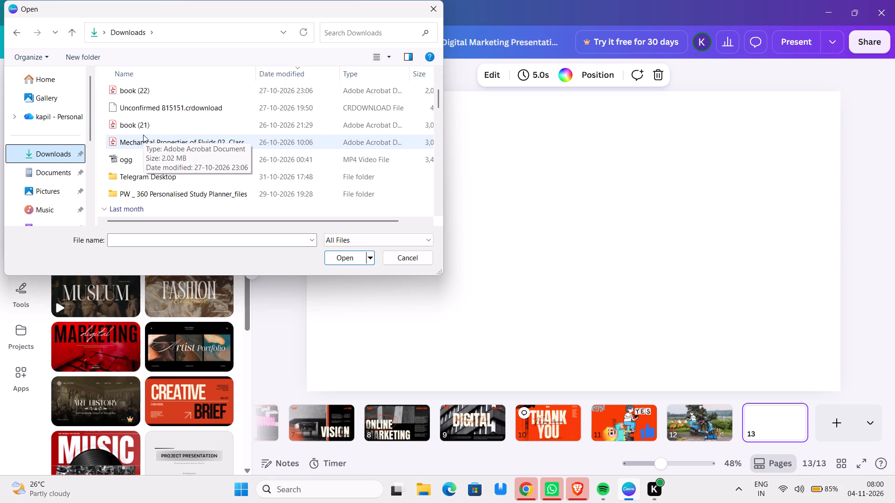
{"action": "scroll", "coordinate": [143, 135], "scroll_direction": "down", "scroll_amount": 4}
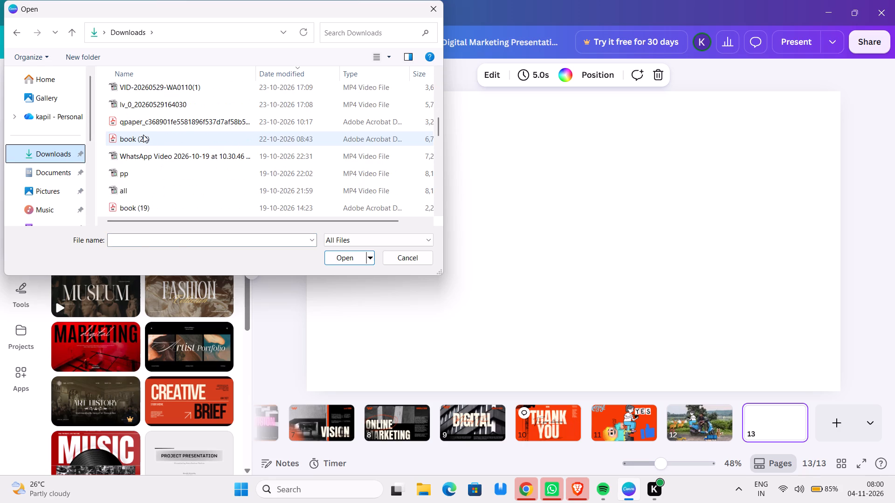
{"action": "scroll", "coordinate": [143, 135], "scroll_direction": "up", "scroll_amount": 1}
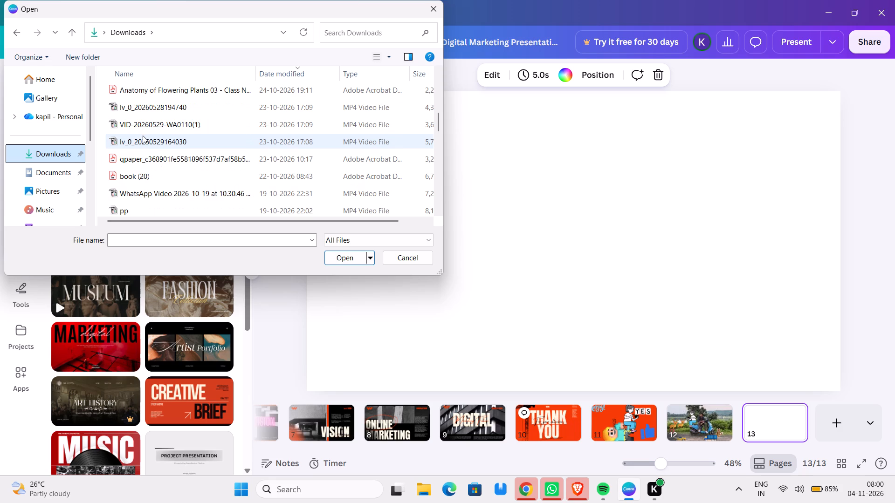
{"action": "scroll", "coordinate": [143, 136], "scroll_direction": "down", "scroll_amount": 2}
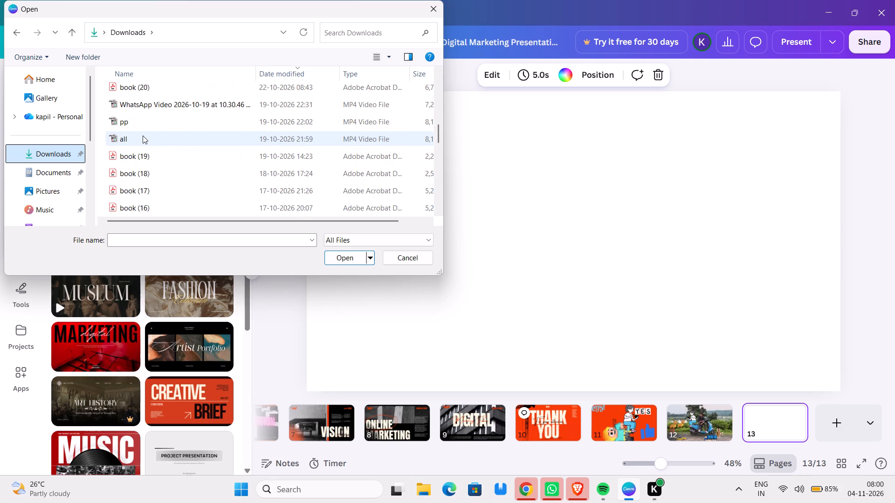
{"action": "scroll", "coordinate": [143, 136], "scroll_direction": "down", "scroll_amount": 2}
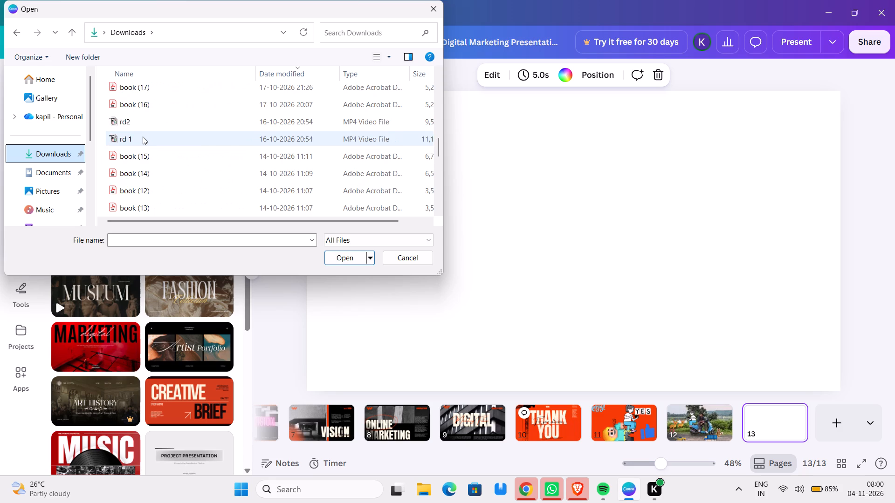
{"action": "scroll", "coordinate": [143, 136], "scroll_direction": "down", "scroll_amount": 4}
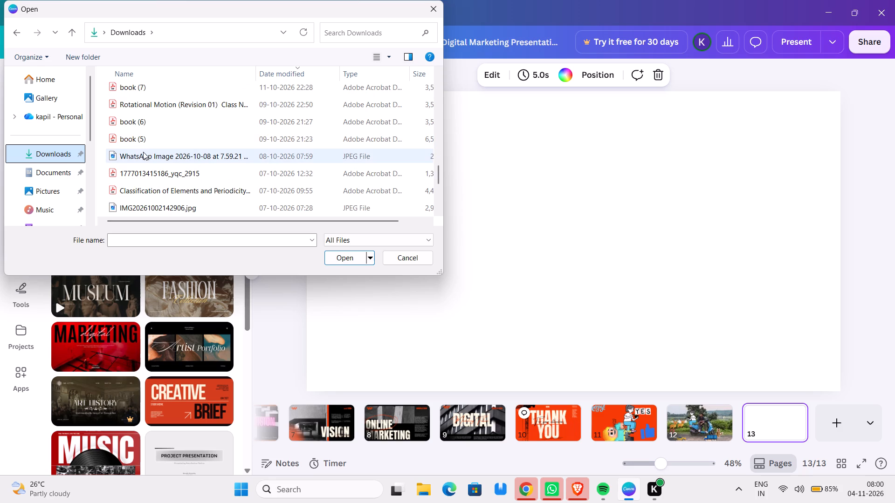
{"action": "left_click", "coordinate": [143, 153]}
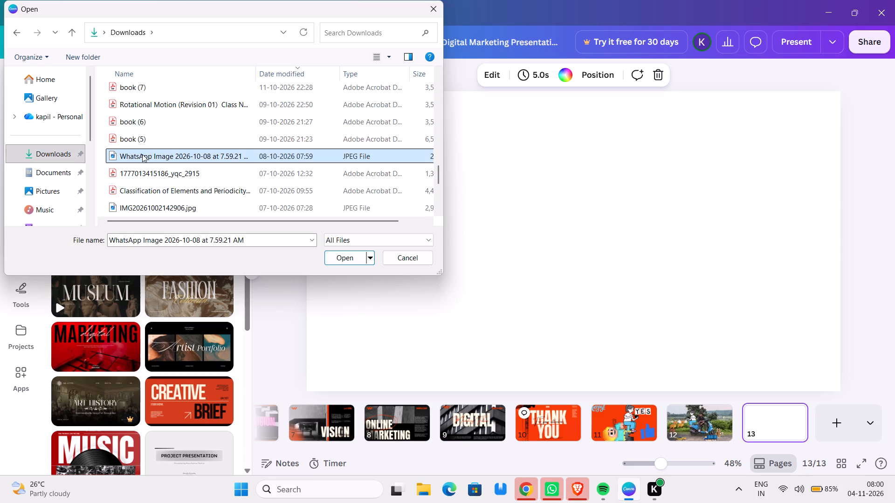
{"action": "left_click", "coordinate": [351, 261]}
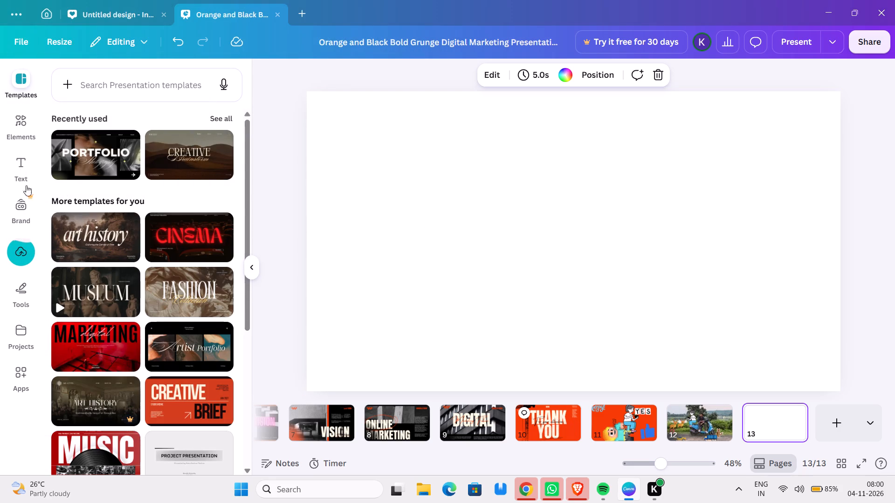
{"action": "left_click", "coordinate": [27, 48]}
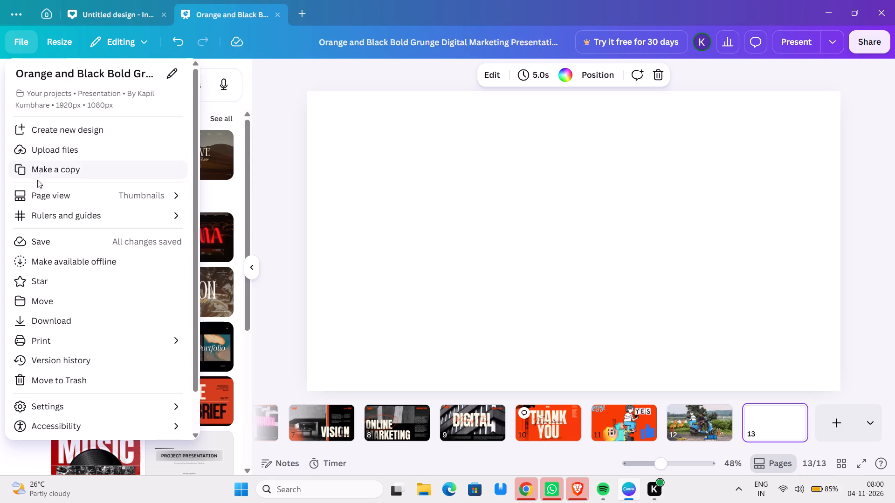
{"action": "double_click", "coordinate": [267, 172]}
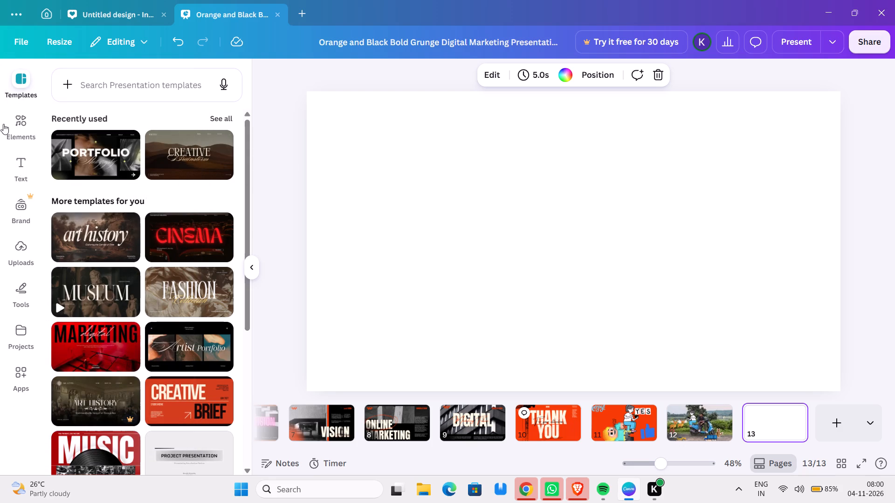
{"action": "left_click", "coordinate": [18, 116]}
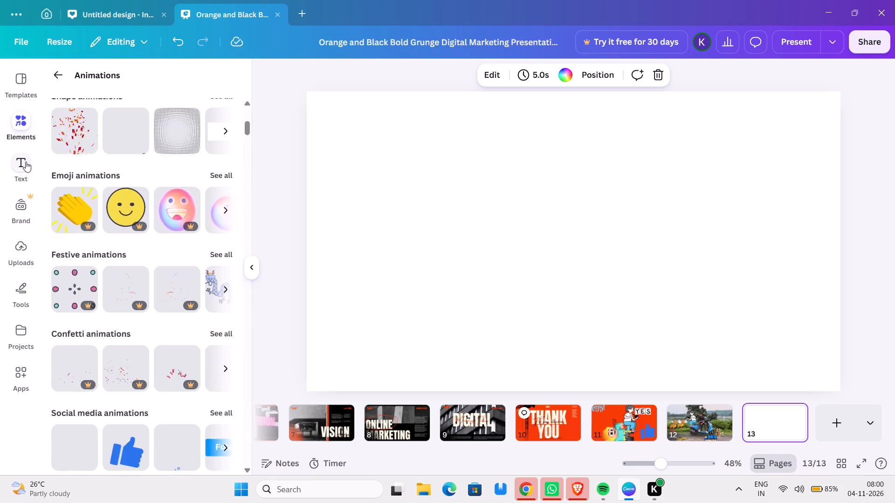
Fill page 13 with the waterfall photo page from the Black and Yellow Neon Gradient portfolio presentation in your projects.
{"action": "left_click", "coordinate": [26, 162]}
{"action": "left_click", "coordinate": [30, 392]}
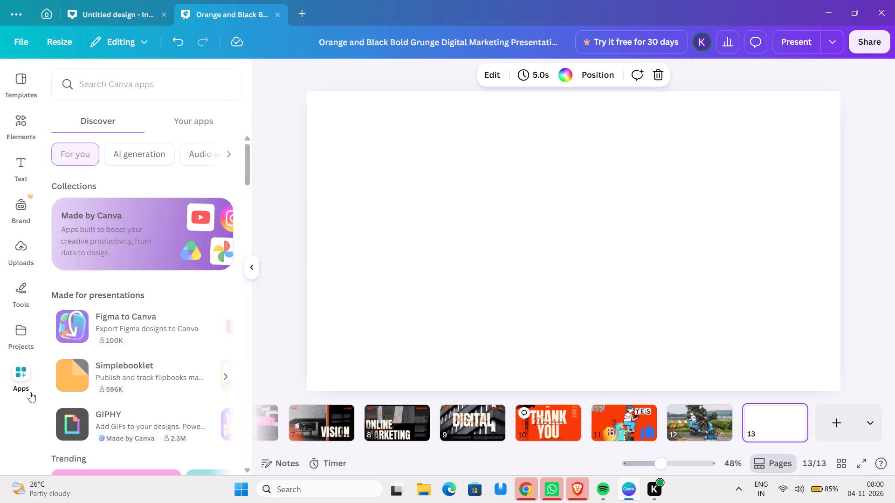
{"action": "left_click", "coordinate": [29, 330]}
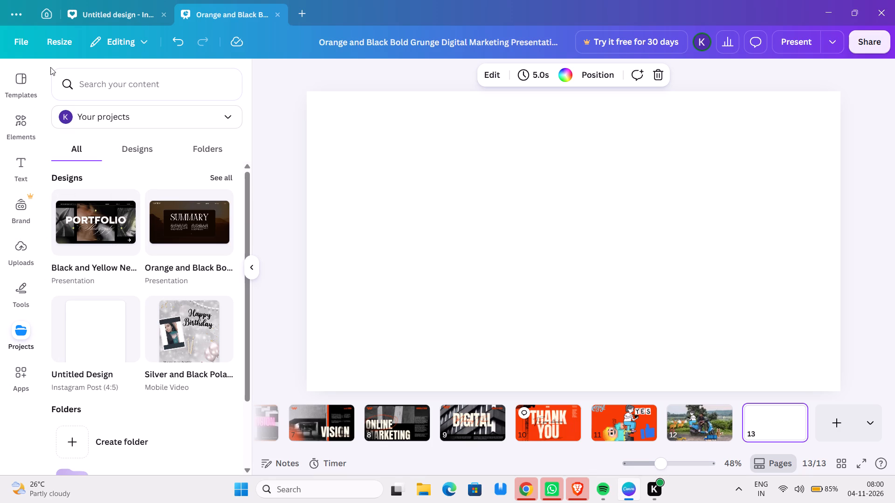
{"action": "left_click", "coordinate": [84, 238]}
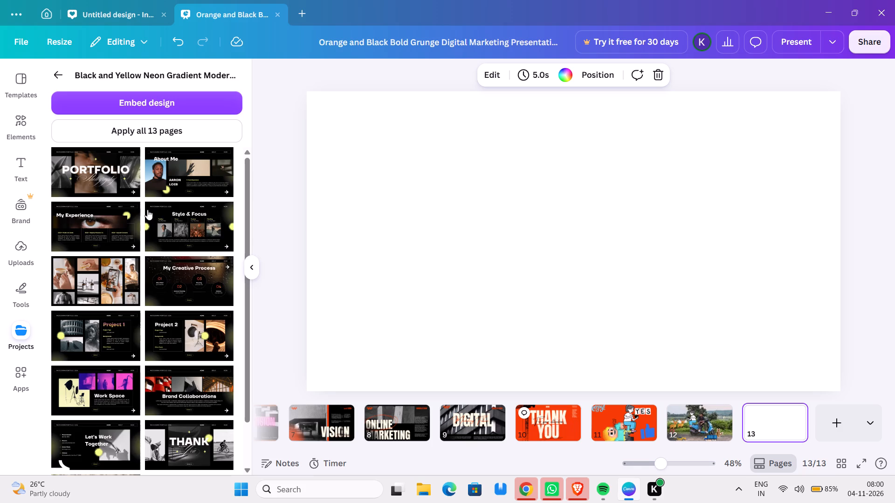
{"action": "scroll", "coordinate": [145, 229], "scroll_direction": "down", "scroll_amount": 7}
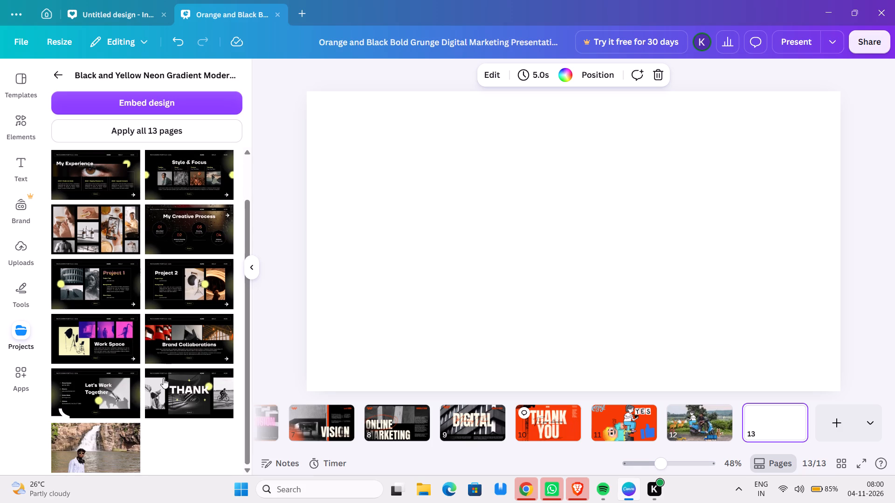
{"action": "left_click", "coordinate": [119, 442]}
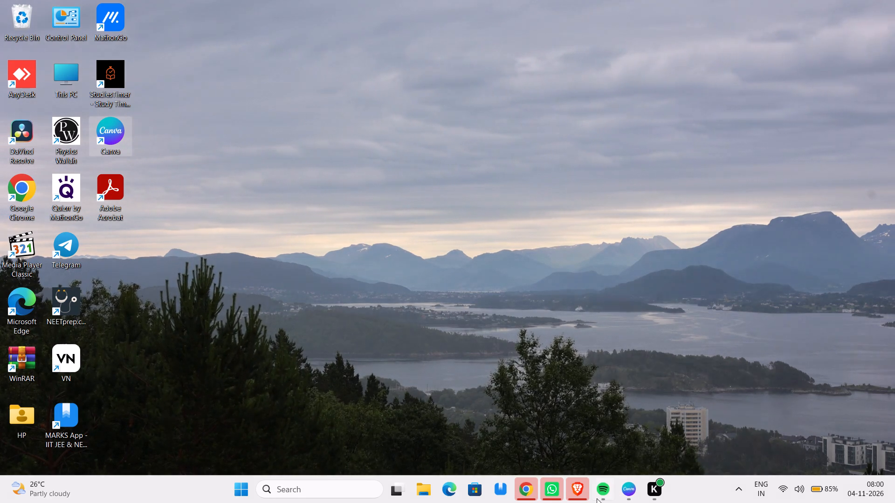
Switch to Spotify and play the song "Hum Tumko Nigahon Mein" from the "Udit & kishore&Sonu" playlist.
{"action": "left_click", "coordinate": [597, 498]}
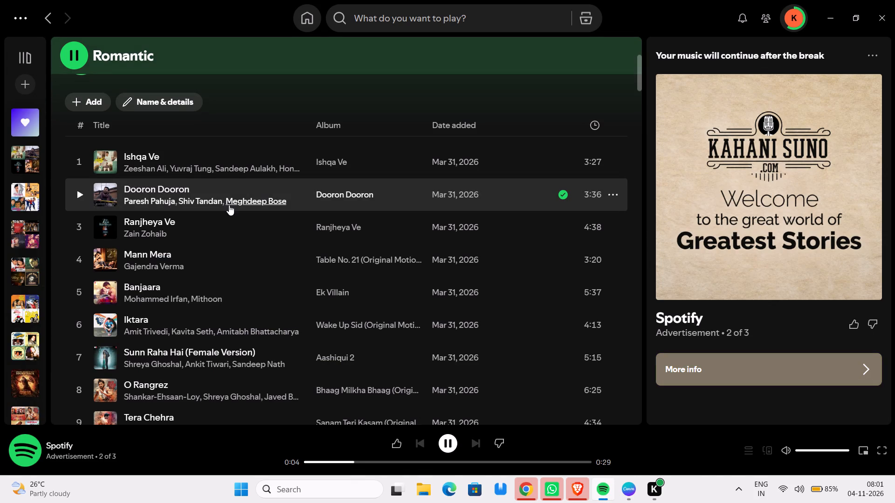
{"action": "left_click", "coordinate": [30, 186]}
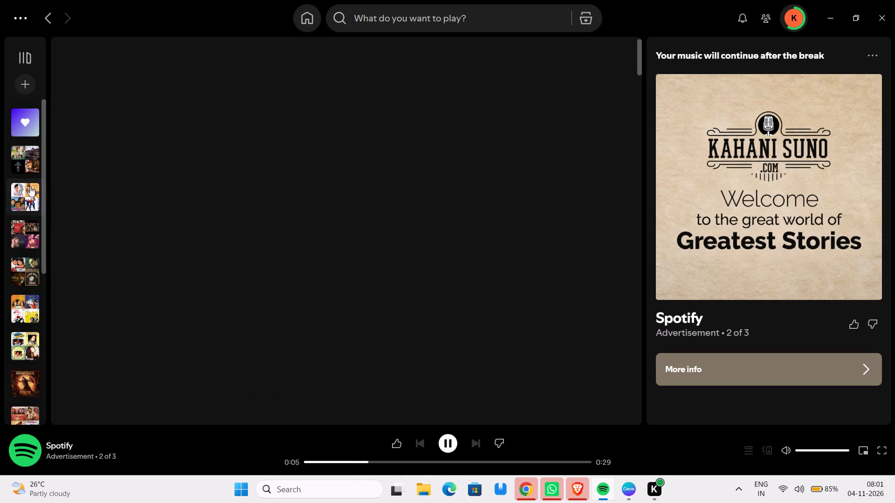
{"action": "scroll", "coordinate": [128, 211], "scroll_direction": "down", "scroll_amount": 4}
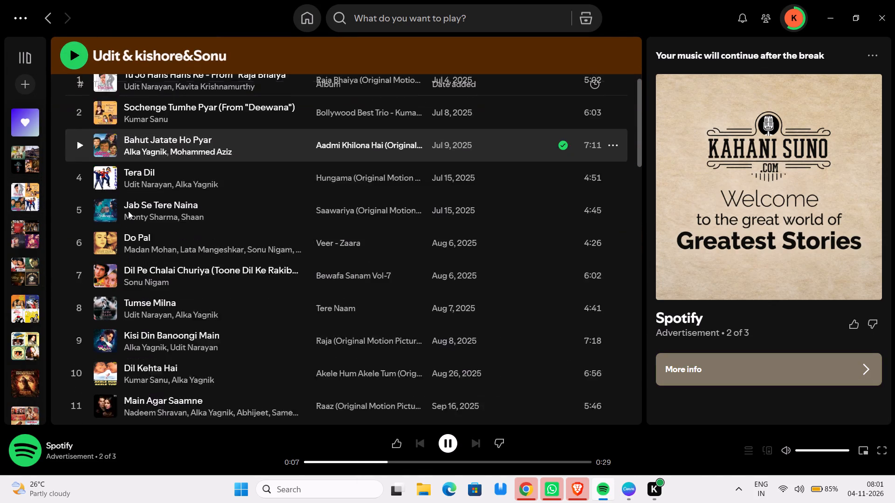
{"action": "scroll", "coordinate": [128, 211], "scroll_direction": "down", "scroll_amount": 4}
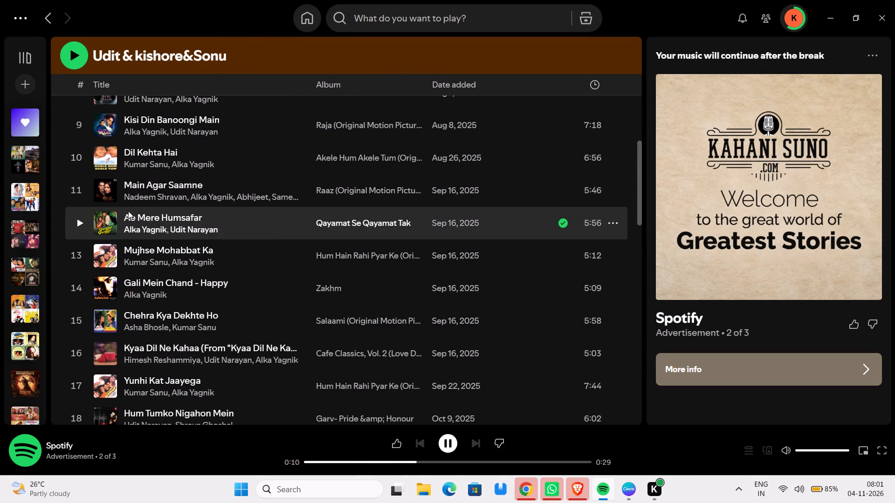
{"action": "scroll", "coordinate": [128, 211], "scroll_direction": "down", "scroll_amount": 3}
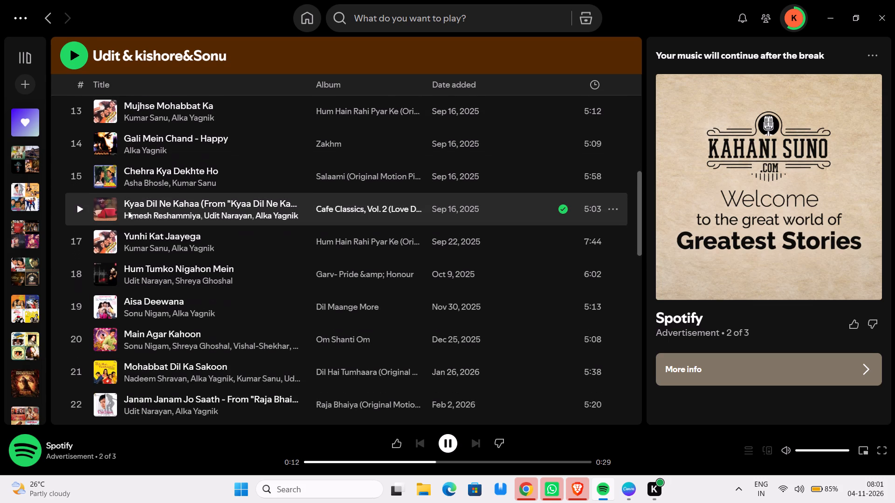
{"action": "scroll", "coordinate": [128, 211], "scroll_direction": "down", "scroll_amount": 2}
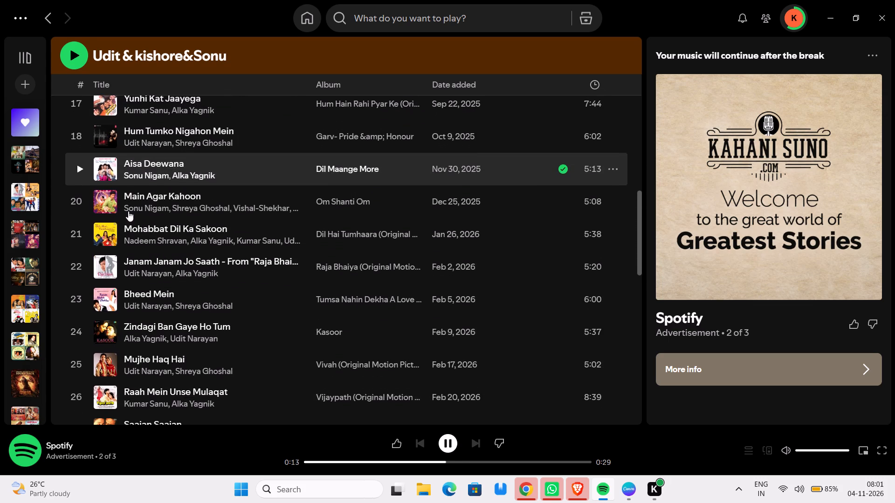
{"action": "scroll", "coordinate": [128, 211], "scroll_direction": "down", "scroll_amount": 3}
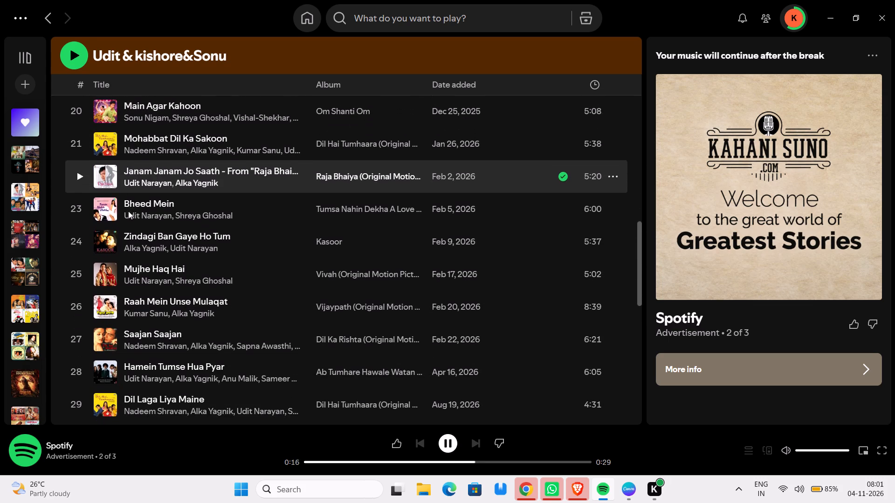
{"action": "scroll", "coordinate": [128, 211], "scroll_direction": "down", "scroll_amount": 3}
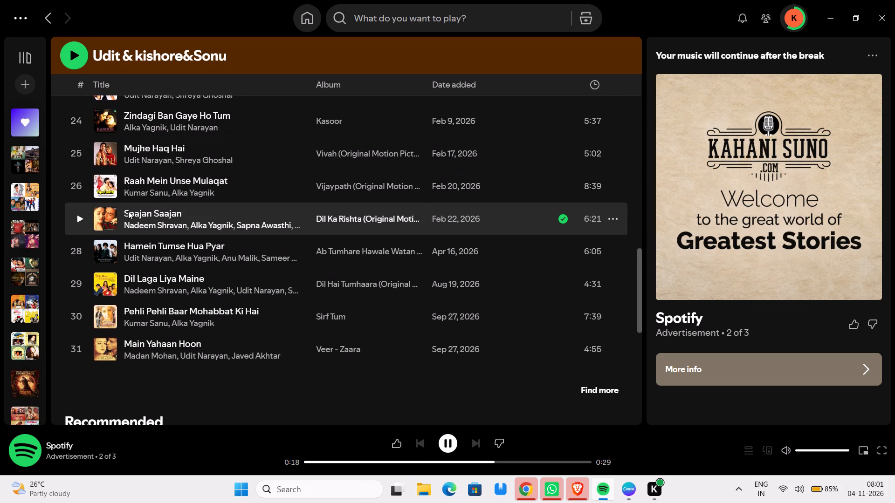
{"action": "scroll", "coordinate": [128, 211], "scroll_direction": "up", "scroll_amount": 2}
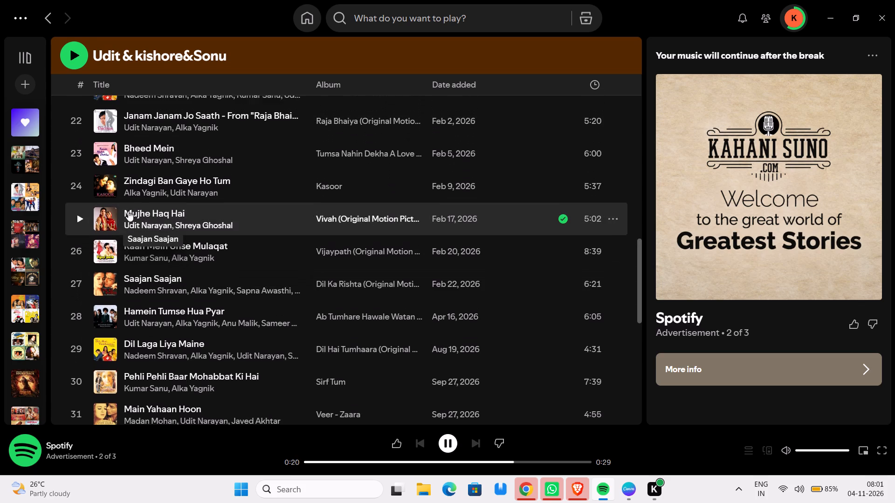
{"action": "scroll", "coordinate": [128, 211], "scroll_direction": "up", "scroll_amount": 3}
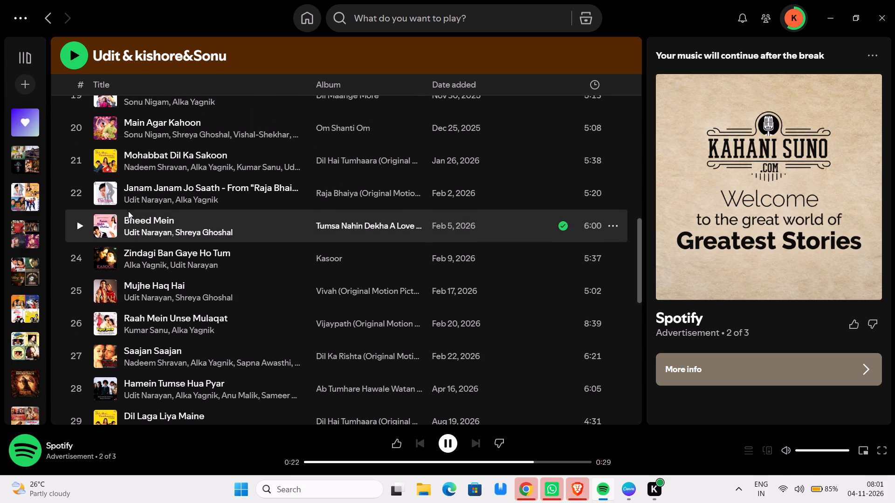
{"action": "scroll", "coordinate": [128, 211], "scroll_direction": "up", "scroll_amount": 2}
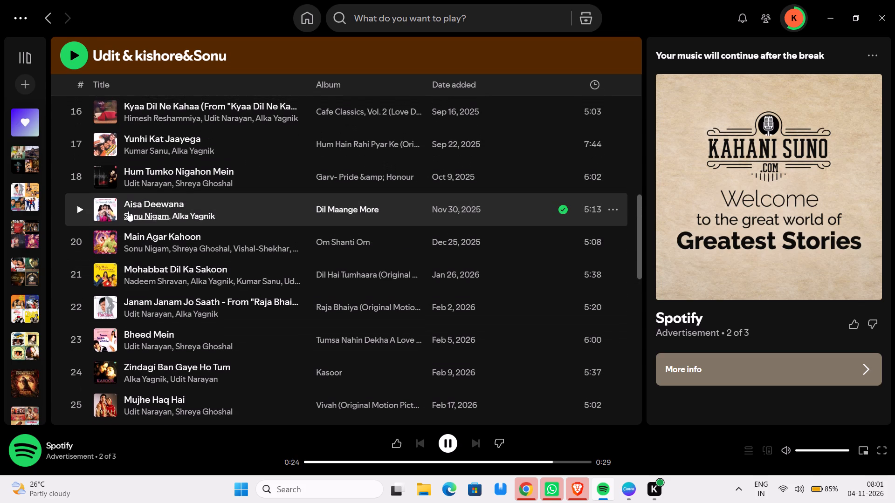
{"action": "scroll", "coordinate": [128, 211], "scroll_direction": "up", "scroll_amount": 2}
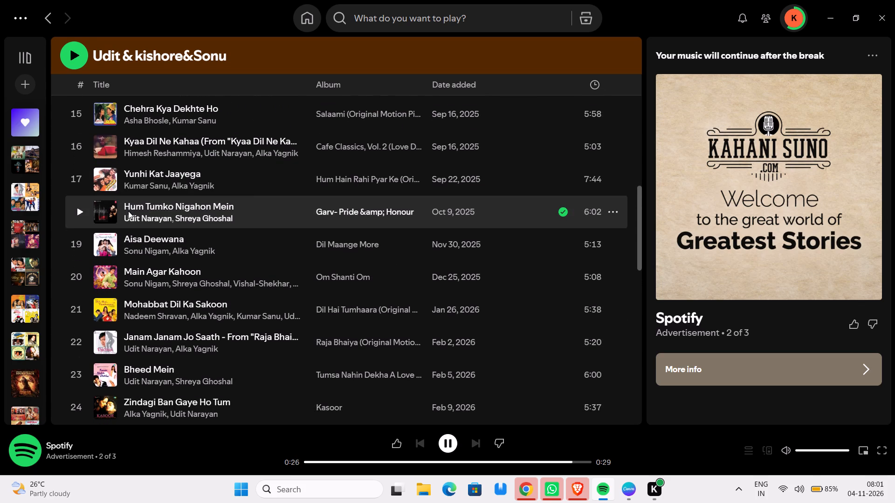
{"action": "left_click", "coordinate": [81, 211]}
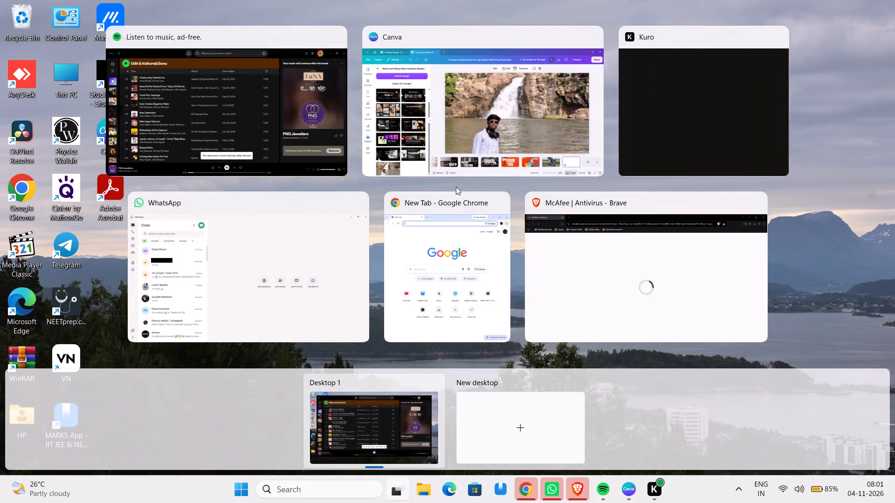
Switch back to the Canva presentation and look through the pages of the Black and Yellow Neon Gradient portfolio design.
{"action": "left_click", "coordinate": [425, 155]}
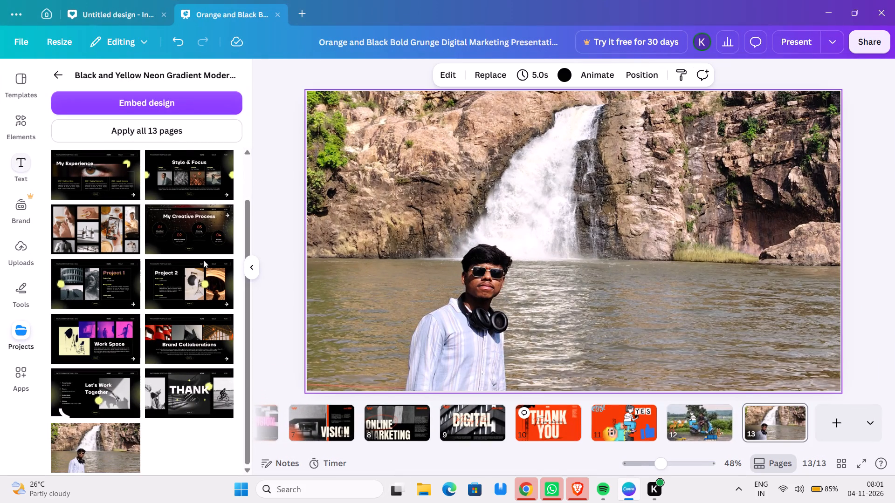
{"action": "scroll", "coordinate": [217, 271], "scroll_direction": "down", "scroll_amount": 6}
{"action": "scroll", "coordinate": [200, 268], "scroll_direction": "up", "scroll_amount": 10}
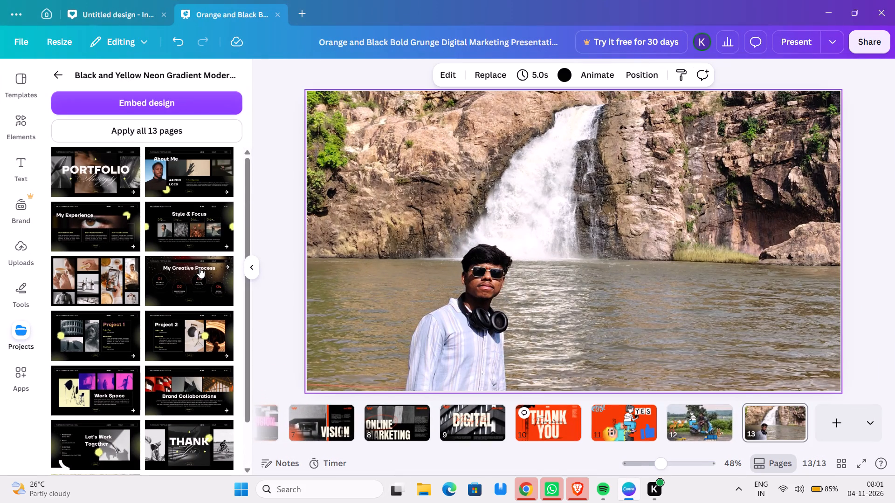
{"action": "scroll", "coordinate": [200, 268], "scroll_direction": "up", "scroll_amount": 7}
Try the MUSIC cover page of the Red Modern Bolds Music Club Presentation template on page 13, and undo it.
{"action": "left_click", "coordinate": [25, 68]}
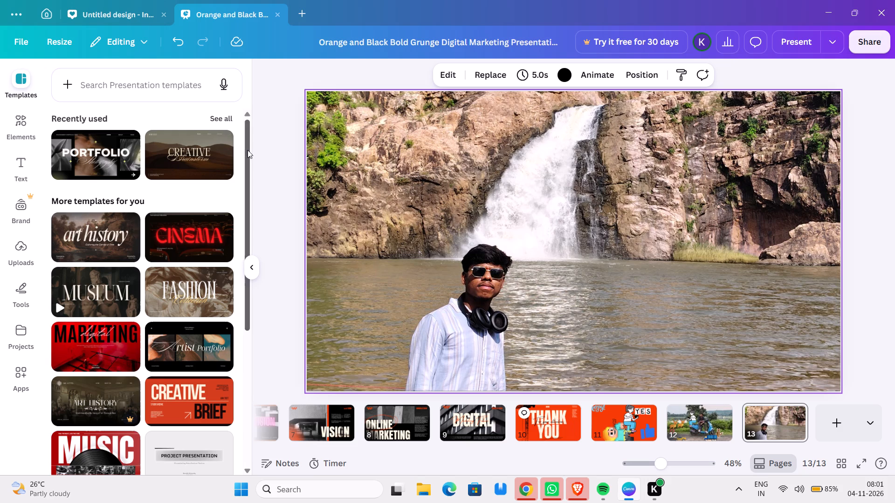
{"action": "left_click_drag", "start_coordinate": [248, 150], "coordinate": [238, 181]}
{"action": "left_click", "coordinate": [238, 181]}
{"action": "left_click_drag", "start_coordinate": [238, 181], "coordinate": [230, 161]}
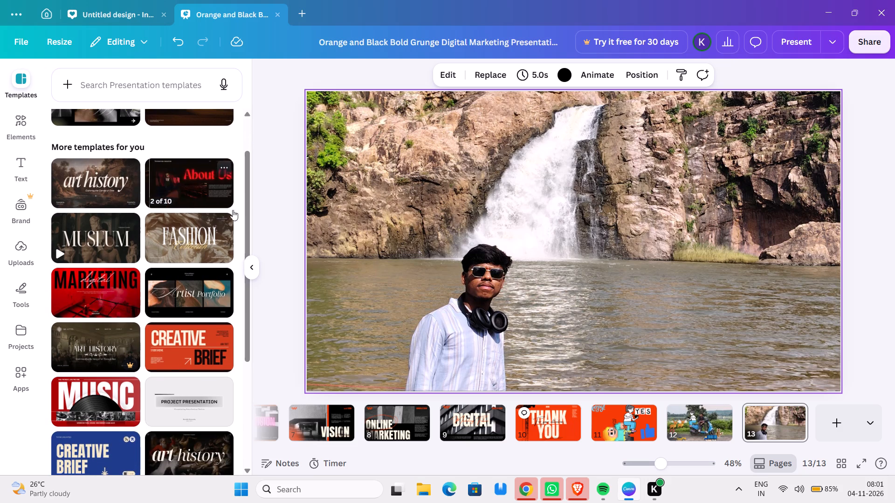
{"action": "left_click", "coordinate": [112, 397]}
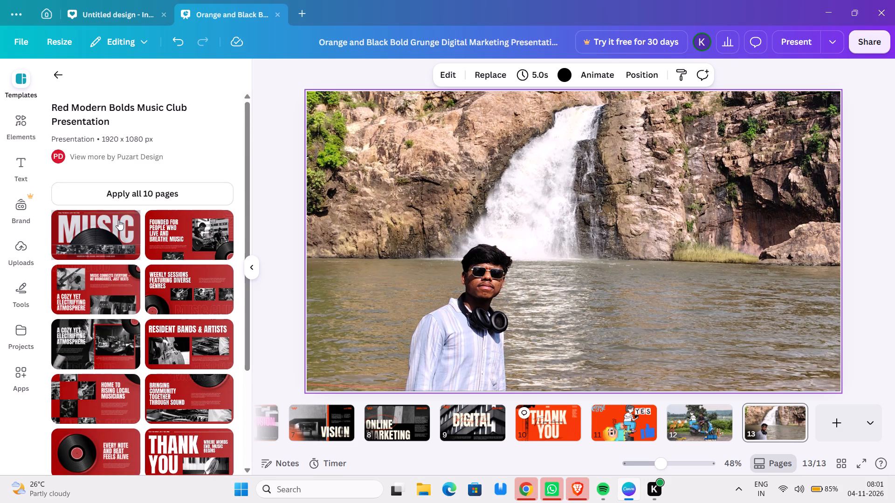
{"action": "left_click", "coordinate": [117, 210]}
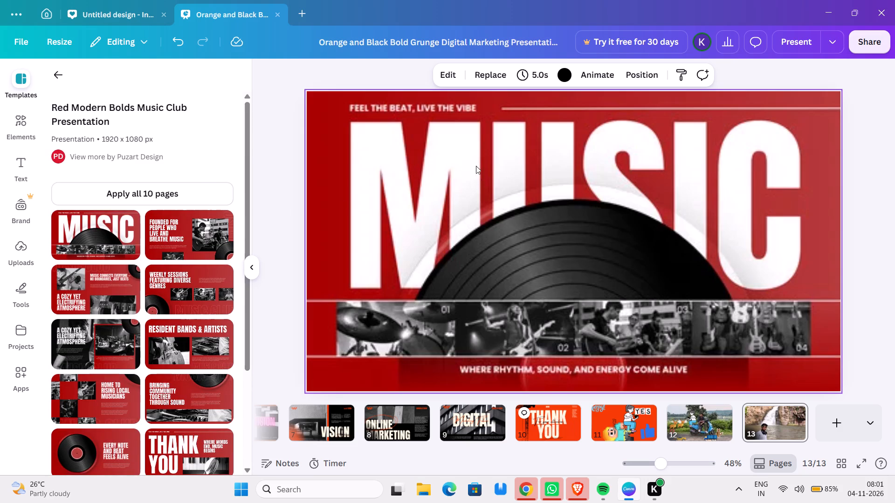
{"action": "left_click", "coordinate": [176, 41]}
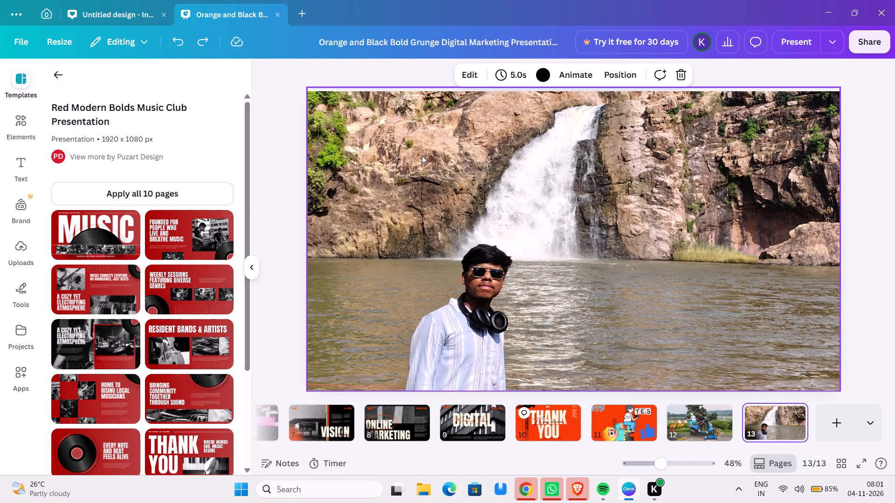
Shift the waterfall photo slightly downward on page 13, keeping it horizontally centred on the page.
{"action": "left_click", "coordinate": [399, 146]}
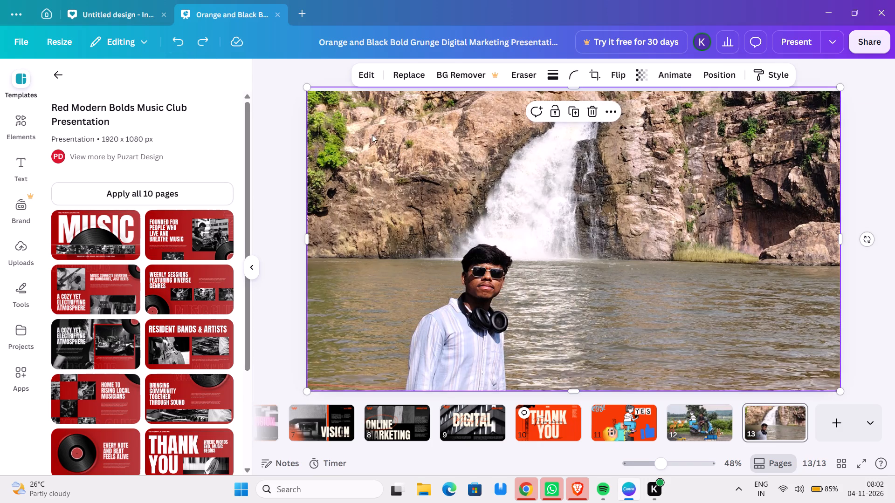
{"action": "left_click", "coordinate": [52, 78]}
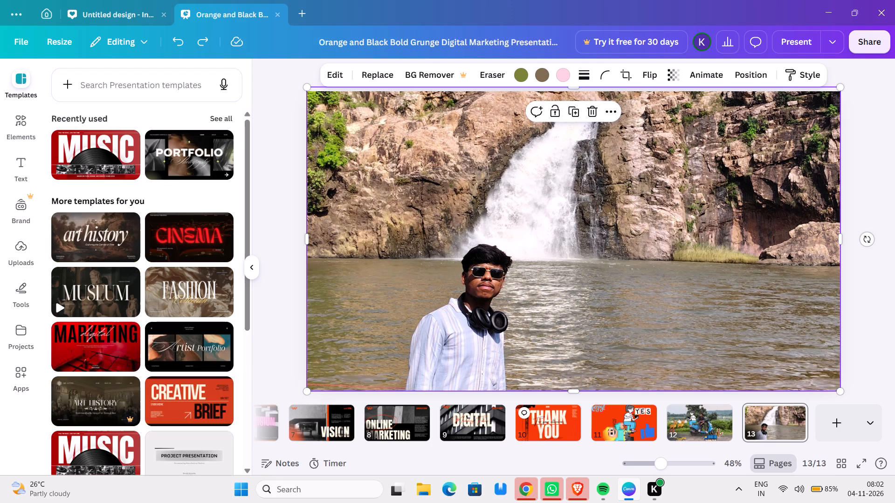
{"action": "left_click_drag", "start_coordinate": [395, 171], "coordinate": [399, 177]}
{"action": "left_click_drag", "start_coordinate": [429, 188], "coordinate": [421, 178]}
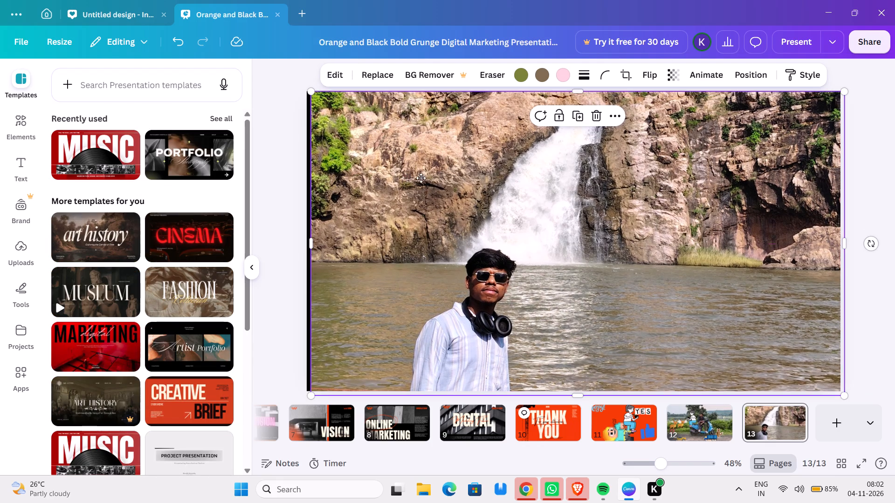
{"action": "left_click_drag", "start_coordinate": [421, 178], "coordinate": [422, 189]}
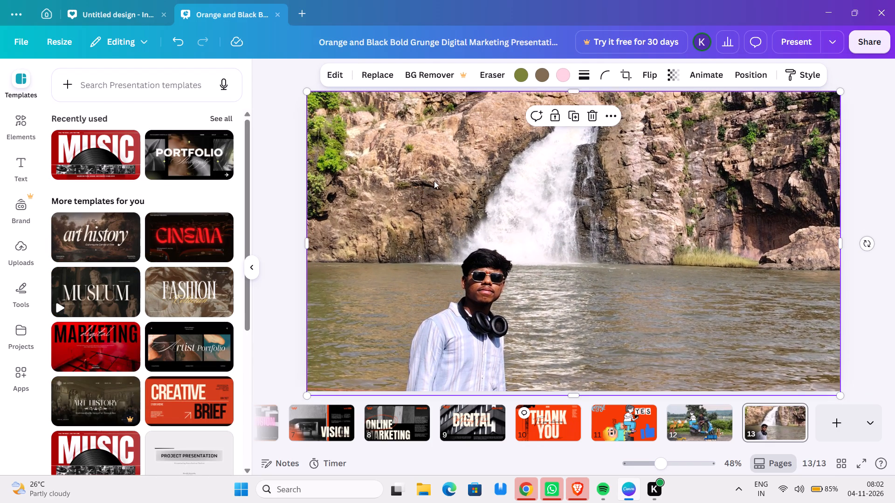
{"action": "left_click", "coordinate": [440, 177]}
{"action": "left_click", "coordinate": [403, 197]}
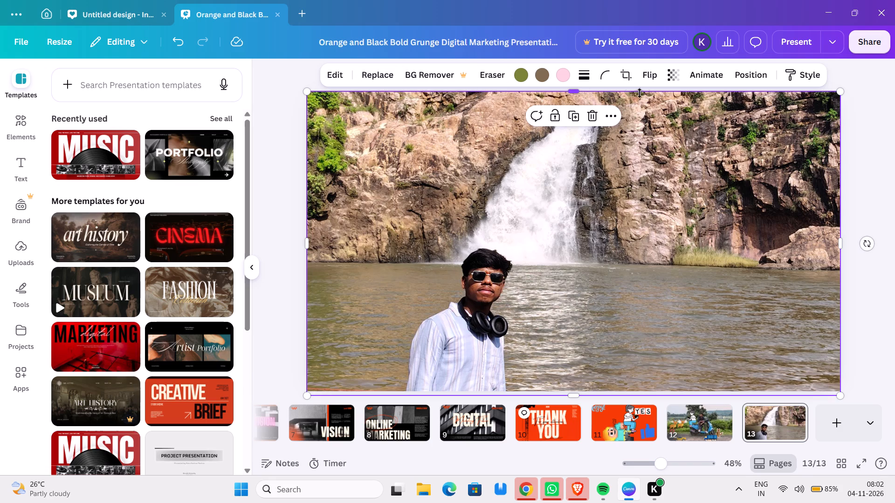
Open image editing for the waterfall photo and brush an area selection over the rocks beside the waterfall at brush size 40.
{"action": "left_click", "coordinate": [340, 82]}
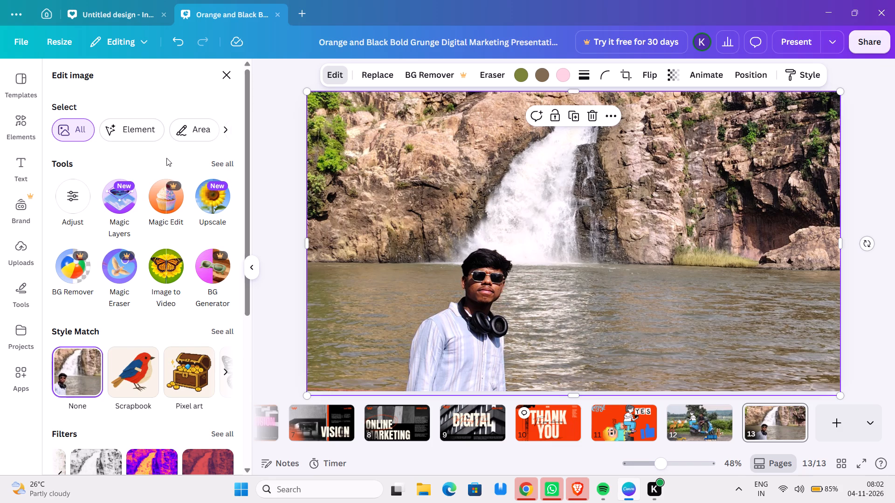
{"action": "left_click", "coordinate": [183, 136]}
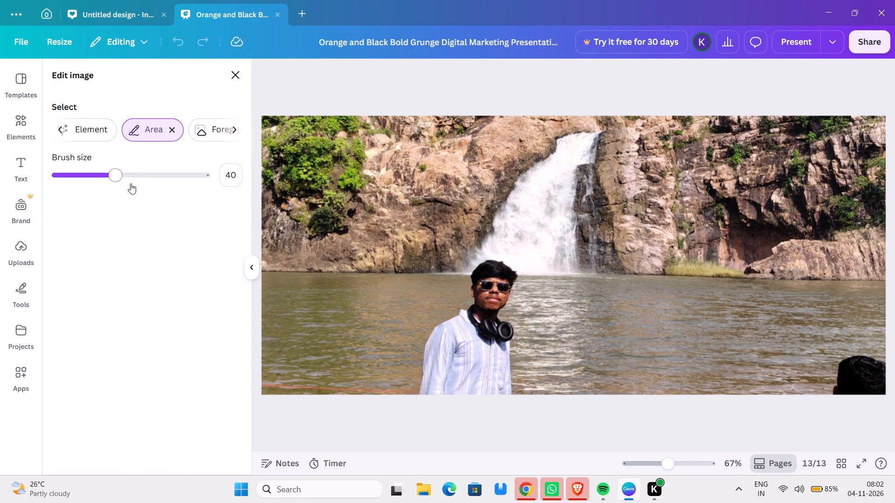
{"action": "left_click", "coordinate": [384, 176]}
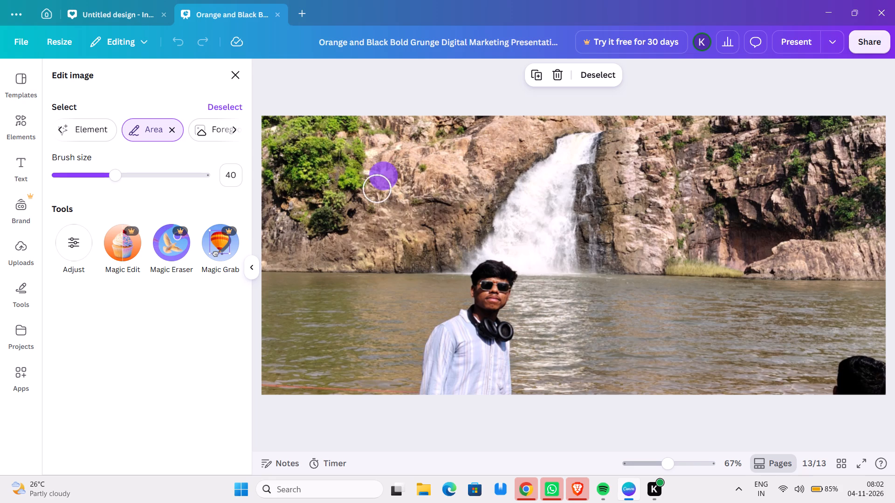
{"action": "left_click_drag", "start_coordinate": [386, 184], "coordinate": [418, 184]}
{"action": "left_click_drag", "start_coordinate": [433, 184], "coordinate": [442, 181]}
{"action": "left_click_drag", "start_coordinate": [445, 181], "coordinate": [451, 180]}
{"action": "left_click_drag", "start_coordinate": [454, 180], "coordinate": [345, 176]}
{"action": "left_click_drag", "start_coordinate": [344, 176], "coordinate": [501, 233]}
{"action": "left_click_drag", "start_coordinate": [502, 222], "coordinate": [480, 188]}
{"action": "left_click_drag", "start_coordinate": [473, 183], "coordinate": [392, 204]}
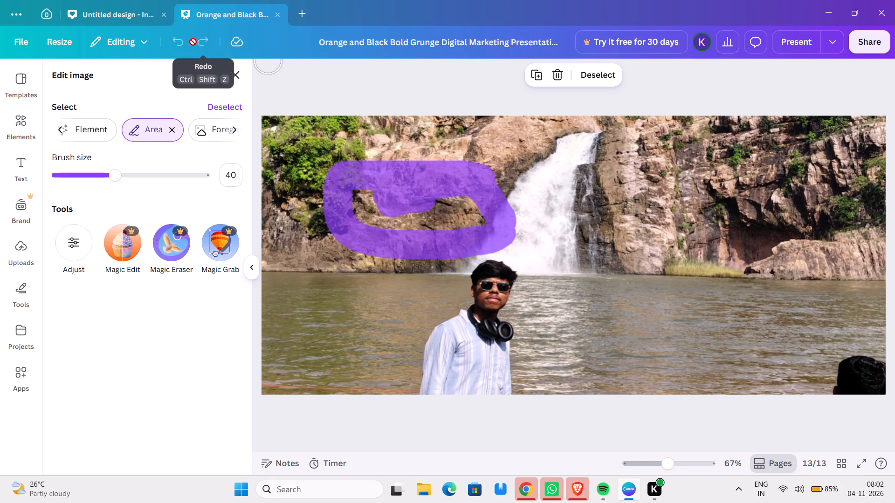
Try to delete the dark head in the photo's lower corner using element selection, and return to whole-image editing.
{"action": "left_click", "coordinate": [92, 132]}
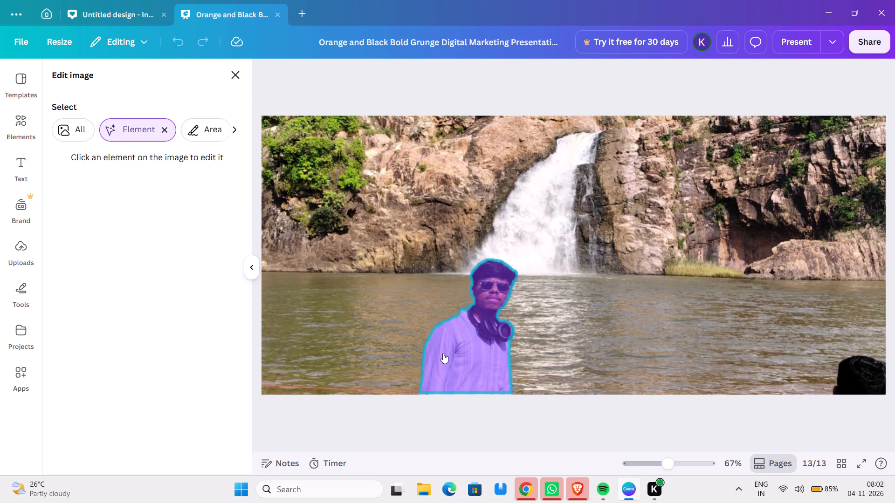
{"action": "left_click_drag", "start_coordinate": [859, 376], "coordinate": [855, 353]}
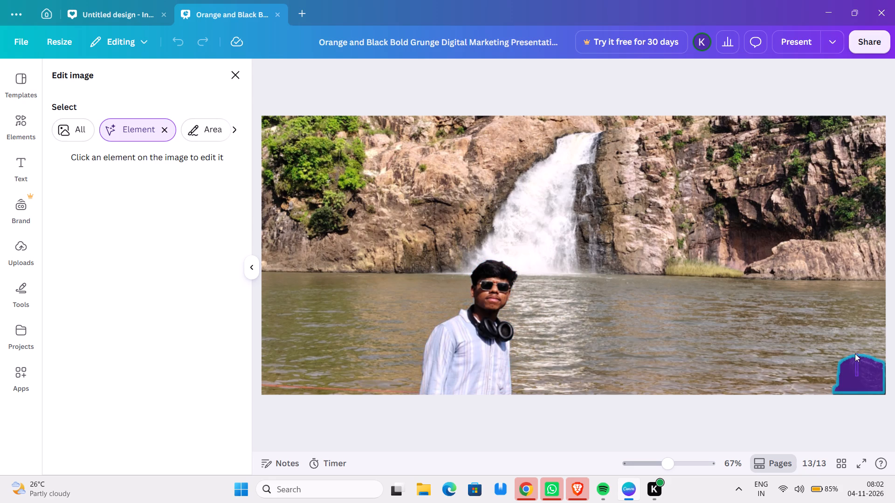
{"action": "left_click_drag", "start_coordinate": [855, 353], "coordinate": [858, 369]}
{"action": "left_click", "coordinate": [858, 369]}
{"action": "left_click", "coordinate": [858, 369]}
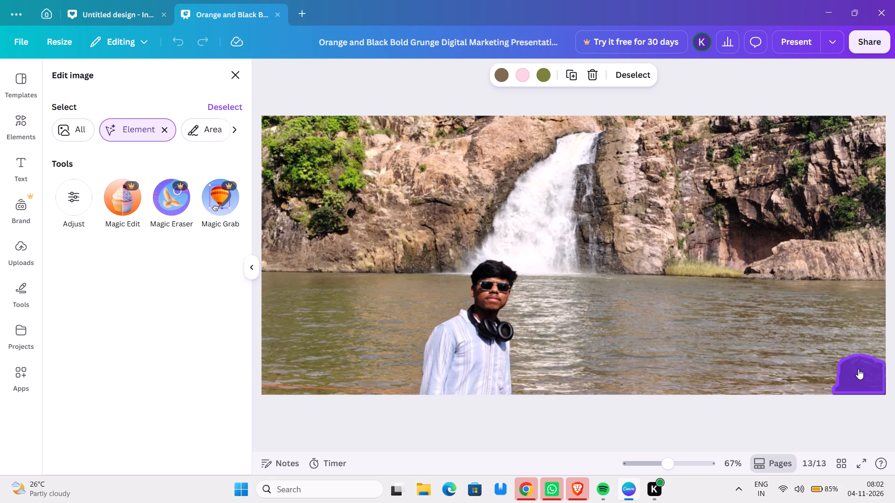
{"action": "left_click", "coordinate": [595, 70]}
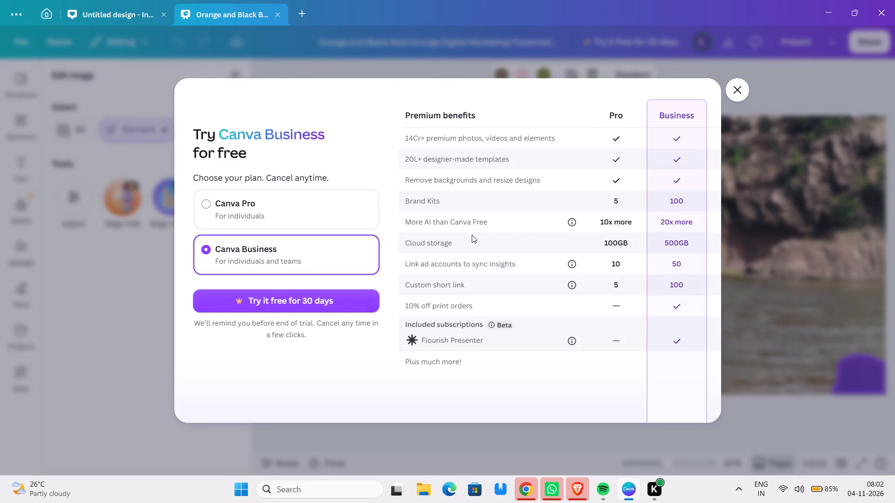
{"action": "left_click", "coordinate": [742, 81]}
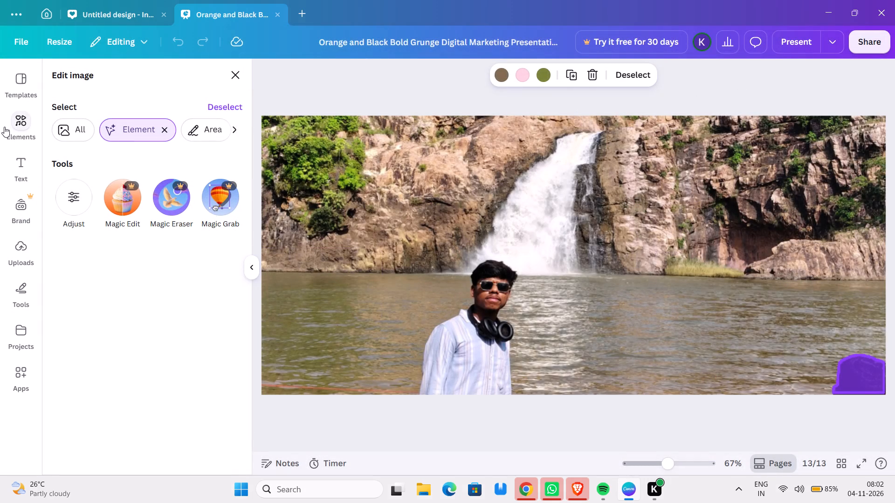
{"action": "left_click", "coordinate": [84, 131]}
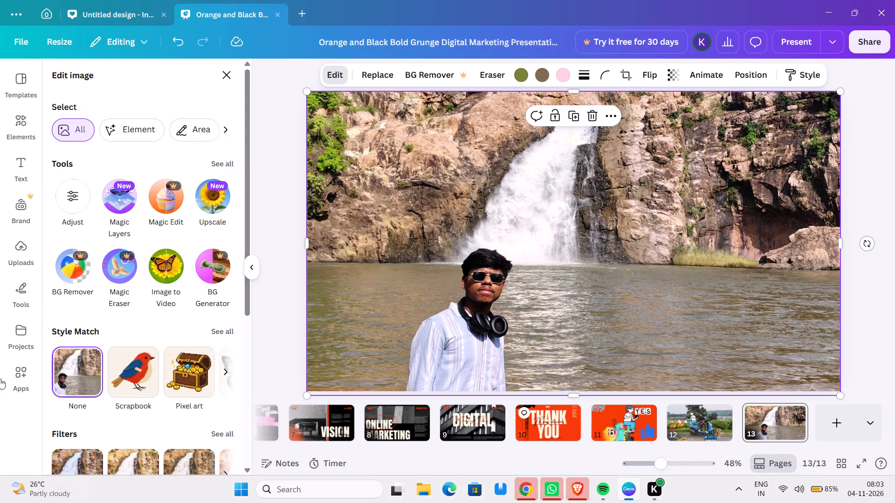
Add a text box reading "HAJARA FALL" over the waterfall photo on page 13.
{"action": "left_click", "coordinate": [19, 164]}
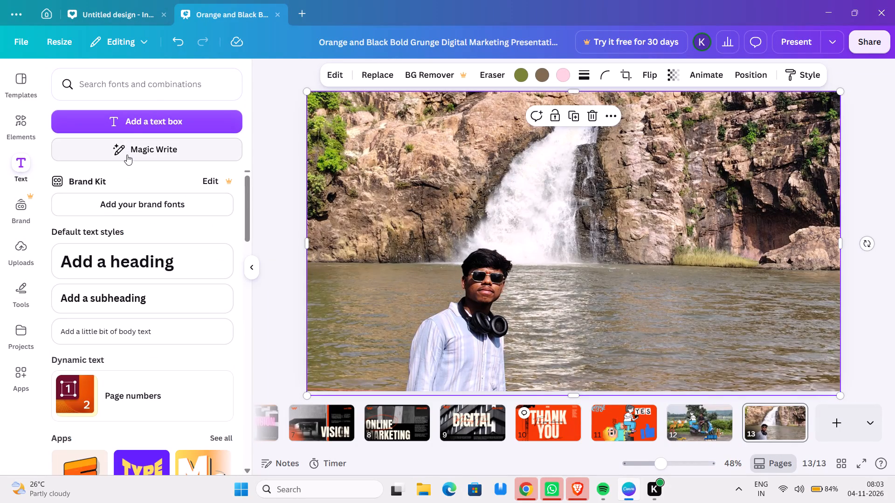
{"action": "left_click", "coordinate": [133, 122]}
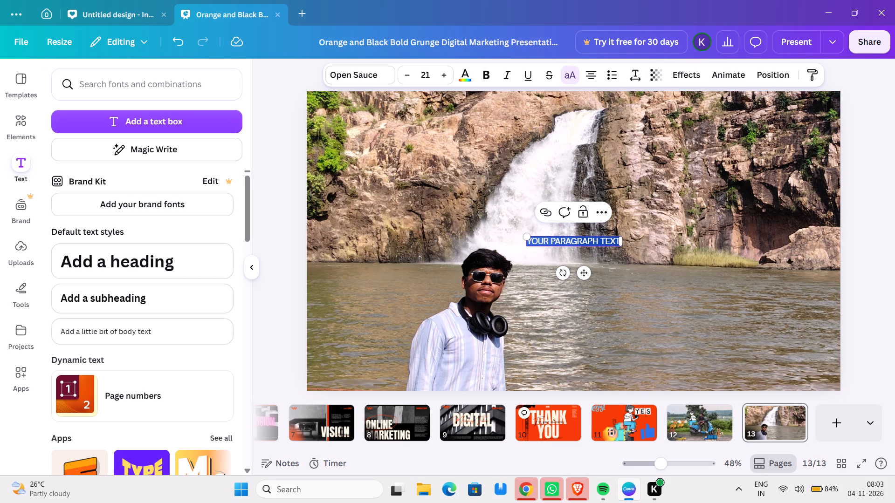
{"action": "key", "text": "BackSpace"}
{"action": "key", "text": "BackSpace"}
{"action": "key", "text": "BackSpace"}
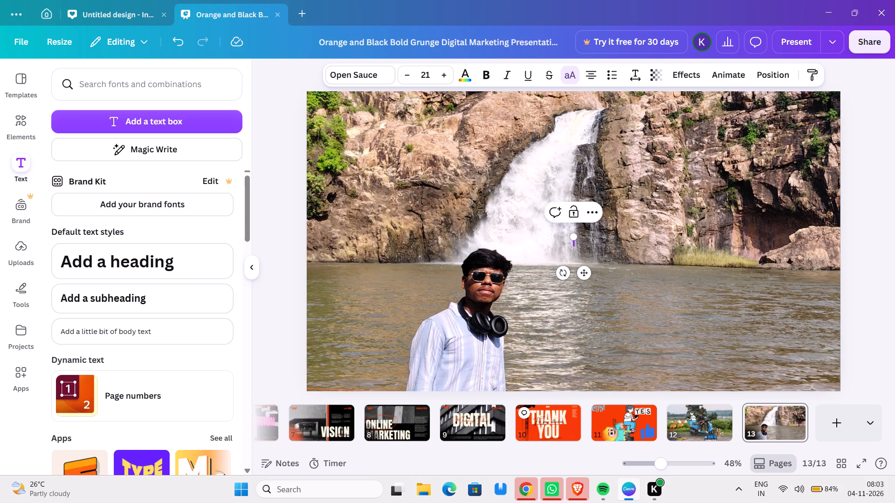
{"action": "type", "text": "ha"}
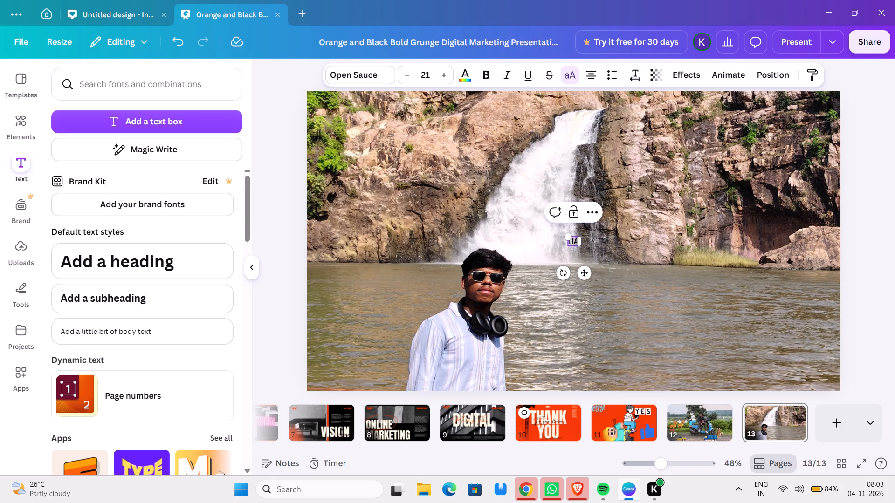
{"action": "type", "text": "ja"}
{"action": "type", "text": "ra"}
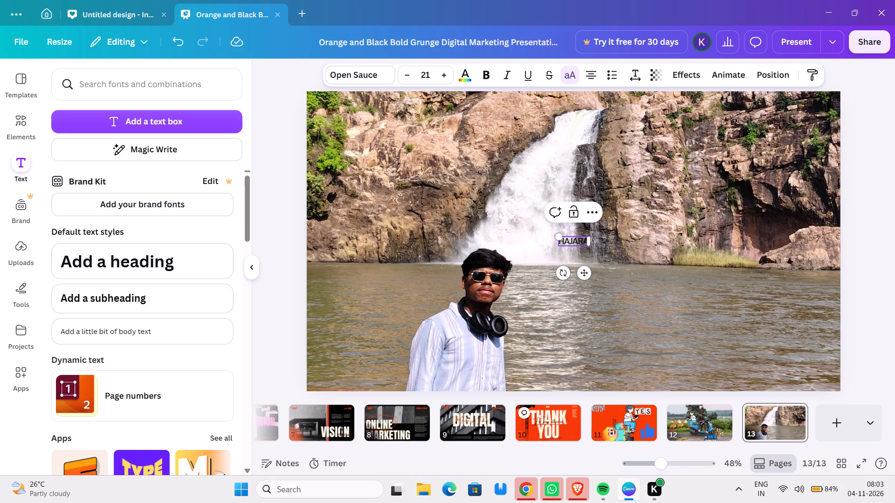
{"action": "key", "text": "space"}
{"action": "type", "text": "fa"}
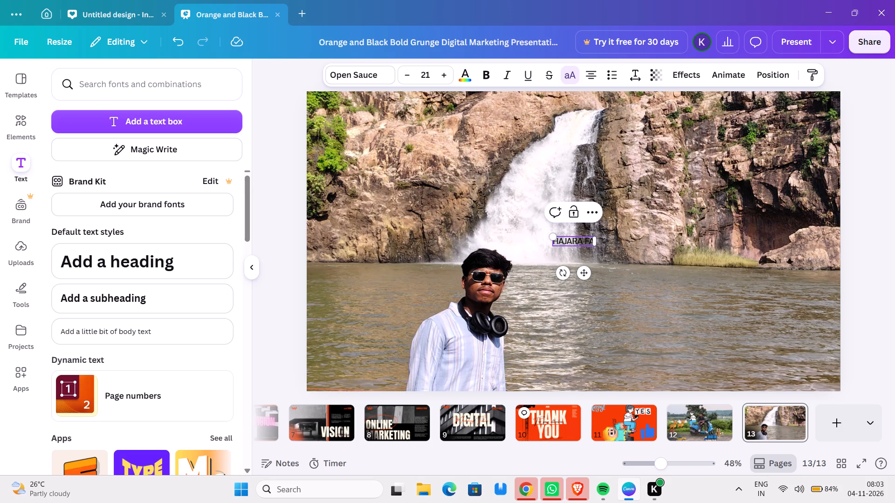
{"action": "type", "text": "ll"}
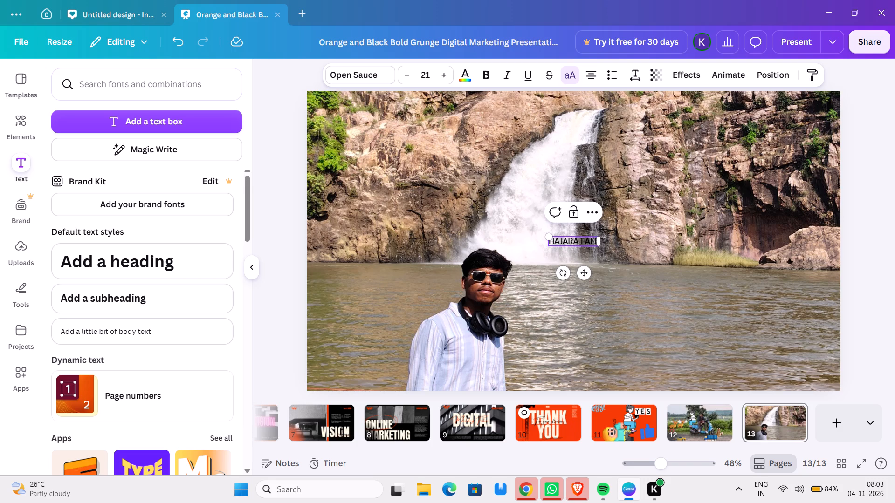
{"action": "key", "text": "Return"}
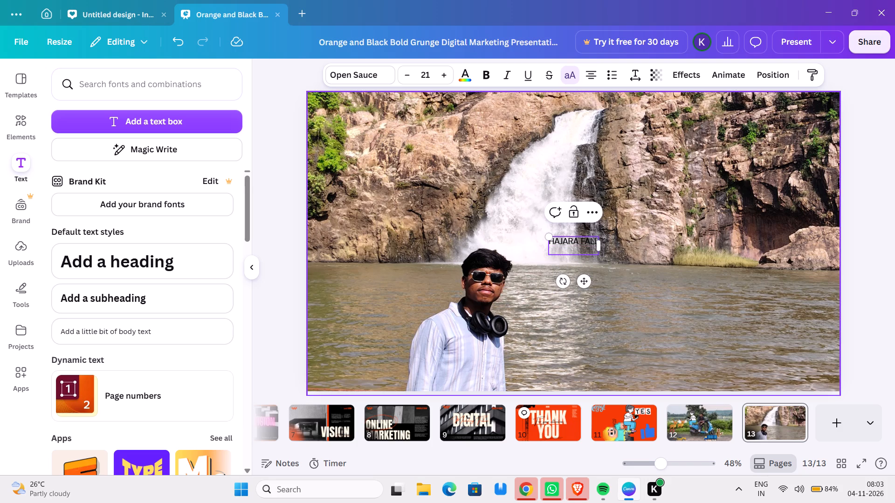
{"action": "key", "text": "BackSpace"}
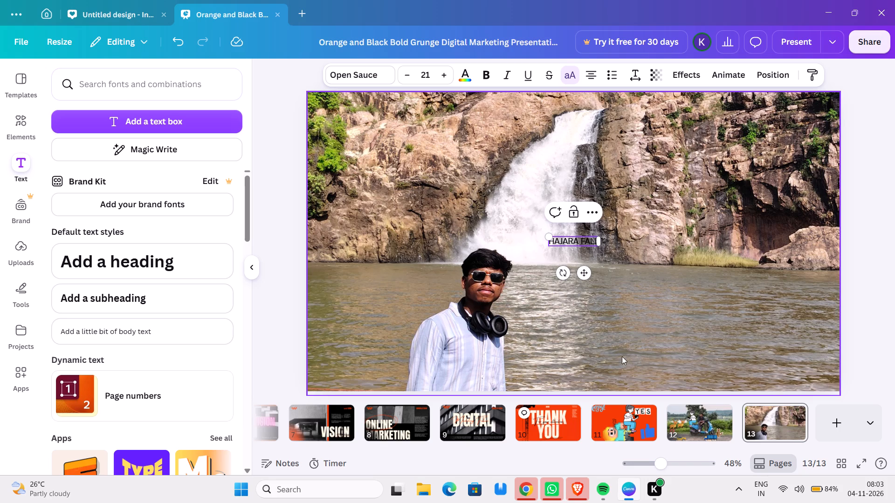
Enlarge the "HAJARA FALL" text to about size 134 and place it across the waterfall above the man's head.
{"action": "left_click_drag", "start_coordinate": [595, 246], "coordinate": [590, 251]}
{"action": "left_click", "coordinate": [590, 251]}
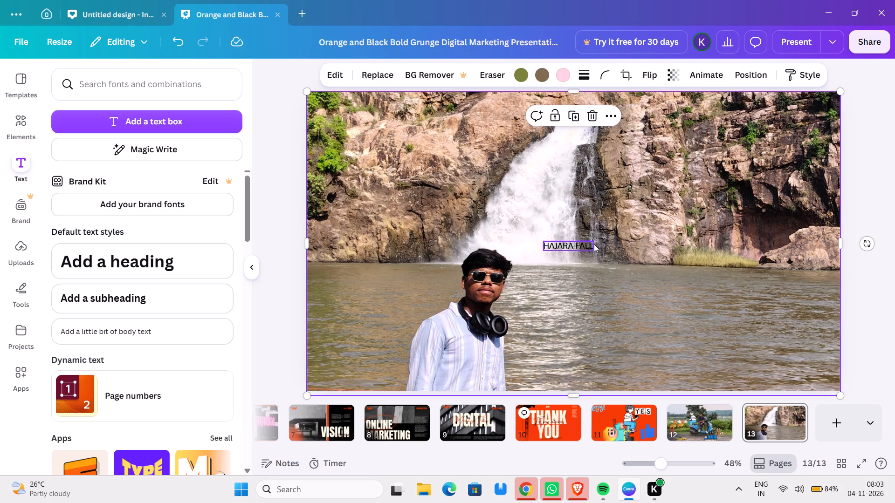
{"action": "left_click", "coordinate": [594, 244]}
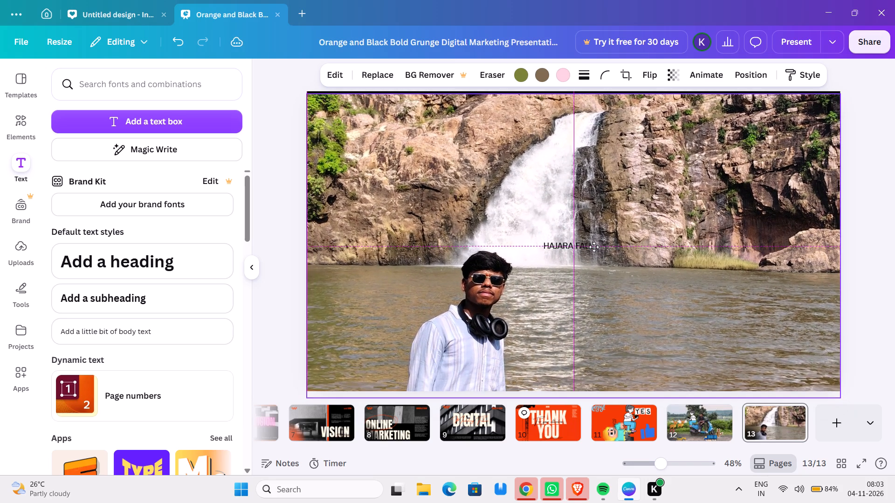
{"action": "left_click_drag", "start_coordinate": [579, 248], "coordinate": [573, 248]}
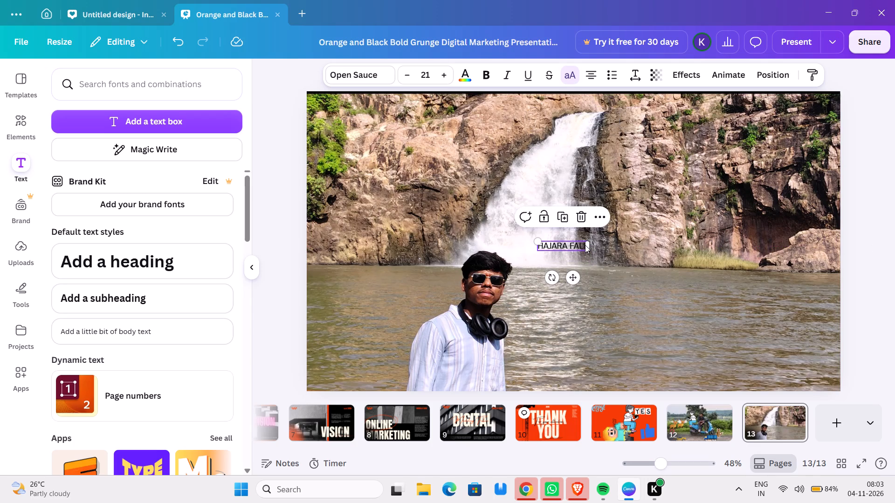
{"action": "left_click_drag", "start_coordinate": [536, 238], "coordinate": [519, 207]}
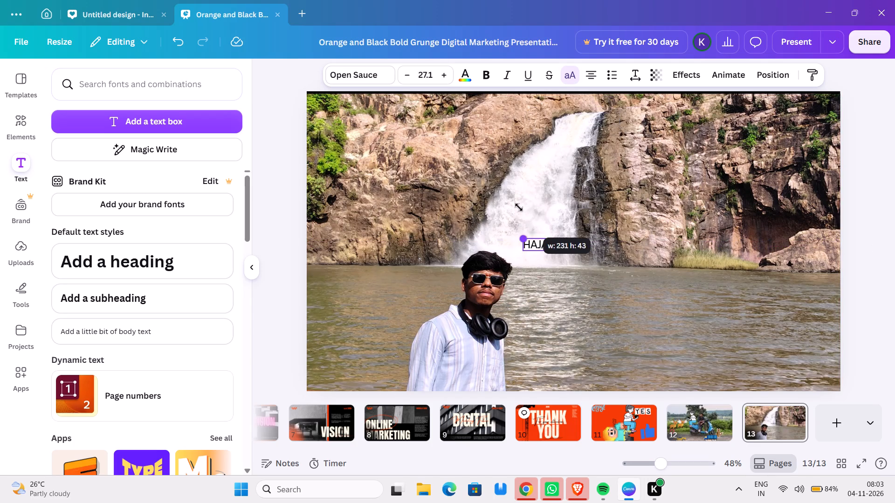
{"action": "left_click_drag", "start_coordinate": [519, 207], "coordinate": [437, 90]}
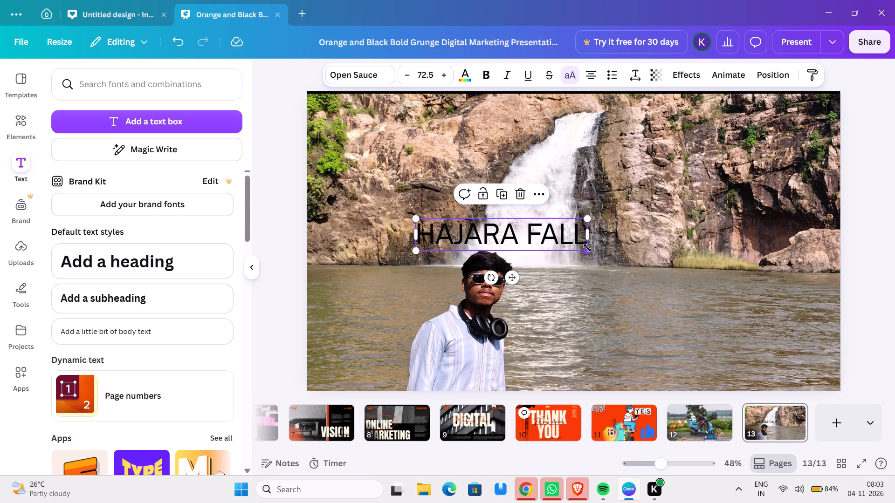
{"action": "left_click_drag", "start_coordinate": [587, 248], "coordinate": [653, 351]}
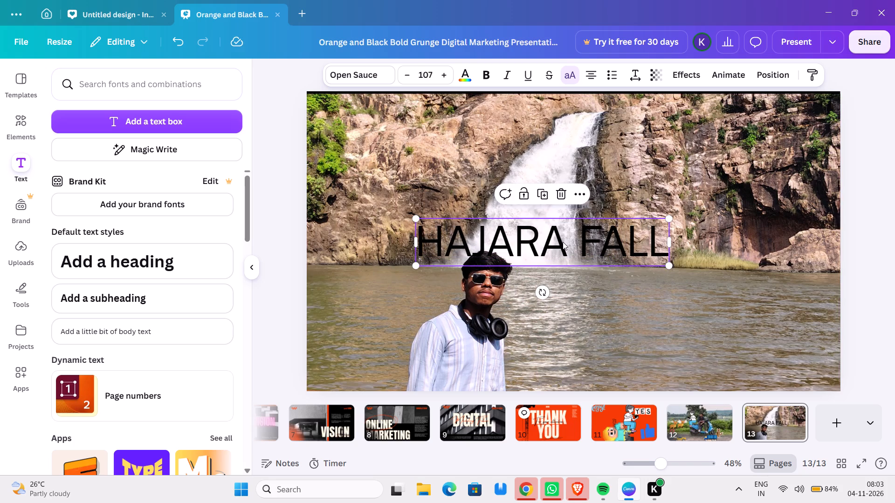
{"action": "left_click_drag", "start_coordinate": [563, 247], "coordinate": [542, 218]}
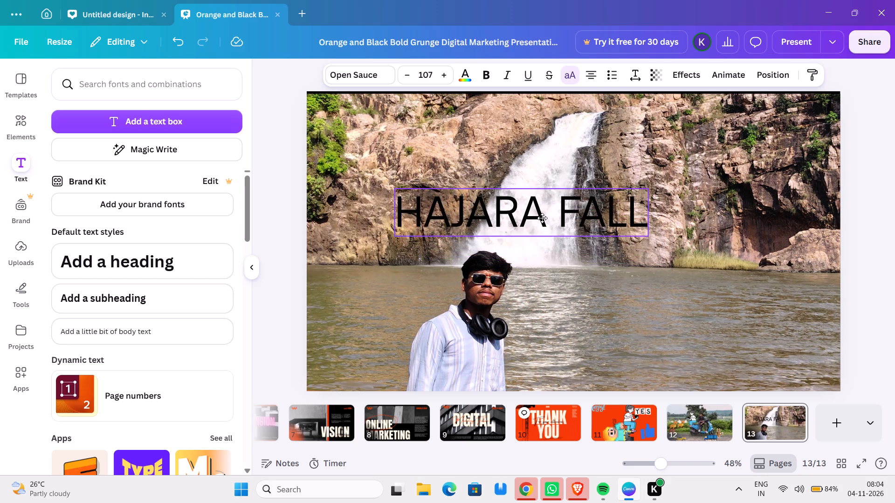
{"action": "left_click_drag", "start_coordinate": [542, 218], "coordinate": [535, 224]}
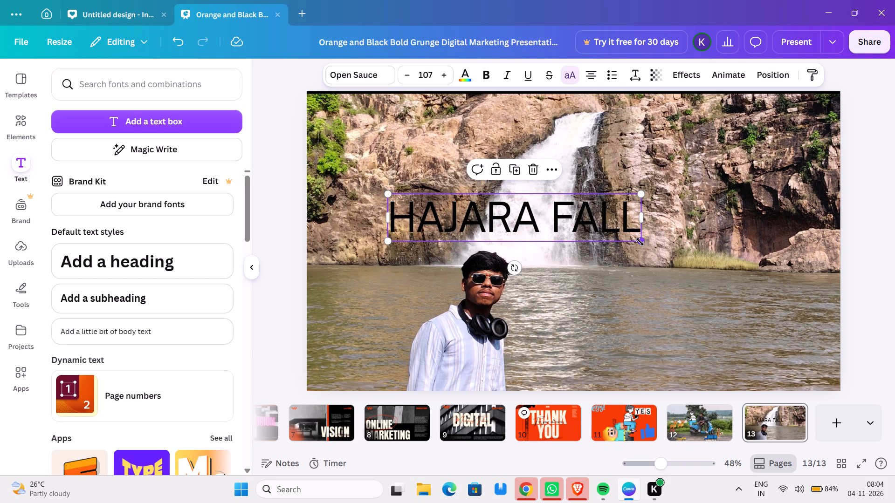
{"action": "left_click_drag", "start_coordinate": [640, 242], "coordinate": [695, 301]}
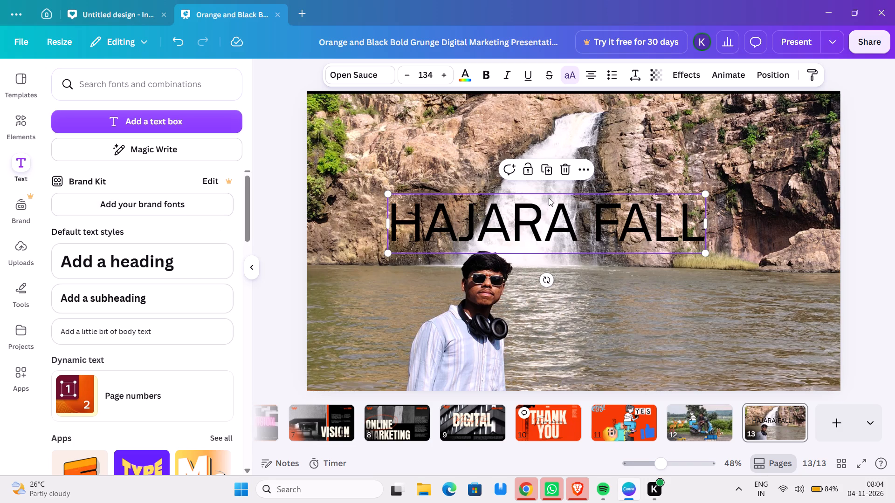
Make the "HAJARA FALL" text italic.
{"action": "left_click", "coordinate": [512, 79]}
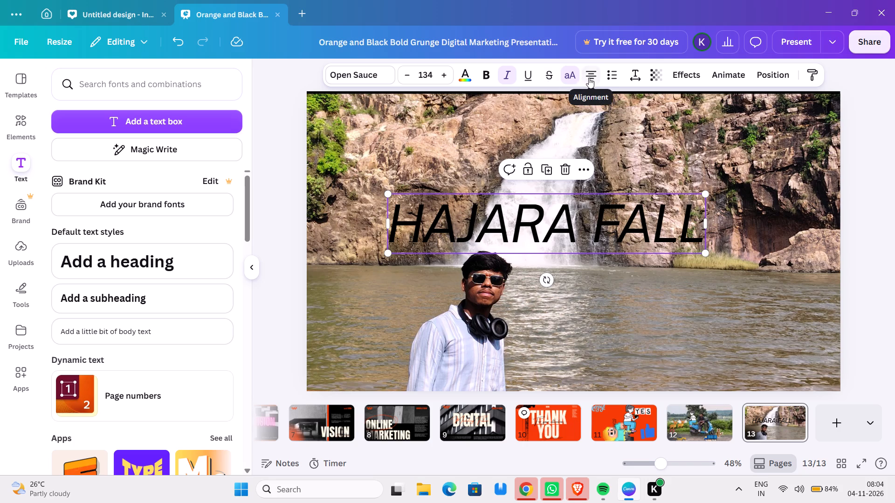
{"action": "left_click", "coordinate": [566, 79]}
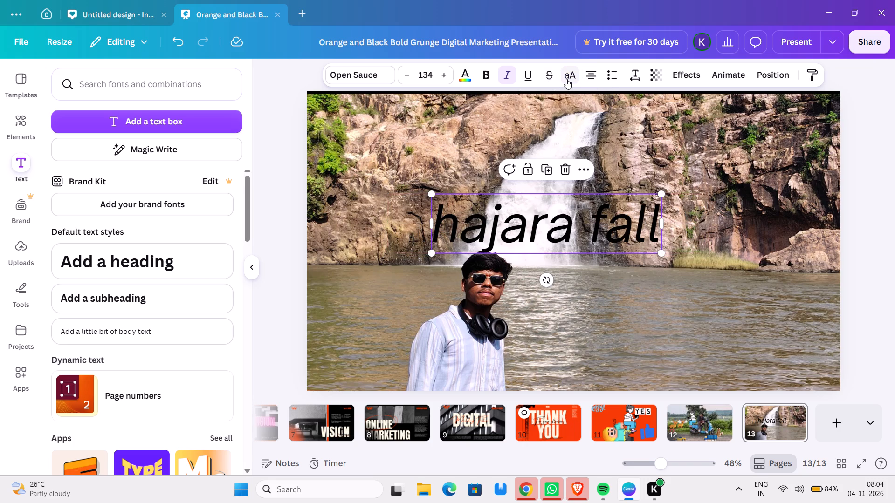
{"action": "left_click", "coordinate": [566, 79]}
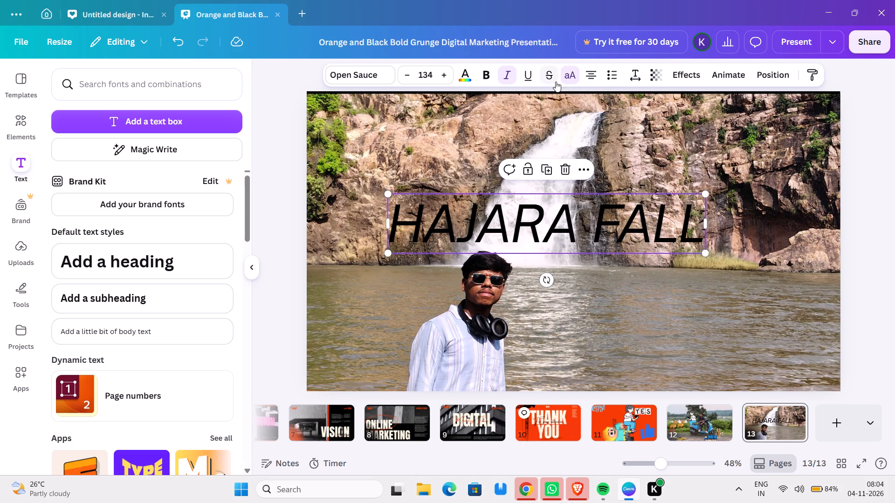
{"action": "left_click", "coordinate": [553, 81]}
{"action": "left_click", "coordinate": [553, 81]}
Add a default heading text box directly below the "HAJARA FALL" text on page 13.
{"action": "scroll", "coordinate": [163, 325], "scroll_direction": "down", "scroll_amount": 7}
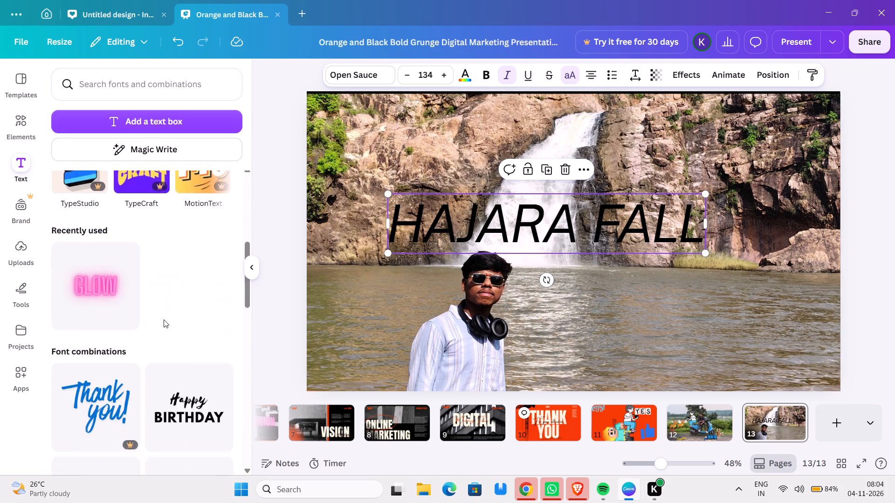
{"action": "scroll", "coordinate": [164, 319], "scroll_direction": "down", "scroll_amount": 2}
{"action": "scroll", "coordinate": [164, 319], "scroll_direction": "up", "scroll_amount": 10}
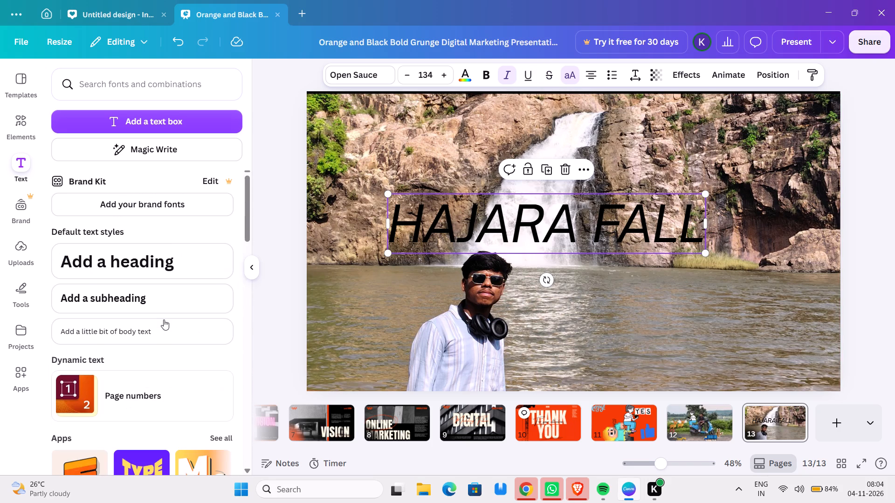
{"action": "scroll", "coordinate": [164, 319], "scroll_direction": "up", "scroll_amount": 3}
{"action": "scroll", "coordinate": [187, 271], "scroll_direction": "up", "scroll_amount": 2}
{"action": "scroll", "coordinate": [187, 271], "scroll_direction": "down", "scroll_amount": 2}
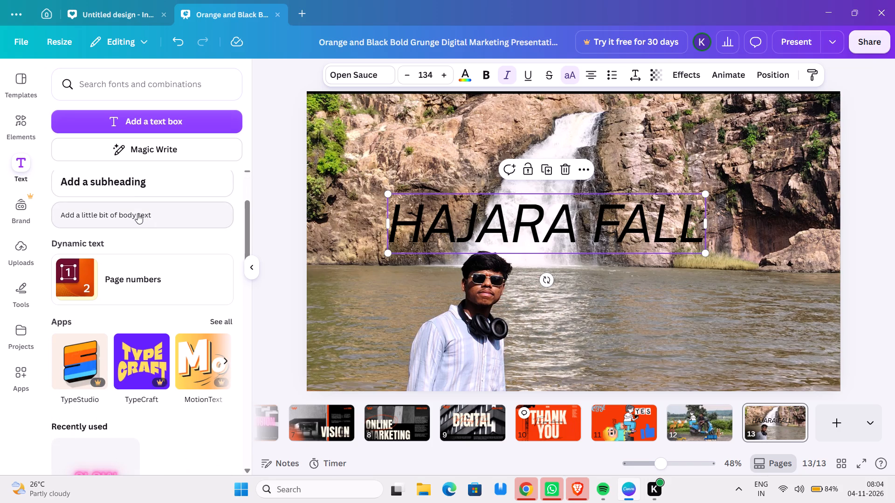
{"action": "scroll", "coordinate": [144, 181], "scroll_direction": "up", "scroll_amount": 1}
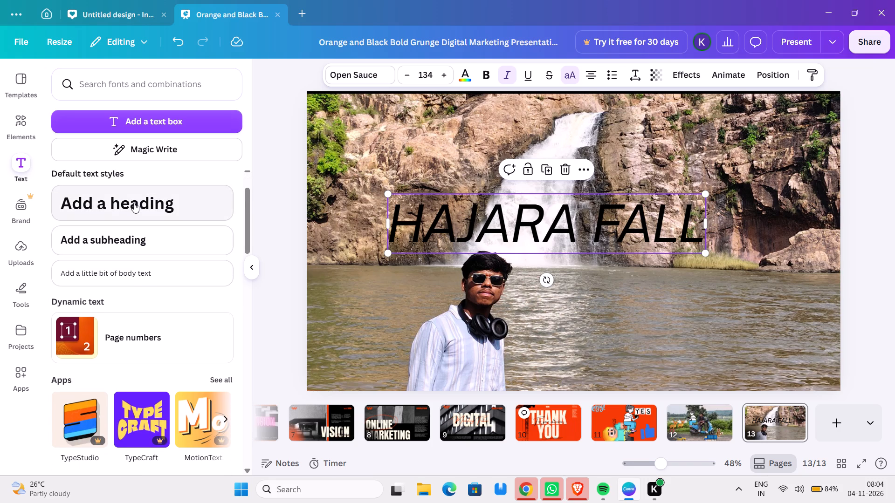
{"action": "left_click", "coordinate": [134, 203]}
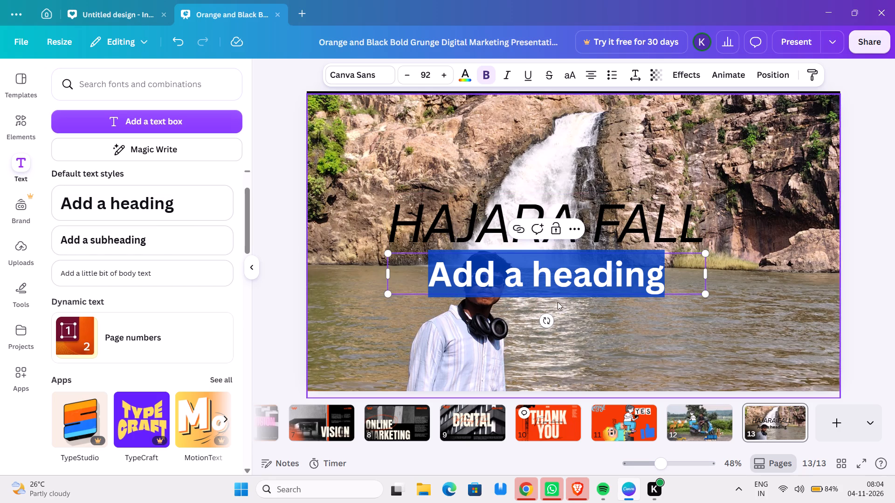
{"action": "left_click_drag", "start_coordinate": [537, 287], "coordinate": [510, 296]}
{"action": "triple_click", "coordinate": [509, 296]}
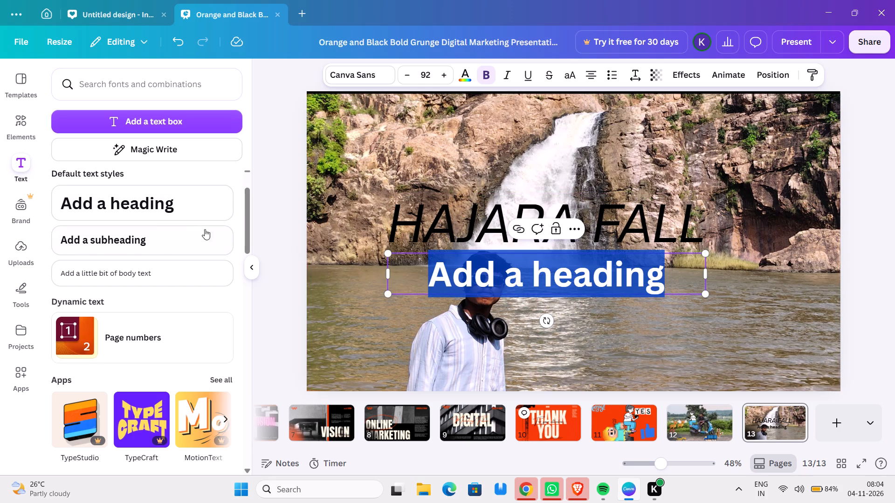
Add a second default heading text box below the first one and clear all of its placeholder text.
{"action": "left_click", "coordinate": [144, 211]}
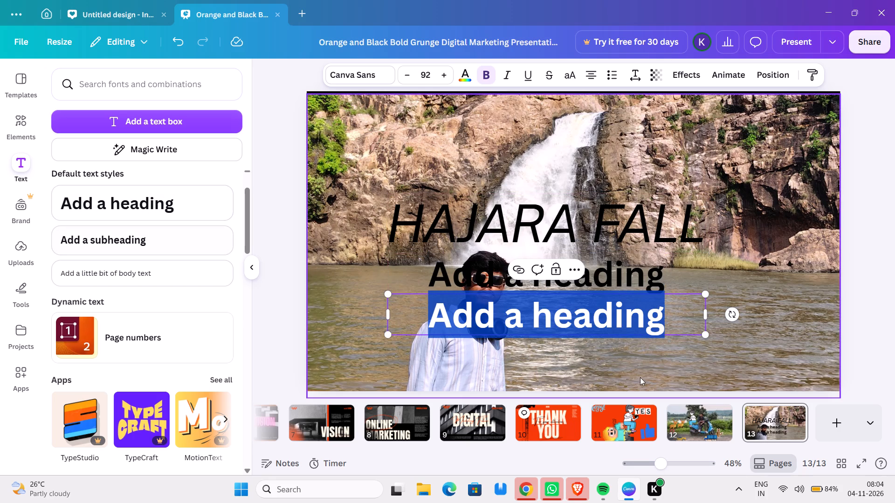
{"action": "double_click", "coordinate": [524, 320]}
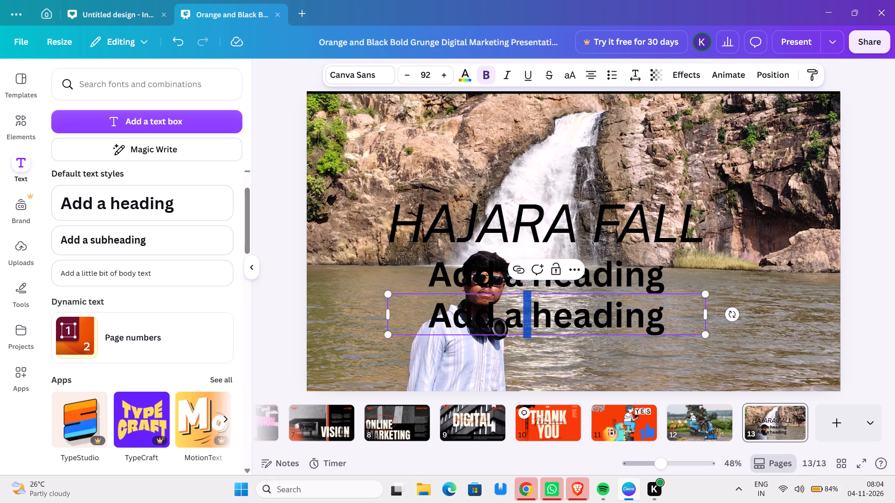
{"action": "type", "text": "ha"}
{"action": "key", "text": "z"}
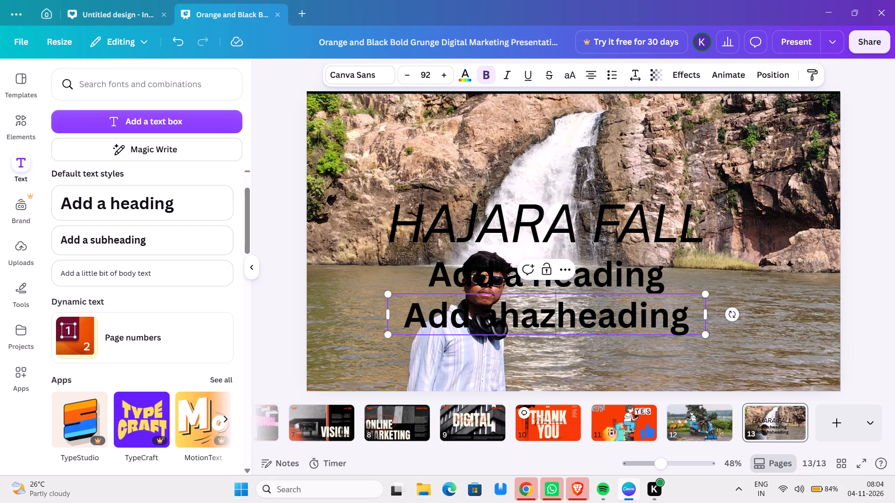
{"action": "key", "text": "a"}
{"action": "key", "text": "e"}
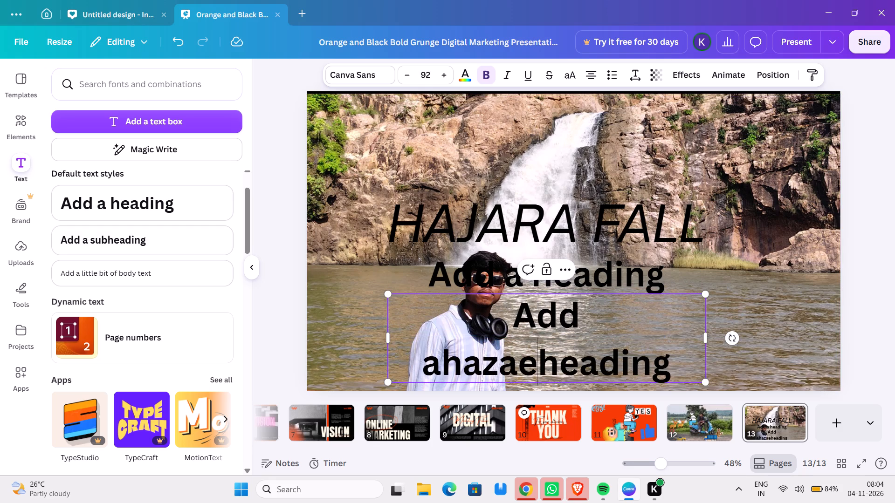
{"action": "key", "text": "BackSpace"}
{"action": "key", "text": "BackSpace"}
{"action": "key", "text": "BackSpace"}
{"action": "key", "text": "BackSpace"}
{"action": "key", "text": "BackSpace"}
{"action": "key", "text": "BackSpace"}
{"action": "key", "text": "BackSpace"}
{"action": "key", "text": "BackSpace"}
{"action": "key", "text": "BackSpace"}
{"action": "key", "text": "BackSpace"}
{"action": "key", "text": "BackSpace"}
{"action": "key", "text": "BackSpace"}
{"action": "key", "text": "BackSpace"}
{"action": "key", "text": "BackSpace"}
{"action": "key", "text": "BackSpace"}
{"action": "key", "text": "BackSpace"}
{"action": "key", "text": "BackSpace"}
{"action": "key", "text": "BackSpace"}
{"action": "key", "text": "BackSpace"}
{"action": "key", "text": "BackSpace"}
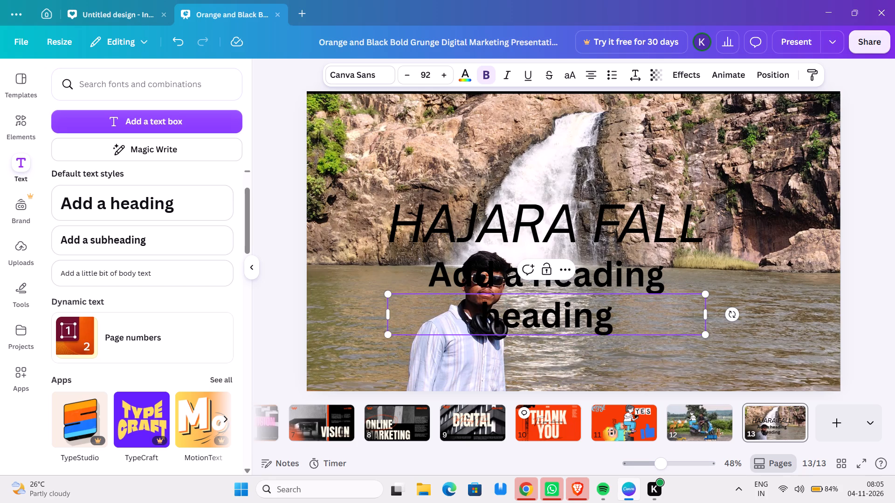
{"action": "left_click", "coordinate": [630, 327]}
{"action": "key", "text": "BackSpace"}
{"action": "key", "text": "BackSpace"}
{"action": "key", "text": "BackSpace"}
{"action": "key", "text": "BackSpace"}
{"action": "key", "text": "BackSpace"}
{"action": "key", "text": "BackSpace"}
{"action": "key", "text": "BackSpace"}
{"action": "key", "text": "BackSpace"}
{"action": "key", "text": "BackSpace"}
{"action": "key", "text": "BackSpace"}
{"action": "key", "text": "BackSpace"}
{"action": "key", "text": "BackSpace"}
{"action": "key", "text": "BackSpace"}
{"action": "key", "text": "BackSpace"}
{"action": "key", "text": "BackSpace"}
{"action": "key", "text": "BackSpace"}
{"action": "key", "text": "BackSpace"}
{"action": "key", "text": "BackSpace"}
{"action": "key", "text": "BackSpace"}
{"action": "key", "text": "BackSpace"}
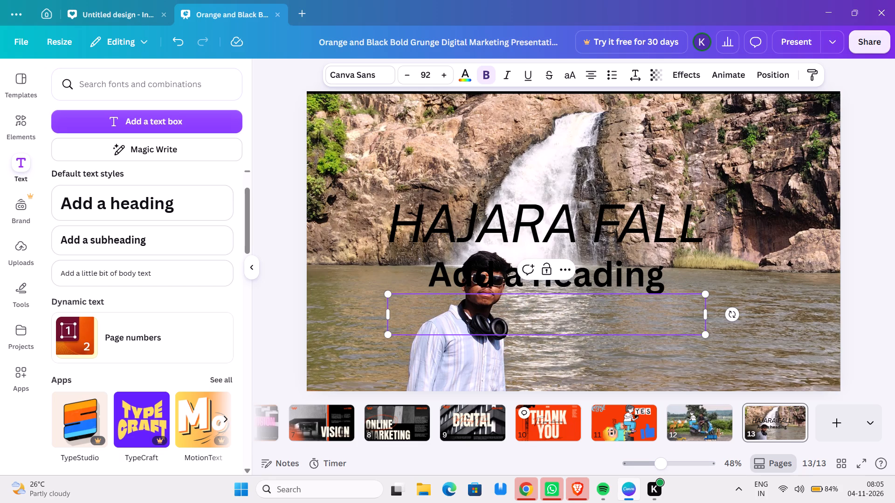
Enter "HAZARA FALL" in the emptied second heading text box.
{"action": "key", "text": "h"}
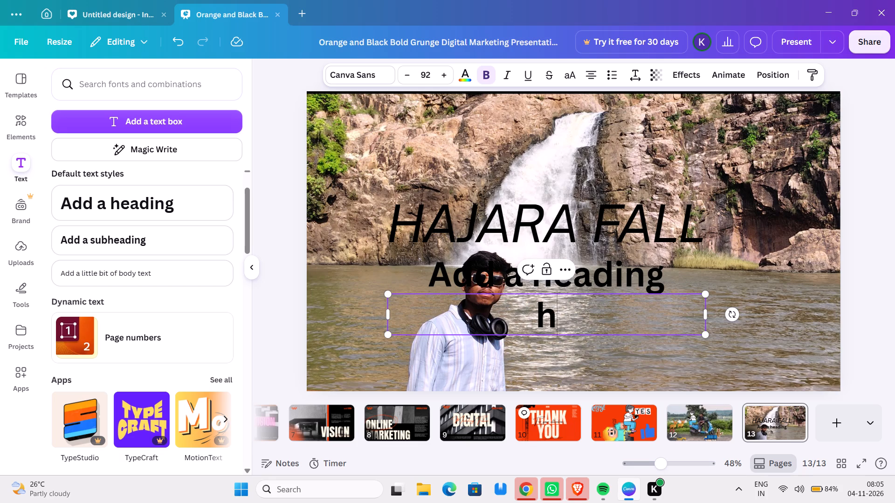
{"action": "key", "text": "BackSpace"}
{"action": "key", "text": "h"}
{"action": "key", "text": "BackSpace"}
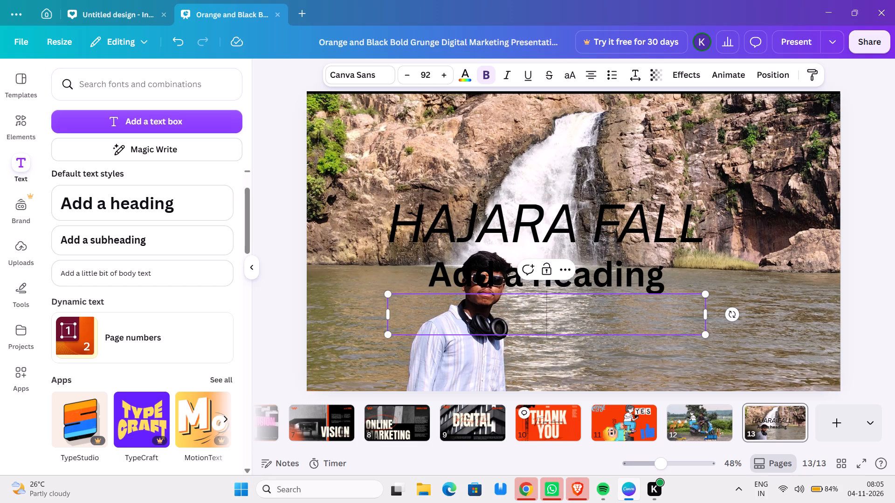
{"action": "key", "text": "h"}
{"action": "key", "text": "a"}
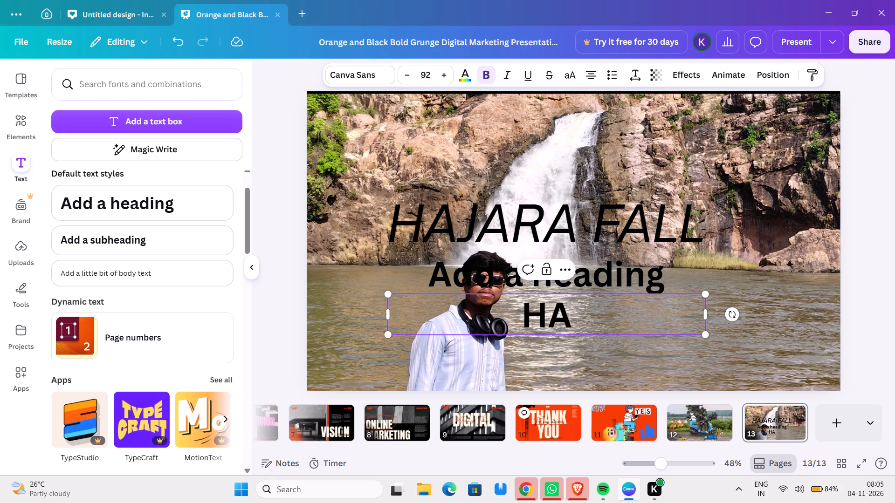
{"action": "key", "text": "z"}
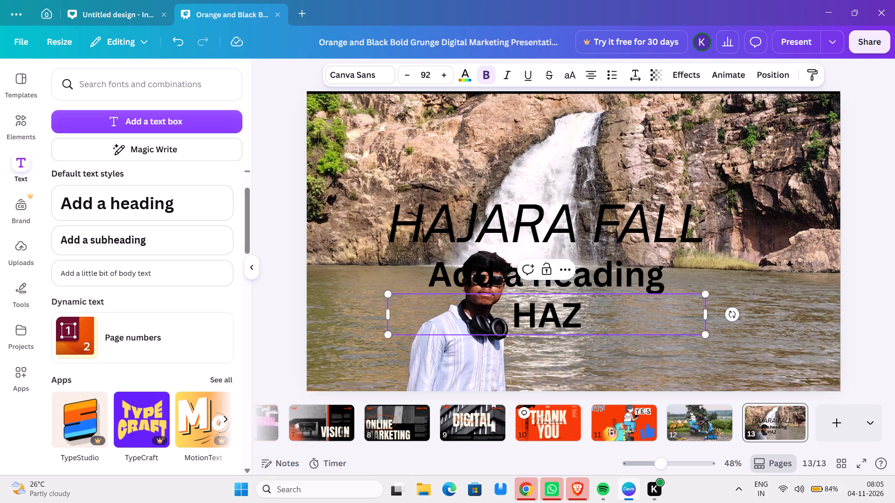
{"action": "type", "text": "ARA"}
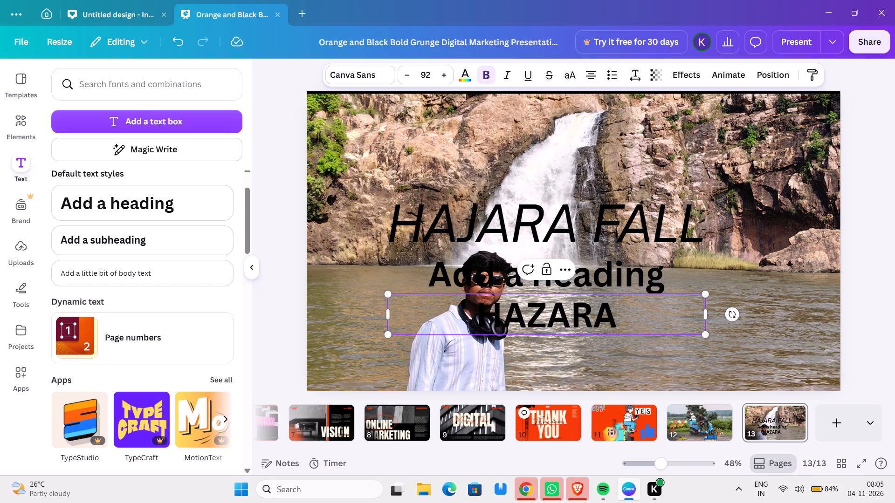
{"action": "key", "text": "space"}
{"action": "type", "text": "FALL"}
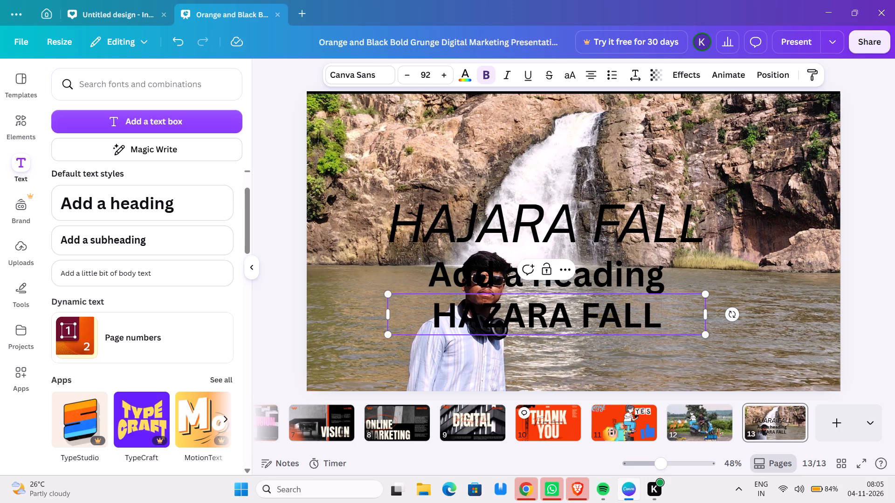
Delete the leftover "Add a heading" placeholder and the misspelled "HAJARA FALL" text from page 13.
{"action": "left_click", "coordinate": [652, 273]}
{"action": "right_click", "coordinate": [652, 274]}
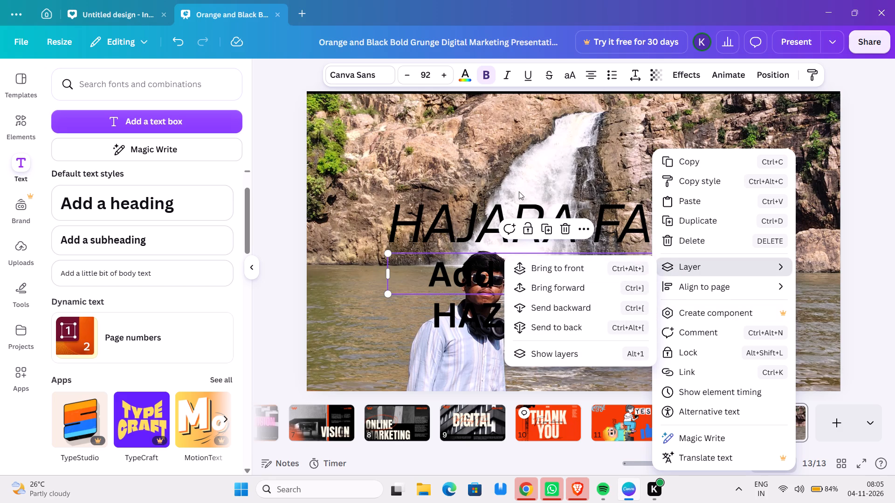
{"action": "left_click", "coordinate": [725, 247]}
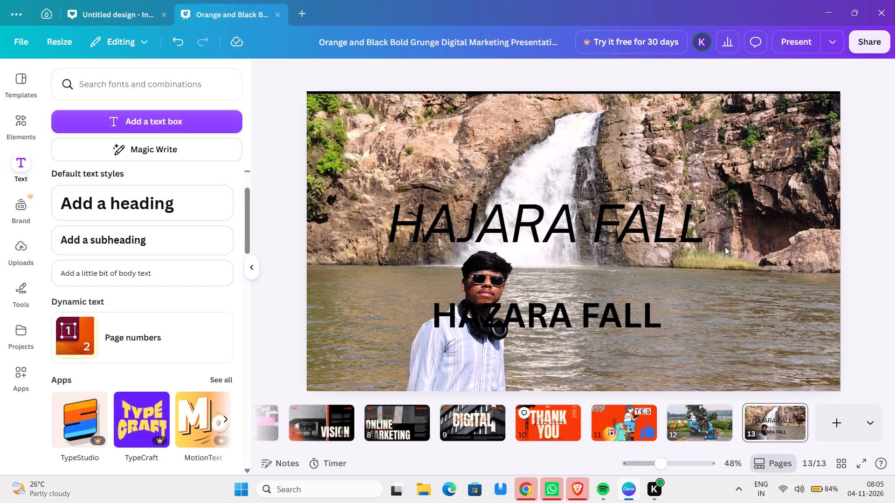
{"action": "left_click", "coordinate": [645, 224]}
{"action": "right_click", "coordinate": [655, 220]}
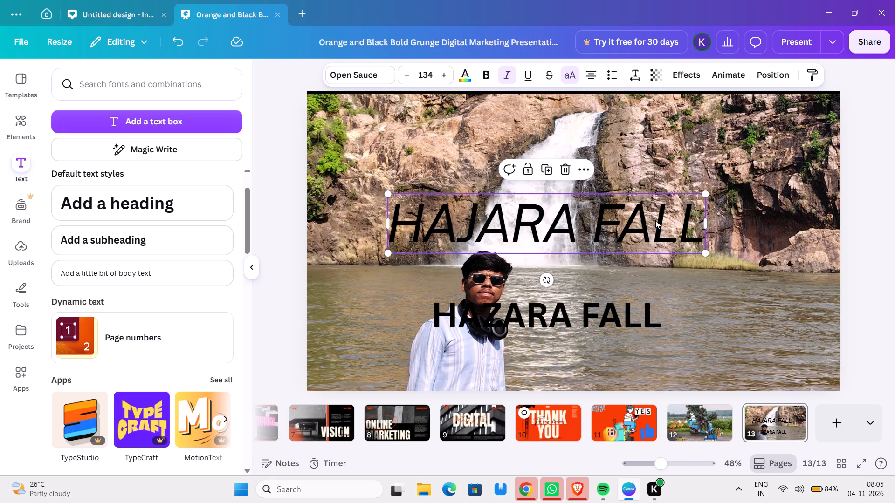
{"action": "left_click", "coordinate": [699, 245]}
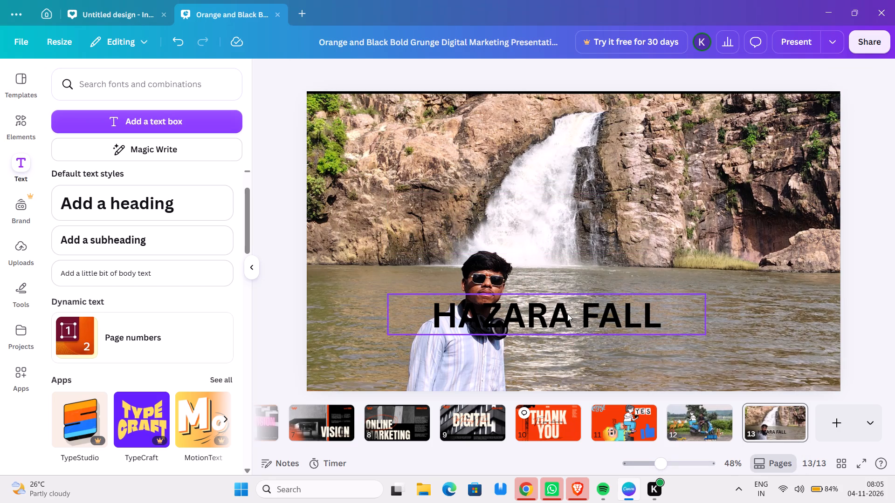
Move the "HAZARA FALL" heading up across the waterfall and enlarge it to font size 109.
{"action": "left_click_drag", "start_coordinate": [567, 313], "coordinate": [549, 223]}
{"action": "left_click", "coordinate": [549, 223]}
{"action": "left_click_drag", "start_coordinate": [549, 223], "coordinate": [559, 236]}
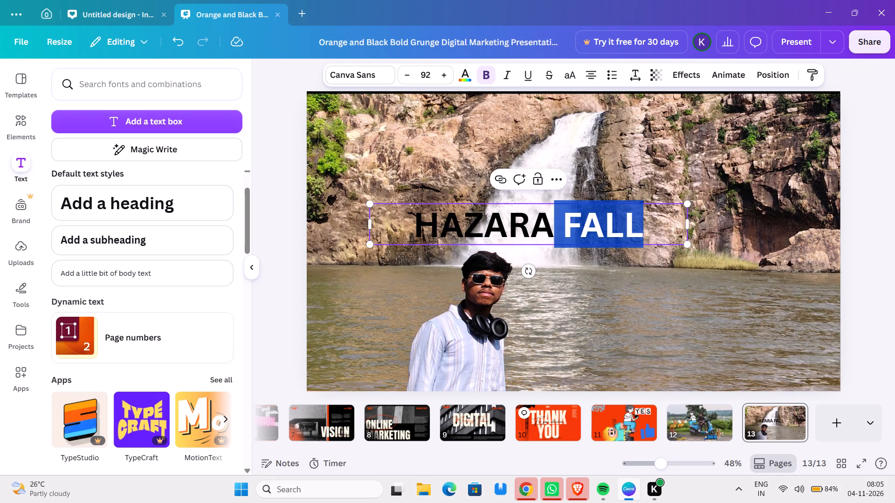
{"action": "left_click", "coordinate": [546, 254]}
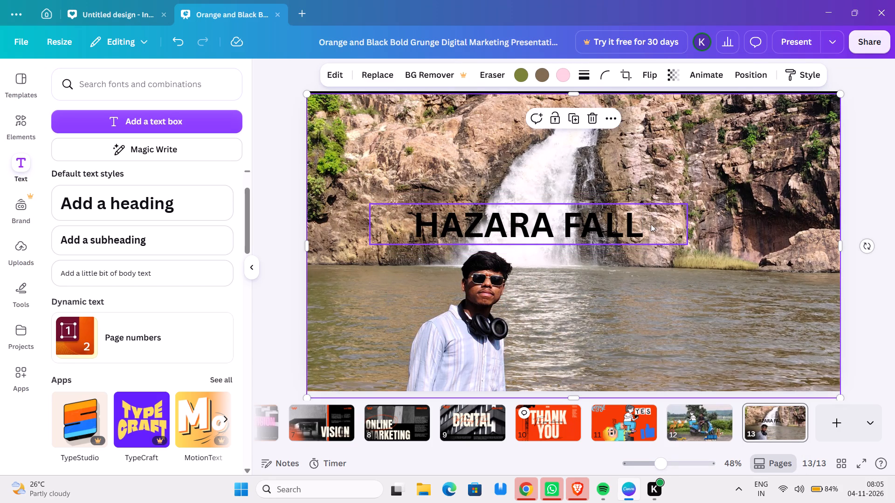
{"action": "left_click", "coordinate": [686, 242]}
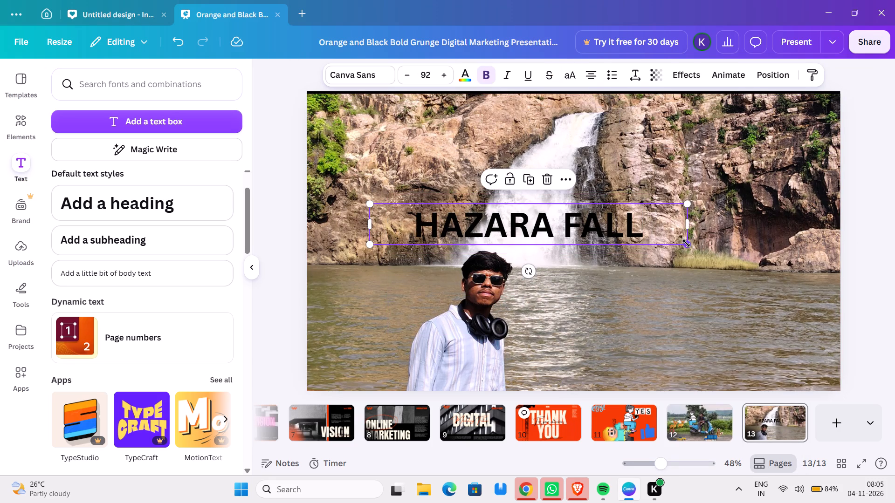
{"action": "left_click_drag", "start_coordinate": [686, 243], "coordinate": [725, 293]}
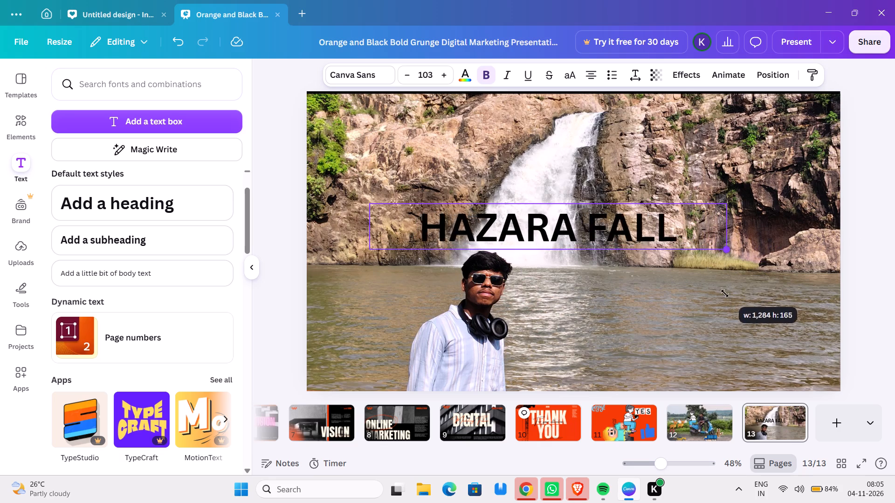
{"action": "left_click_drag", "start_coordinate": [725, 293], "coordinate": [737, 319]}
{"action": "left_click", "coordinate": [737, 319]}
{"action": "left_click", "coordinate": [799, 72]}
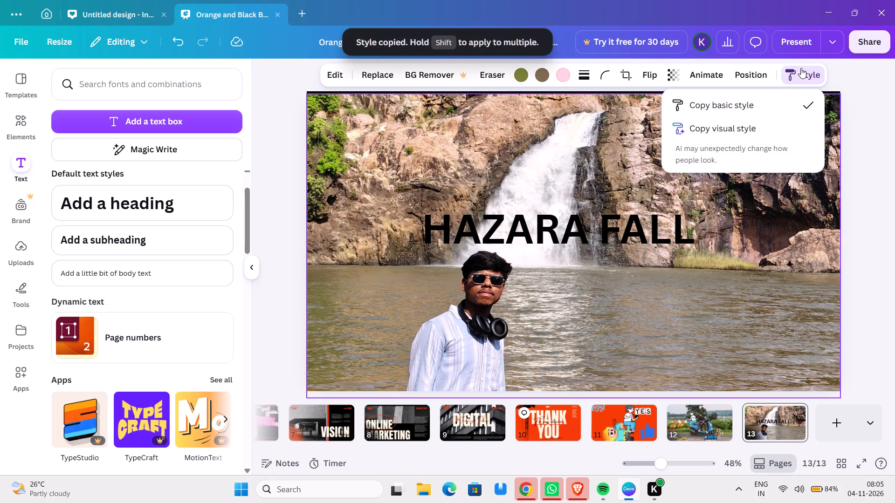
{"action": "left_click", "coordinate": [612, 130]}
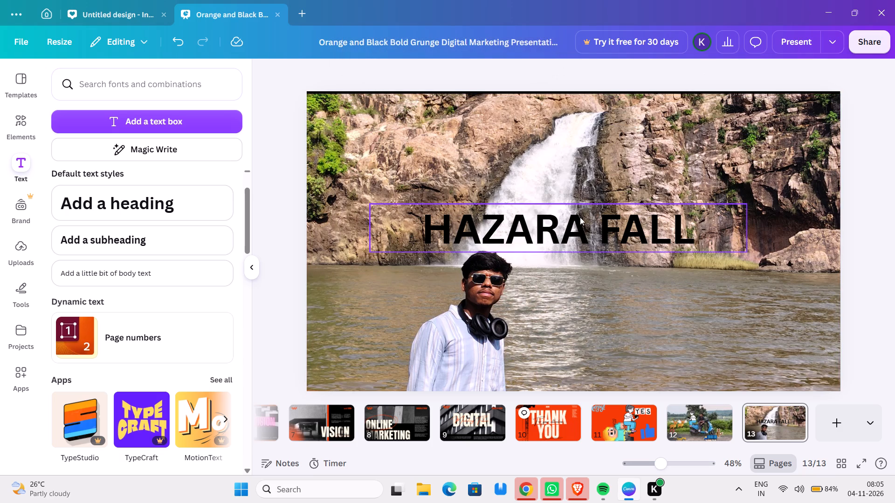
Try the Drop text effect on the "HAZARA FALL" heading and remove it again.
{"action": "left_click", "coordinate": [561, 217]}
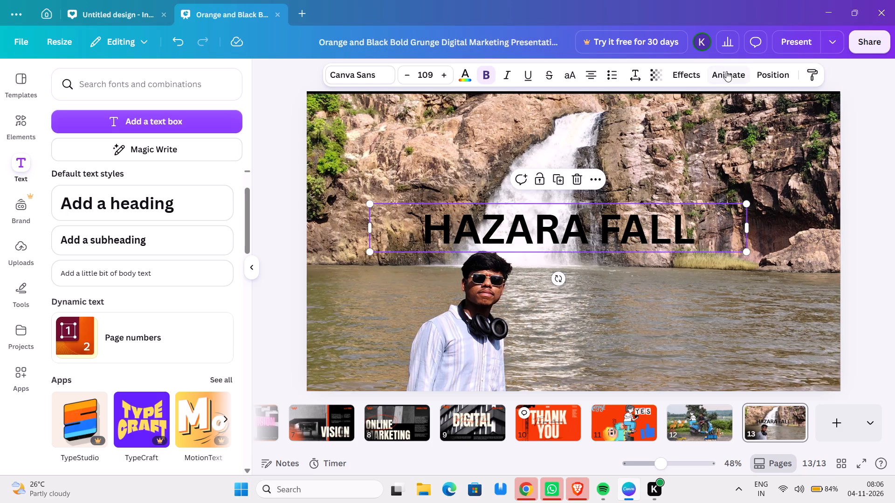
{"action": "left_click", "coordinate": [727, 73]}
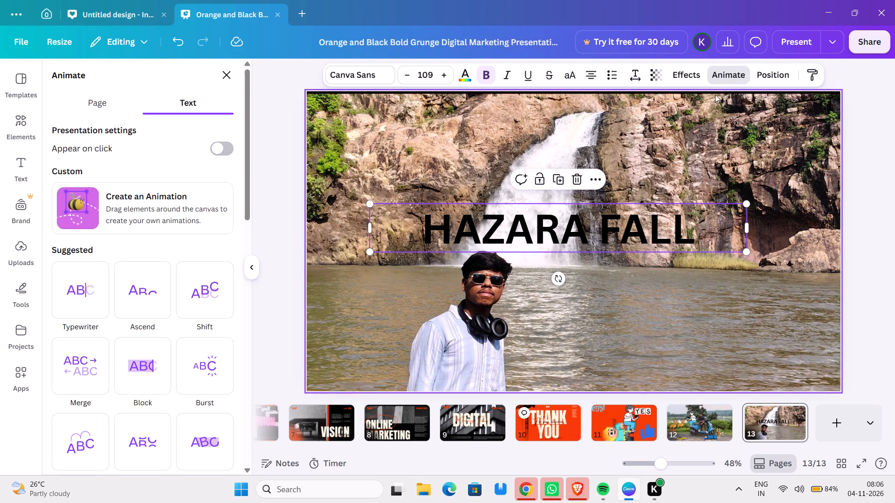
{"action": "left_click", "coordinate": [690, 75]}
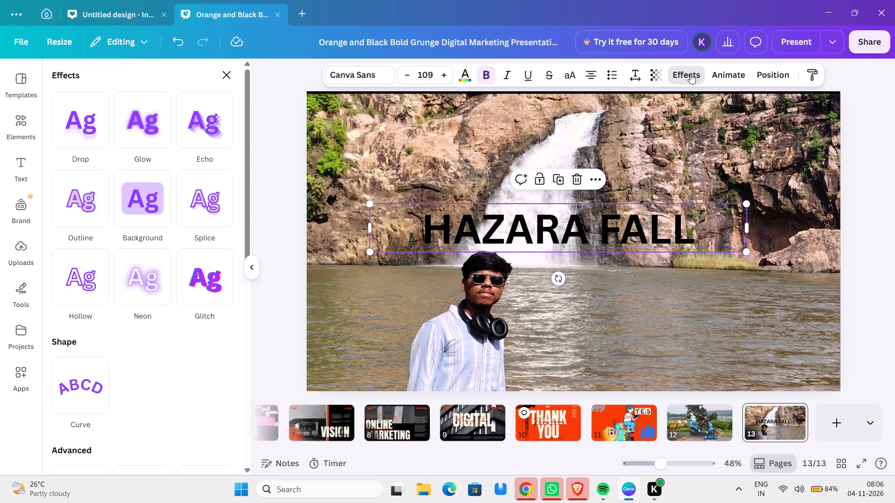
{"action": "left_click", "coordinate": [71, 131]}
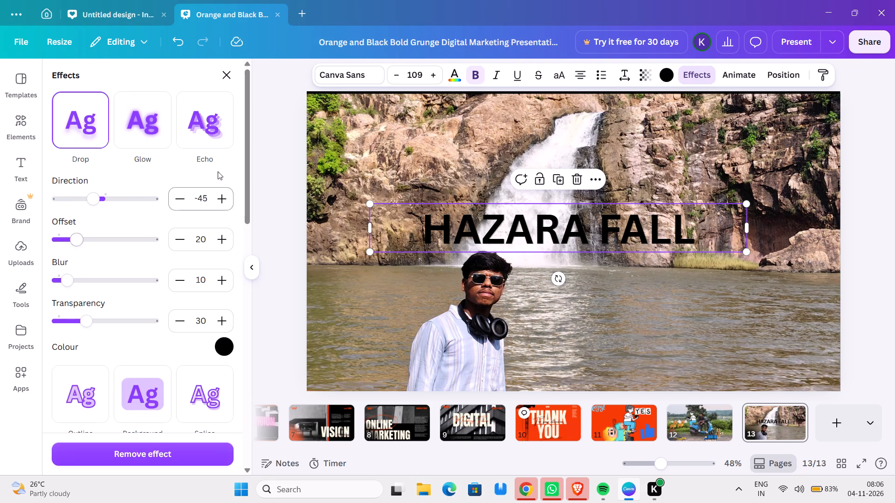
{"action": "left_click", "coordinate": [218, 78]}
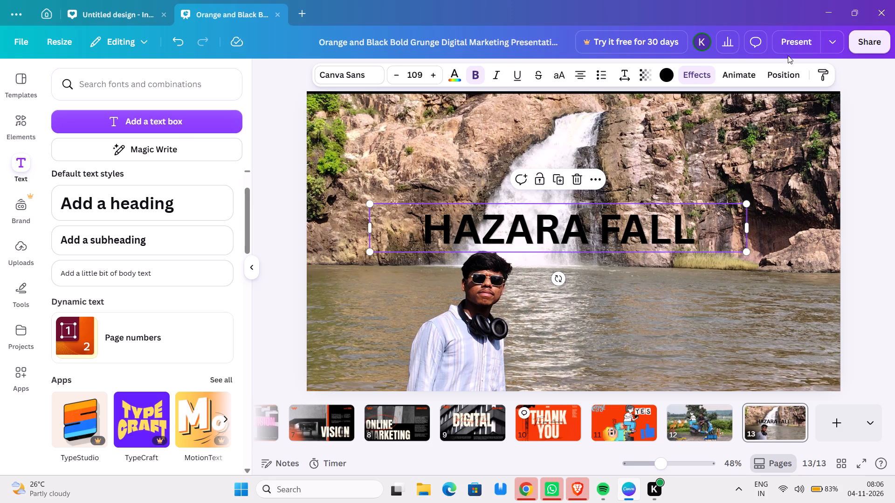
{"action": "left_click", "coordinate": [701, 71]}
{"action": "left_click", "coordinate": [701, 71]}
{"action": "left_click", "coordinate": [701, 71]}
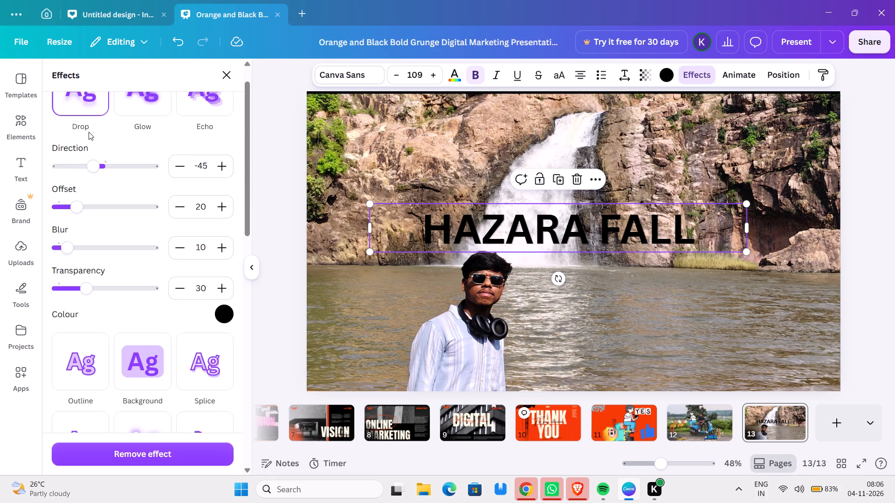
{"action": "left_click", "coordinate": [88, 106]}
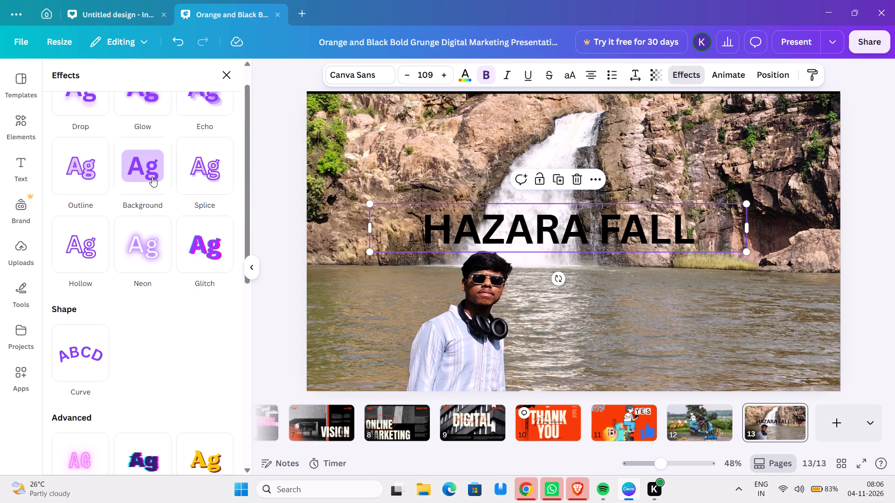
Apply the Splice effect to the "HAZARA FALL" heading and shift it down to the waterline.
{"action": "left_click", "coordinate": [200, 168]}
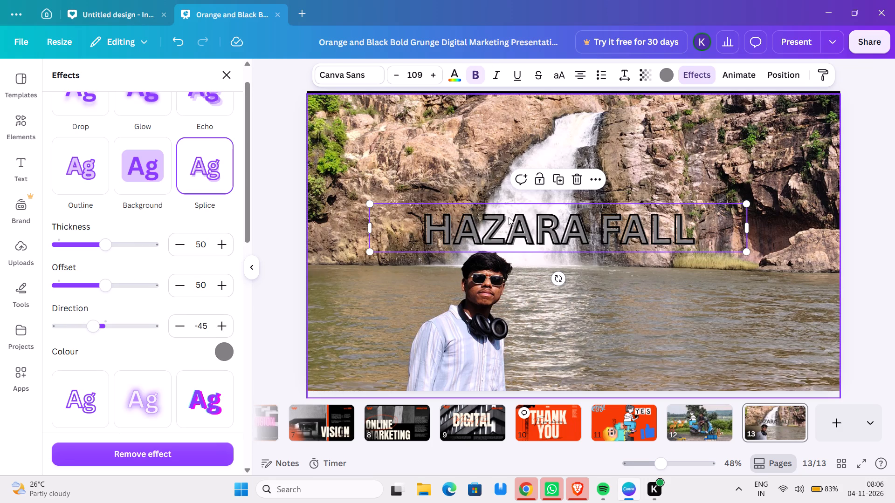
{"action": "left_click_drag", "start_coordinate": [509, 217], "coordinate": [473, 244]}
{"action": "left_click", "coordinate": [473, 244]}
{"action": "left_click_drag", "start_coordinate": [472, 243], "coordinate": [460, 249]}
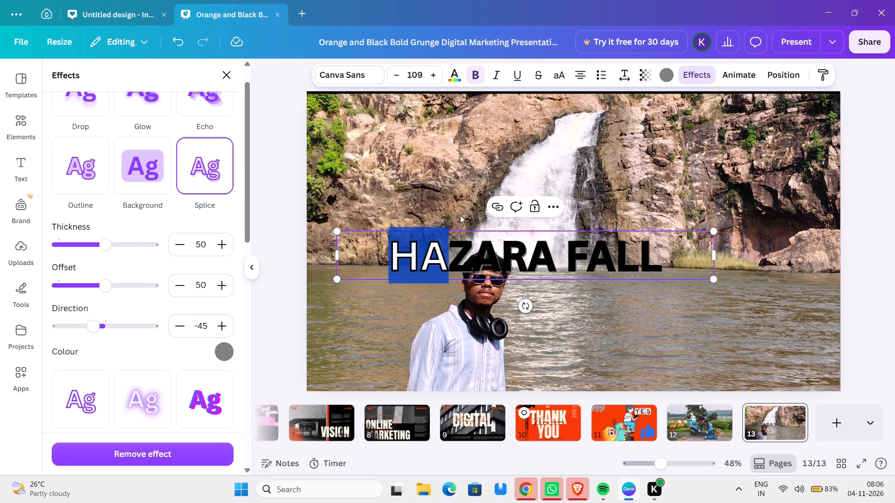
{"action": "left_click", "coordinate": [460, 190]}
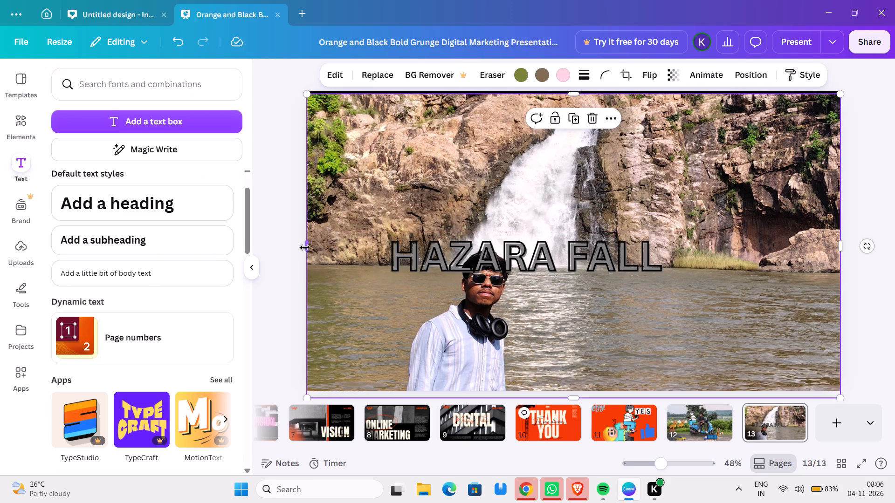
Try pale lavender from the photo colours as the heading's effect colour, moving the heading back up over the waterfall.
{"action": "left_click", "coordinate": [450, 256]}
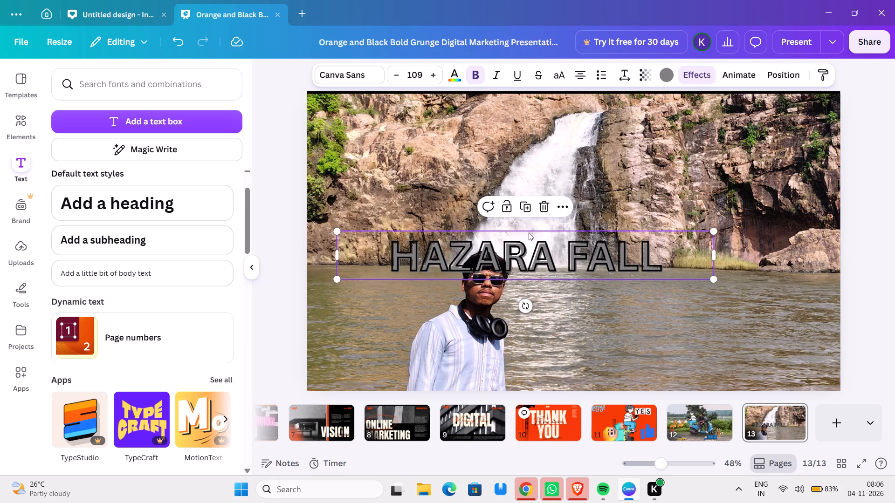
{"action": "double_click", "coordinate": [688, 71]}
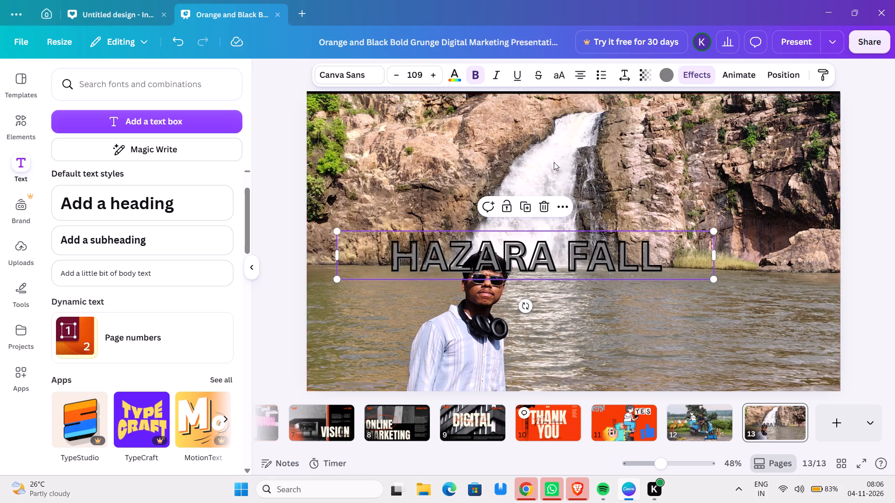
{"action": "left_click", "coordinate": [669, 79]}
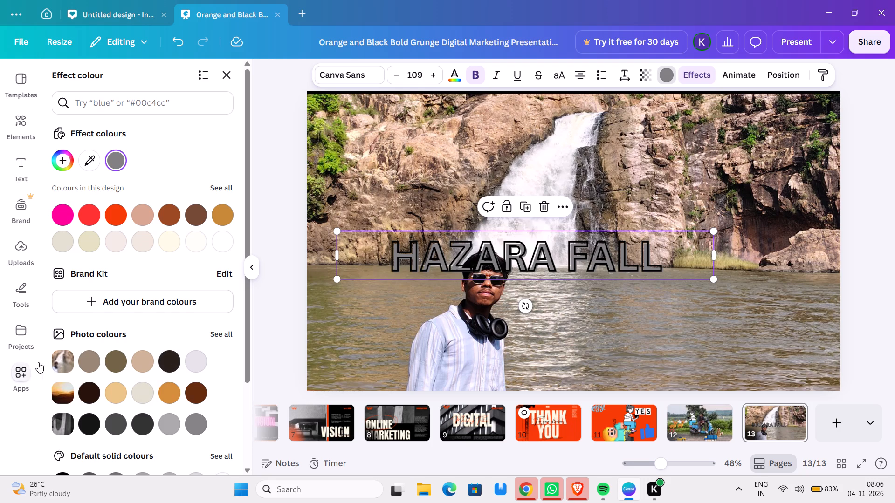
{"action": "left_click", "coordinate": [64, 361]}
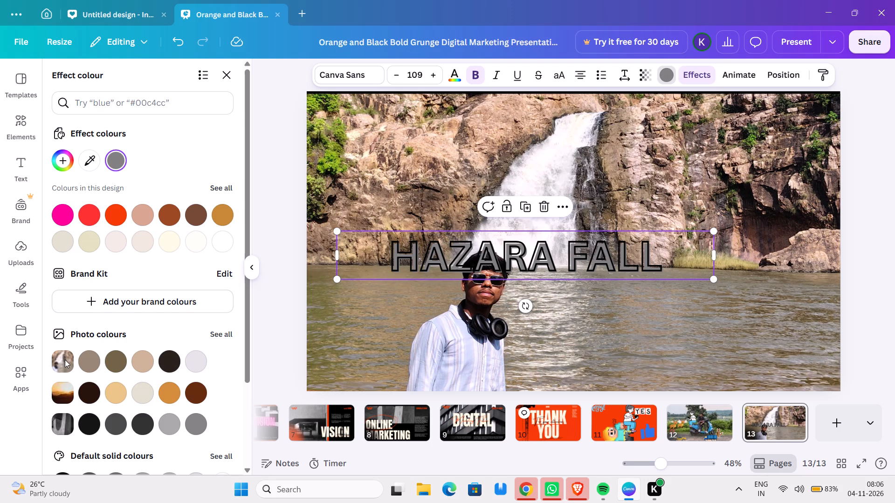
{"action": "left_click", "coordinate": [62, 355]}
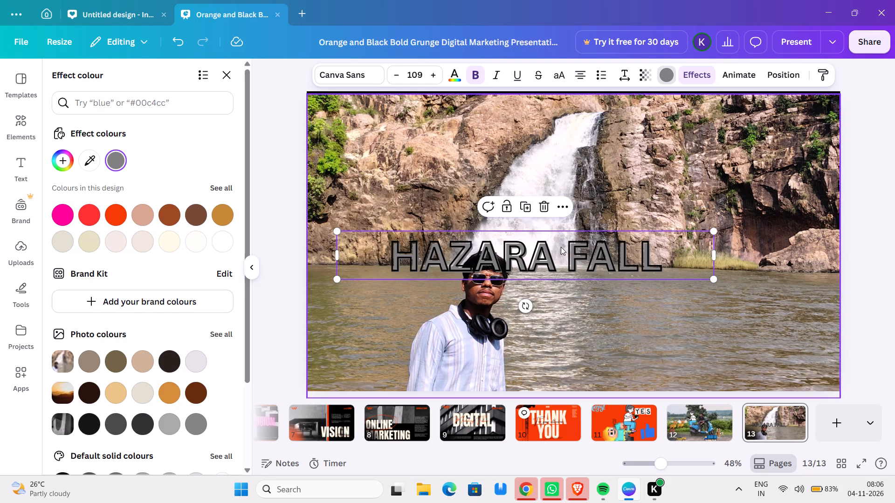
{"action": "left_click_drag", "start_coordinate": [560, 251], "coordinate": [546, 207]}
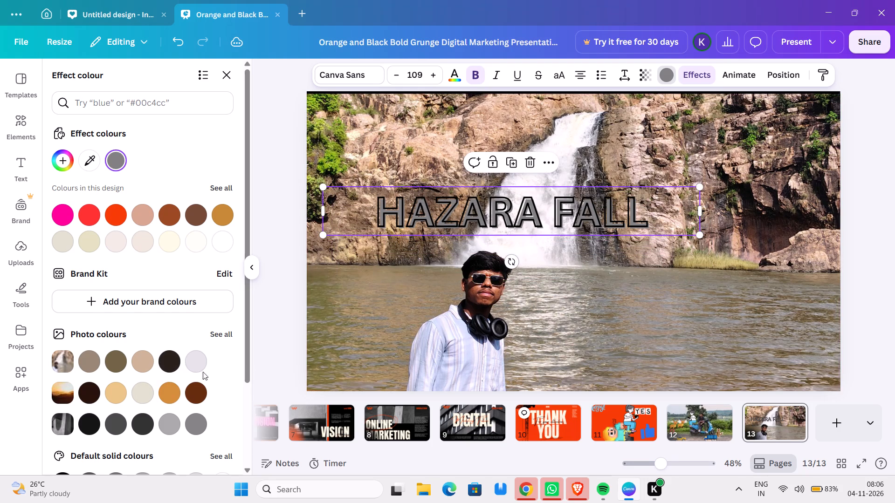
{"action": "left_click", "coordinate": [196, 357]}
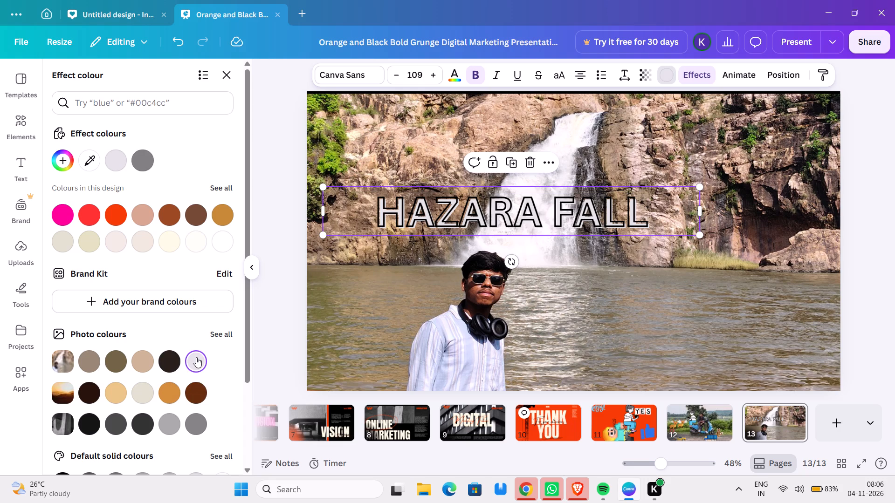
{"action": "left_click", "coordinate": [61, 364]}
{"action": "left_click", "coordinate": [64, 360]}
Move the "HAZARA FALL" heading to the right half of the photo, just above the waterline and clear of the man.
{"action": "left_click_drag", "start_coordinate": [537, 213], "coordinate": [539, 308]}
{"action": "left_click_drag", "start_coordinate": [539, 308], "coordinate": [543, 324]}
{"action": "left_click_drag", "start_coordinate": [543, 324], "coordinate": [544, 322]}
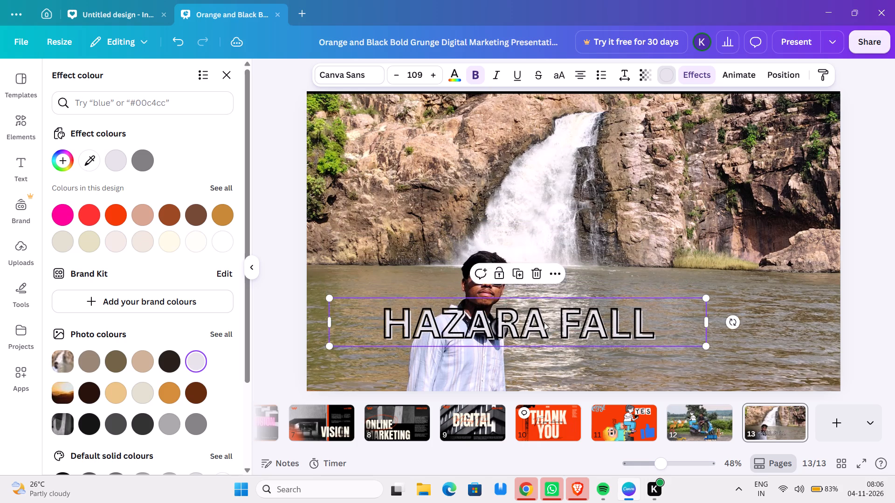
{"action": "left_click_drag", "start_coordinate": [544, 322], "coordinate": [694, 254]}
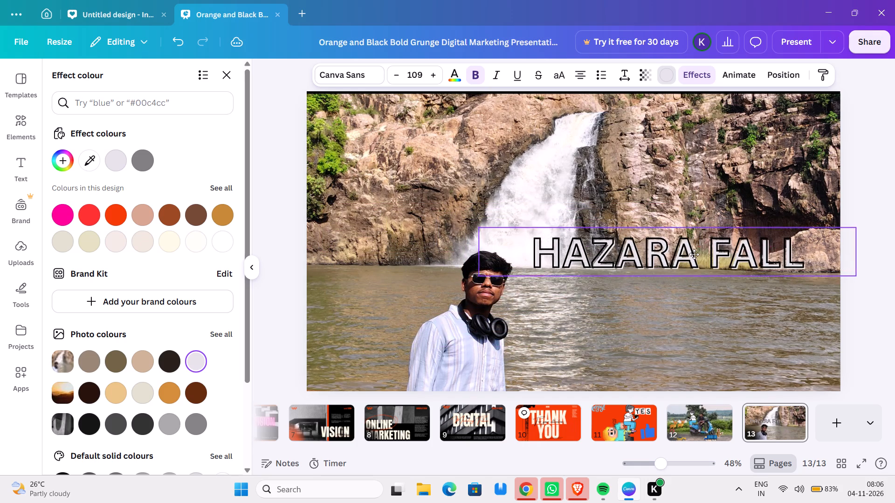
{"action": "left_click_drag", "start_coordinate": [694, 254], "coordinate": [683, 238]}
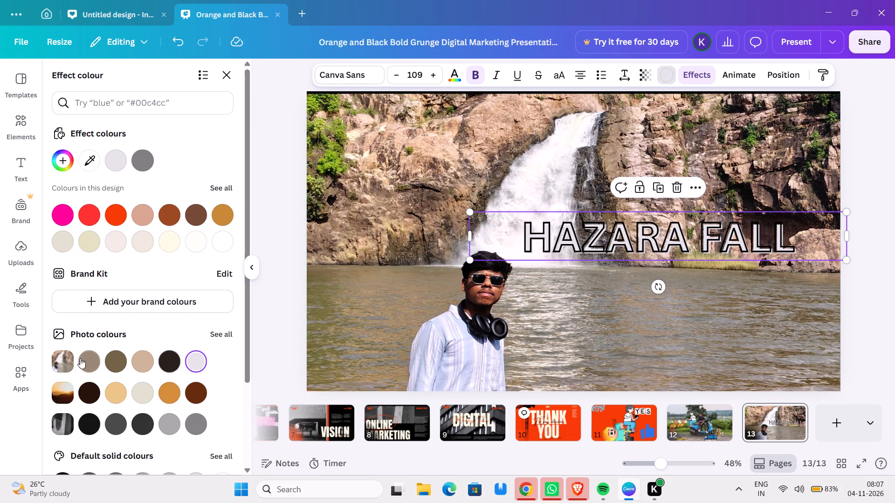
Set the heading's Splice effect colour to the waterfall photo's grey-brown and try the photo thumbnails as colours.
{"action": "left_click", "coordinate": [64, 355]}
{"action": "triple_click", "coordinate": [64, 355]}
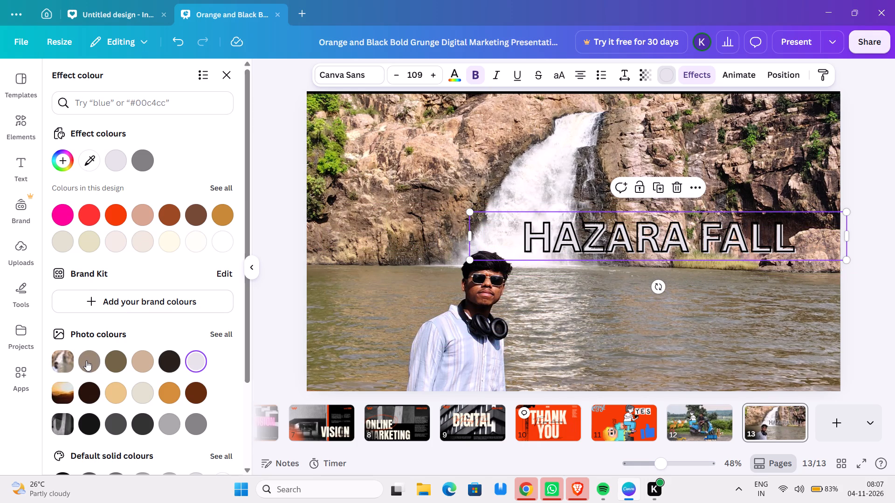
{"action": "left_click", "coordinate": [88, 360]}
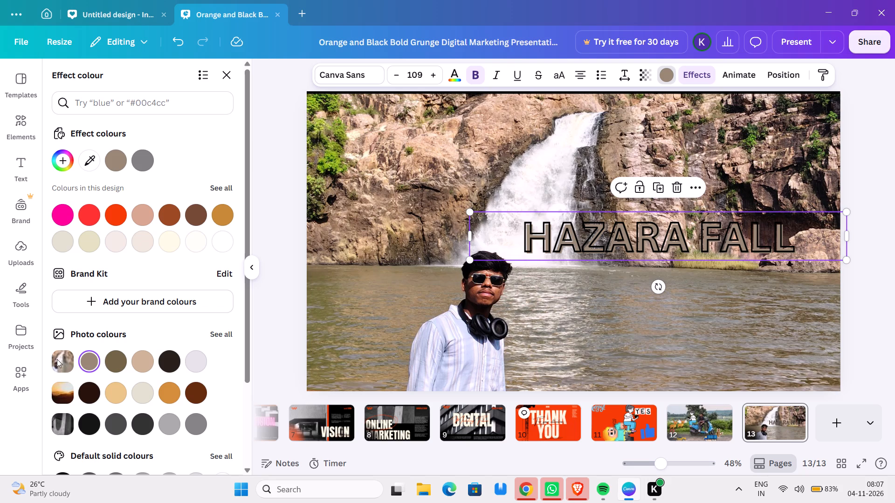
{"action": "left_click", "coordinate": [57, 359]}
{"action": "left_click", "coordinate": [67, 424]}
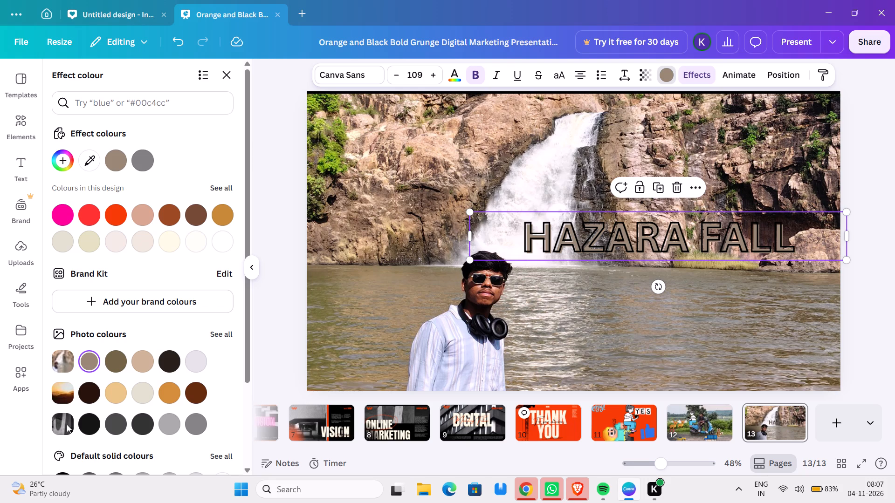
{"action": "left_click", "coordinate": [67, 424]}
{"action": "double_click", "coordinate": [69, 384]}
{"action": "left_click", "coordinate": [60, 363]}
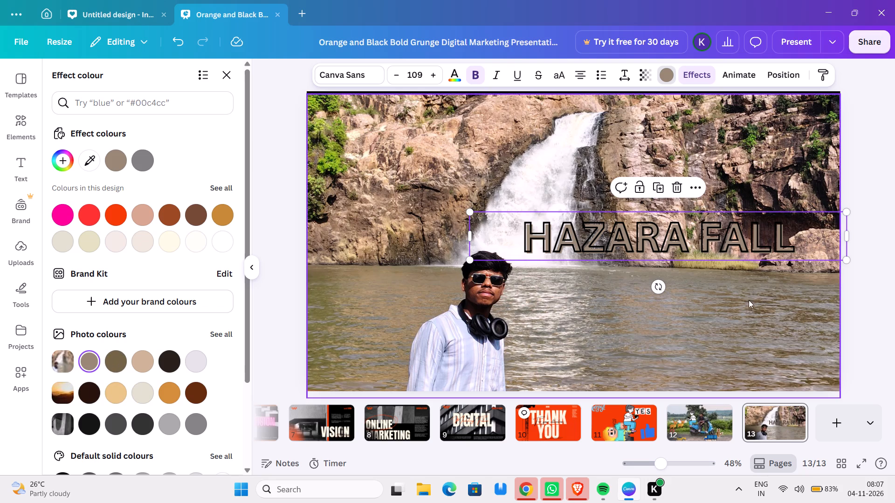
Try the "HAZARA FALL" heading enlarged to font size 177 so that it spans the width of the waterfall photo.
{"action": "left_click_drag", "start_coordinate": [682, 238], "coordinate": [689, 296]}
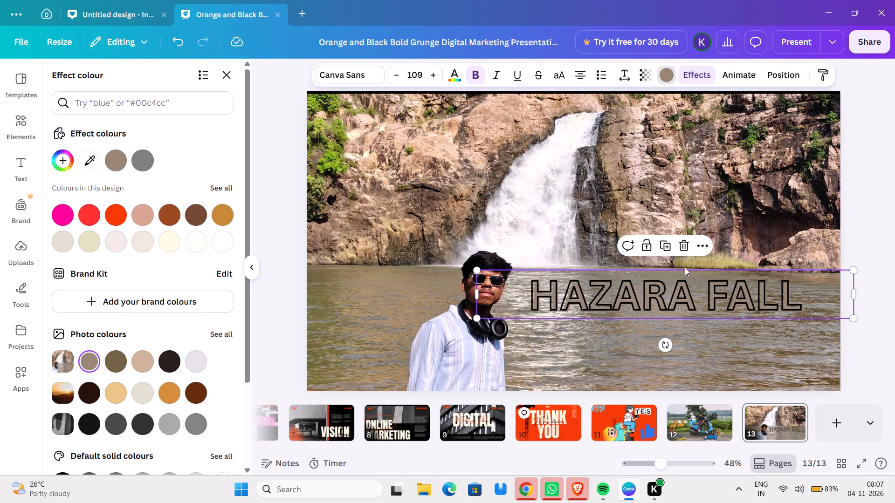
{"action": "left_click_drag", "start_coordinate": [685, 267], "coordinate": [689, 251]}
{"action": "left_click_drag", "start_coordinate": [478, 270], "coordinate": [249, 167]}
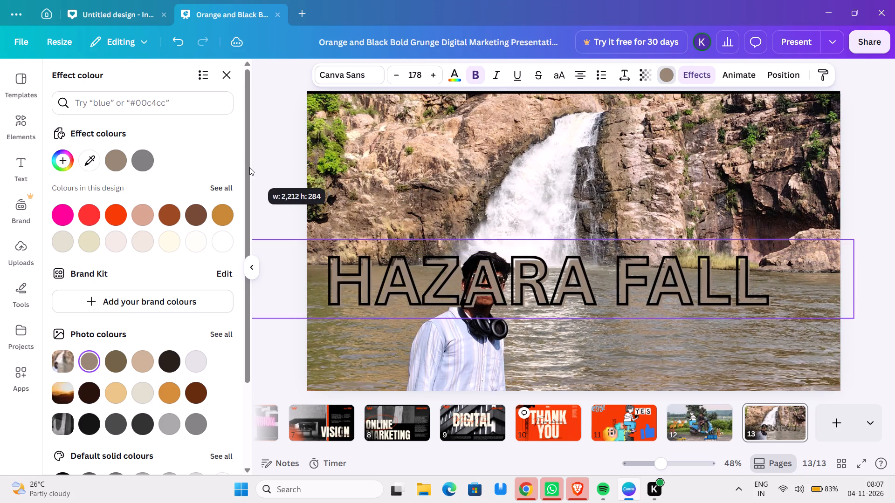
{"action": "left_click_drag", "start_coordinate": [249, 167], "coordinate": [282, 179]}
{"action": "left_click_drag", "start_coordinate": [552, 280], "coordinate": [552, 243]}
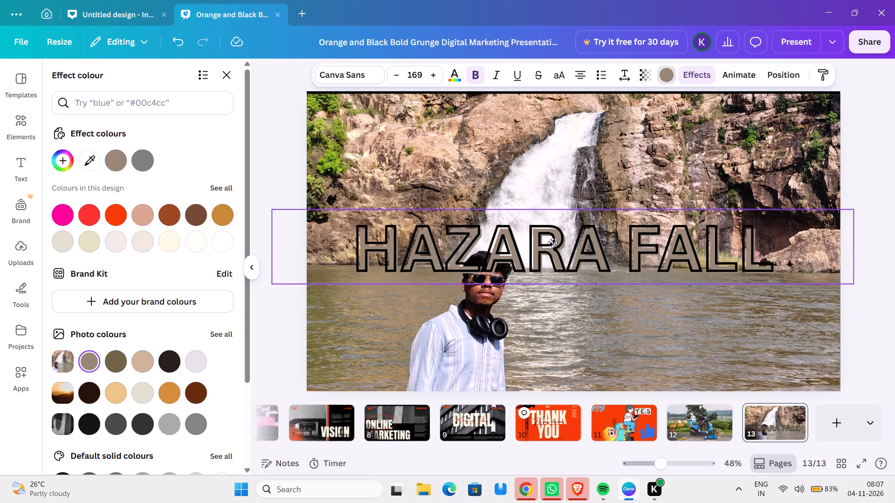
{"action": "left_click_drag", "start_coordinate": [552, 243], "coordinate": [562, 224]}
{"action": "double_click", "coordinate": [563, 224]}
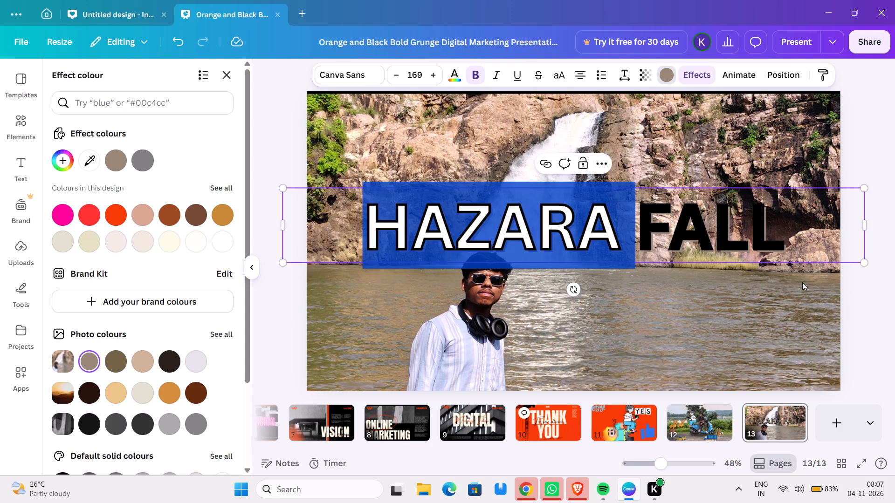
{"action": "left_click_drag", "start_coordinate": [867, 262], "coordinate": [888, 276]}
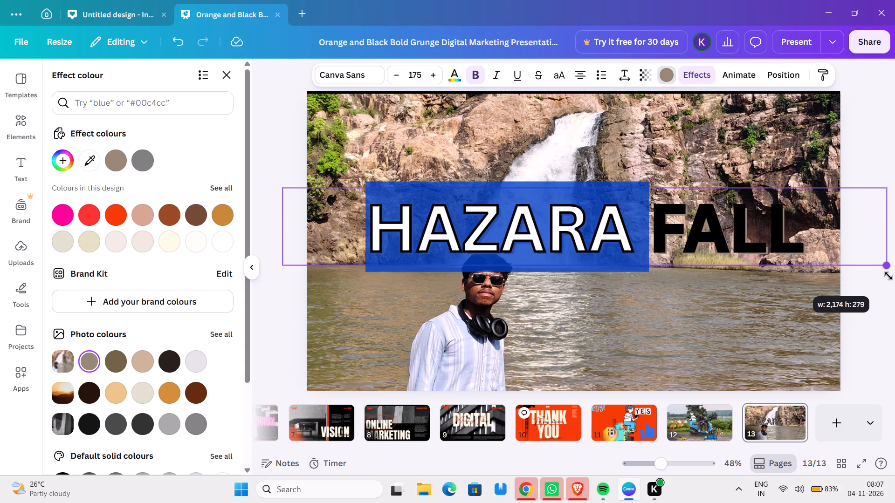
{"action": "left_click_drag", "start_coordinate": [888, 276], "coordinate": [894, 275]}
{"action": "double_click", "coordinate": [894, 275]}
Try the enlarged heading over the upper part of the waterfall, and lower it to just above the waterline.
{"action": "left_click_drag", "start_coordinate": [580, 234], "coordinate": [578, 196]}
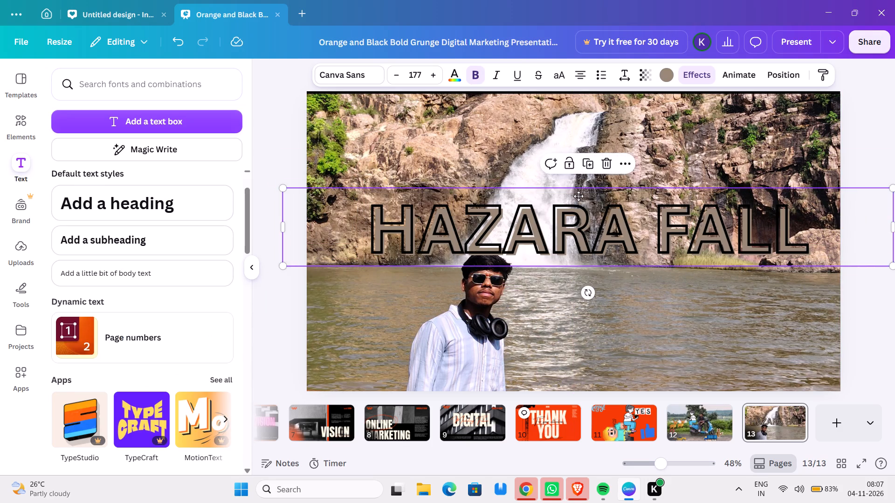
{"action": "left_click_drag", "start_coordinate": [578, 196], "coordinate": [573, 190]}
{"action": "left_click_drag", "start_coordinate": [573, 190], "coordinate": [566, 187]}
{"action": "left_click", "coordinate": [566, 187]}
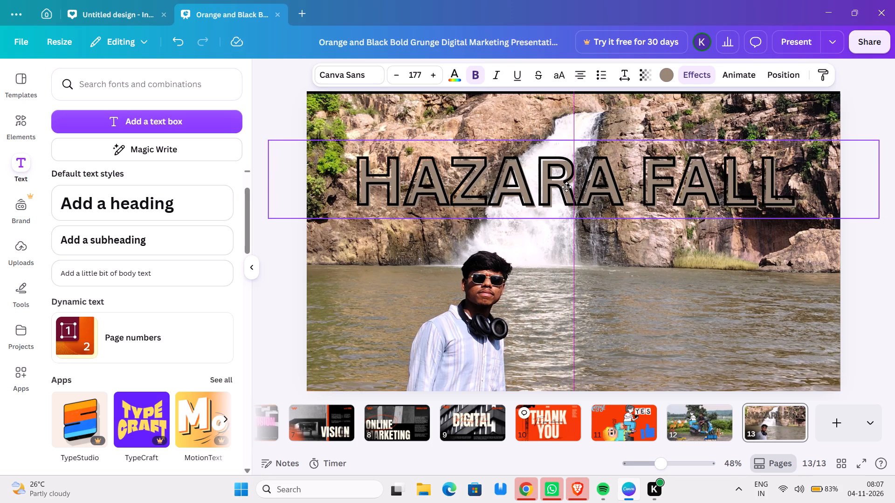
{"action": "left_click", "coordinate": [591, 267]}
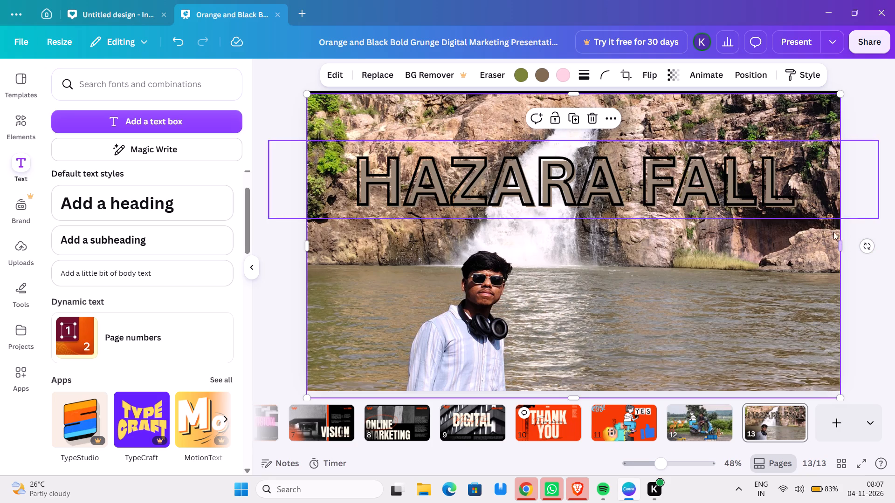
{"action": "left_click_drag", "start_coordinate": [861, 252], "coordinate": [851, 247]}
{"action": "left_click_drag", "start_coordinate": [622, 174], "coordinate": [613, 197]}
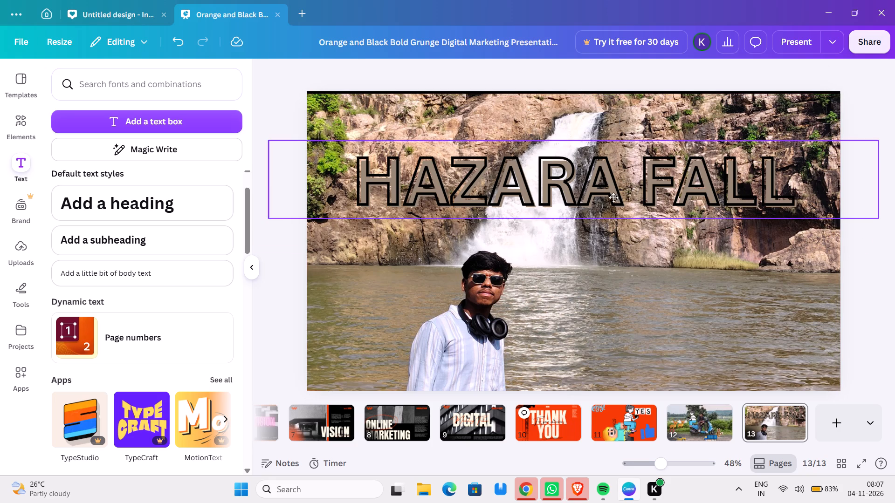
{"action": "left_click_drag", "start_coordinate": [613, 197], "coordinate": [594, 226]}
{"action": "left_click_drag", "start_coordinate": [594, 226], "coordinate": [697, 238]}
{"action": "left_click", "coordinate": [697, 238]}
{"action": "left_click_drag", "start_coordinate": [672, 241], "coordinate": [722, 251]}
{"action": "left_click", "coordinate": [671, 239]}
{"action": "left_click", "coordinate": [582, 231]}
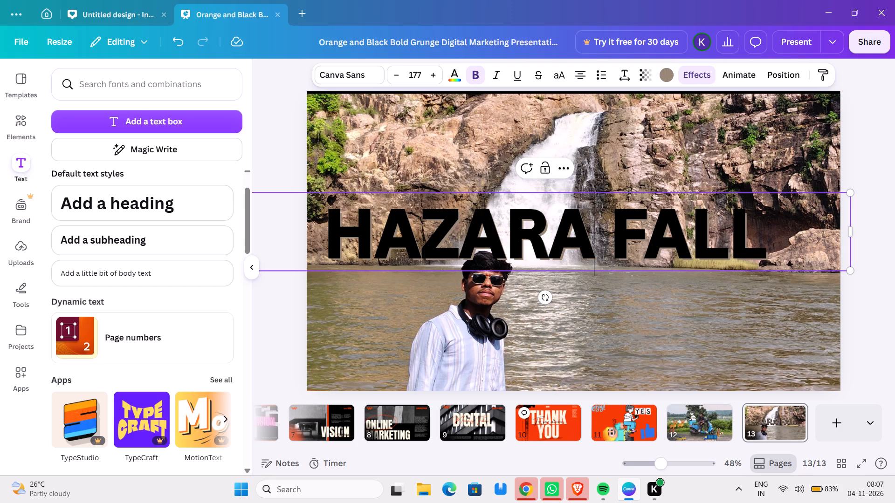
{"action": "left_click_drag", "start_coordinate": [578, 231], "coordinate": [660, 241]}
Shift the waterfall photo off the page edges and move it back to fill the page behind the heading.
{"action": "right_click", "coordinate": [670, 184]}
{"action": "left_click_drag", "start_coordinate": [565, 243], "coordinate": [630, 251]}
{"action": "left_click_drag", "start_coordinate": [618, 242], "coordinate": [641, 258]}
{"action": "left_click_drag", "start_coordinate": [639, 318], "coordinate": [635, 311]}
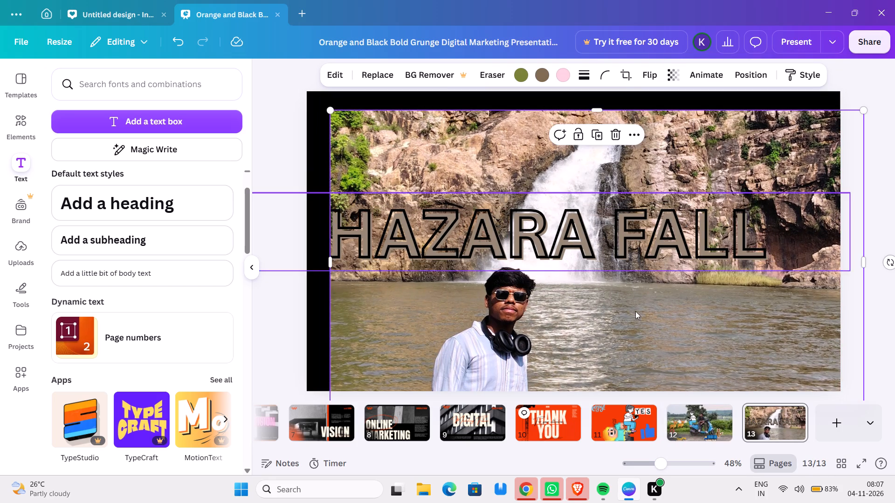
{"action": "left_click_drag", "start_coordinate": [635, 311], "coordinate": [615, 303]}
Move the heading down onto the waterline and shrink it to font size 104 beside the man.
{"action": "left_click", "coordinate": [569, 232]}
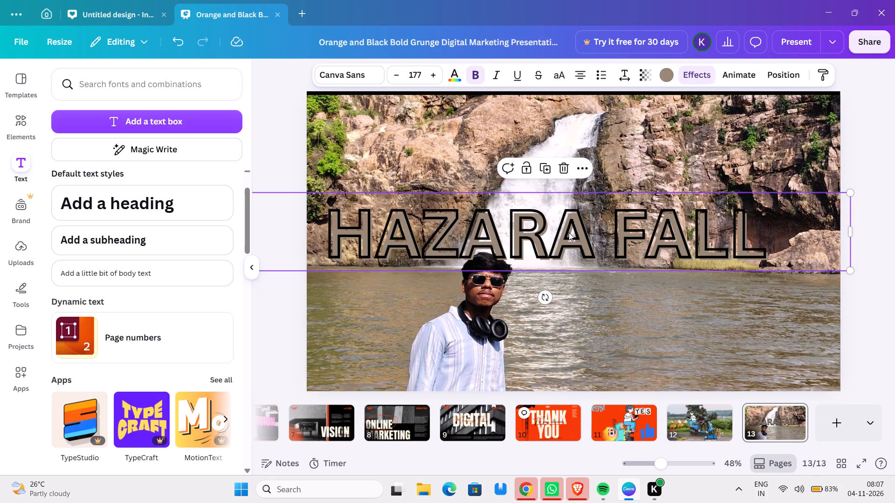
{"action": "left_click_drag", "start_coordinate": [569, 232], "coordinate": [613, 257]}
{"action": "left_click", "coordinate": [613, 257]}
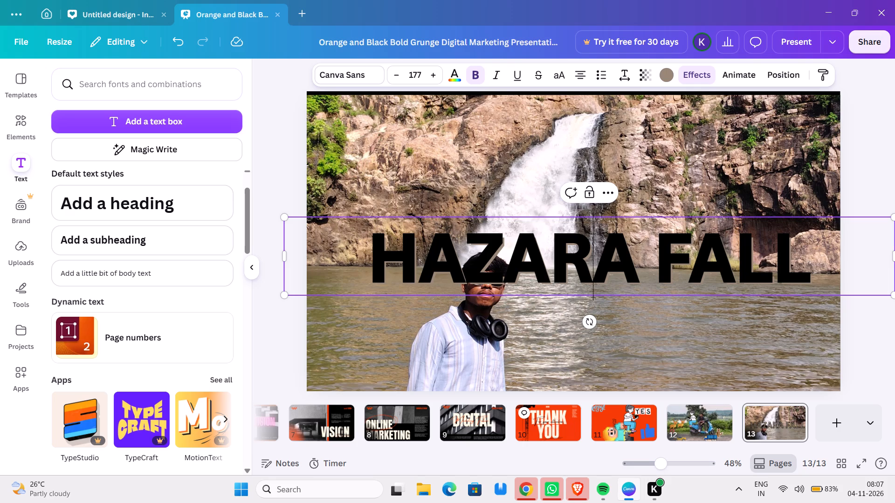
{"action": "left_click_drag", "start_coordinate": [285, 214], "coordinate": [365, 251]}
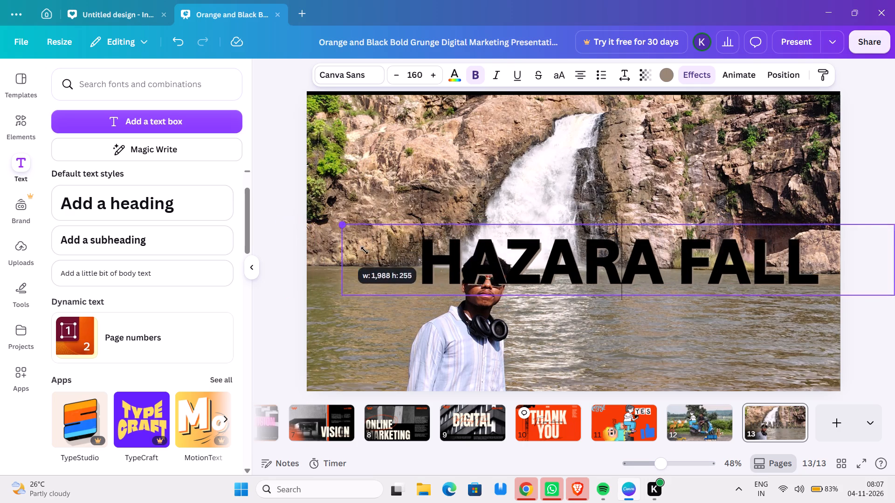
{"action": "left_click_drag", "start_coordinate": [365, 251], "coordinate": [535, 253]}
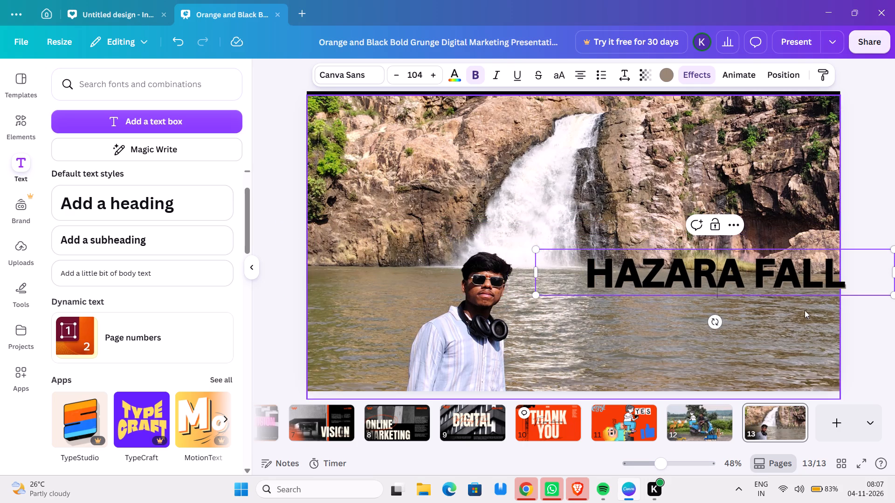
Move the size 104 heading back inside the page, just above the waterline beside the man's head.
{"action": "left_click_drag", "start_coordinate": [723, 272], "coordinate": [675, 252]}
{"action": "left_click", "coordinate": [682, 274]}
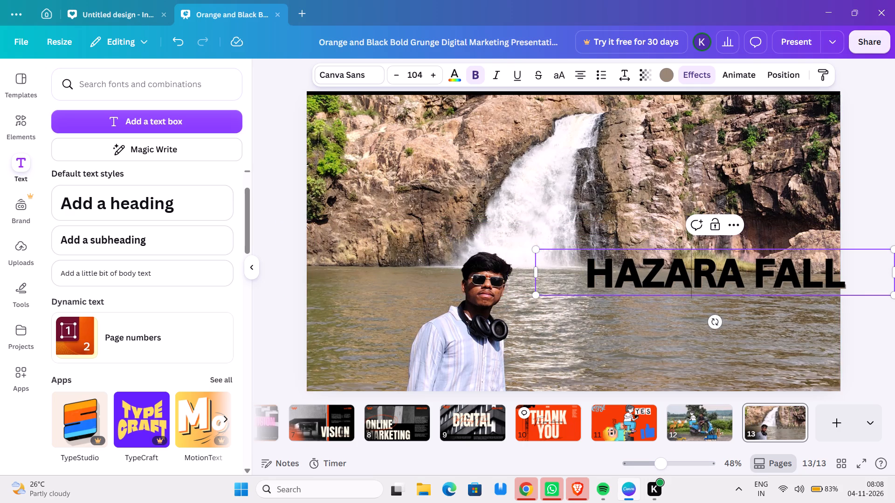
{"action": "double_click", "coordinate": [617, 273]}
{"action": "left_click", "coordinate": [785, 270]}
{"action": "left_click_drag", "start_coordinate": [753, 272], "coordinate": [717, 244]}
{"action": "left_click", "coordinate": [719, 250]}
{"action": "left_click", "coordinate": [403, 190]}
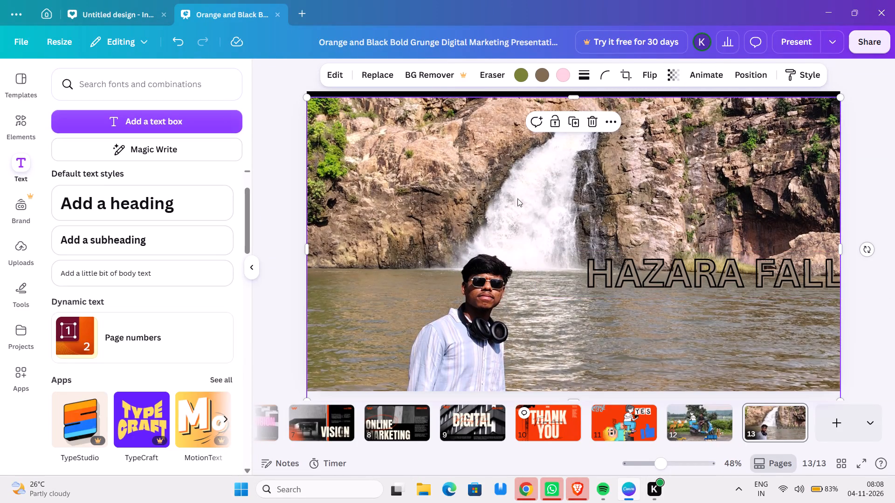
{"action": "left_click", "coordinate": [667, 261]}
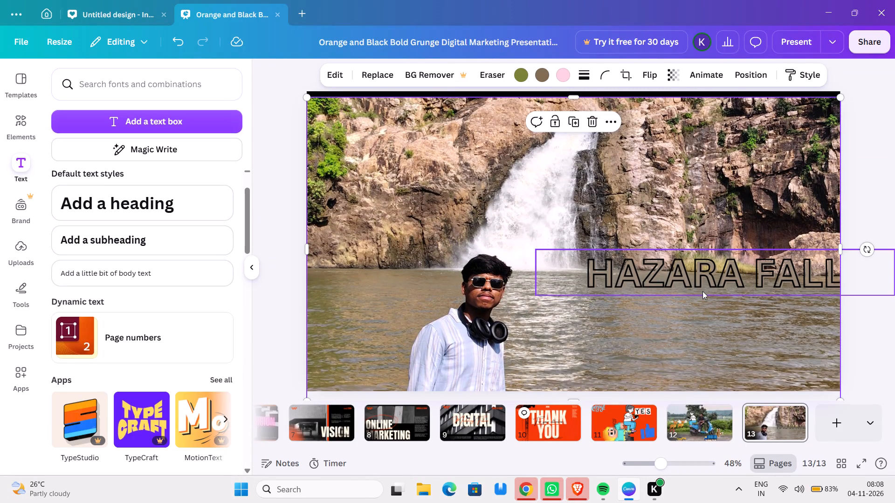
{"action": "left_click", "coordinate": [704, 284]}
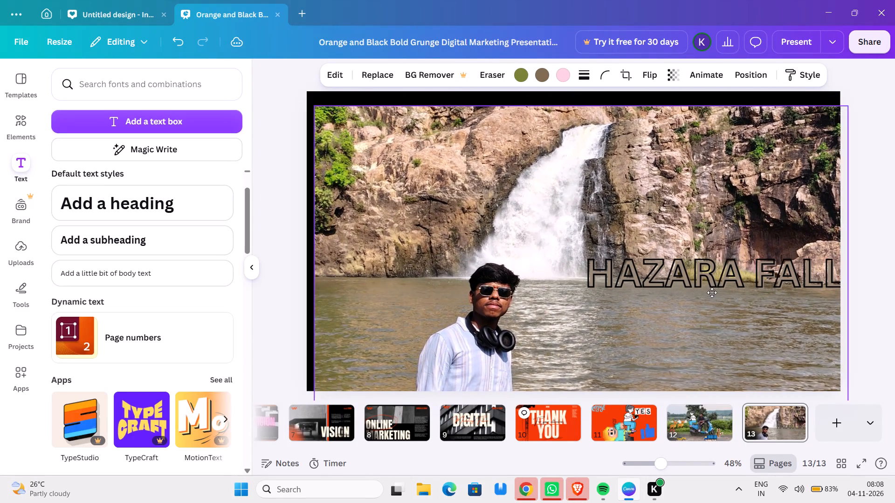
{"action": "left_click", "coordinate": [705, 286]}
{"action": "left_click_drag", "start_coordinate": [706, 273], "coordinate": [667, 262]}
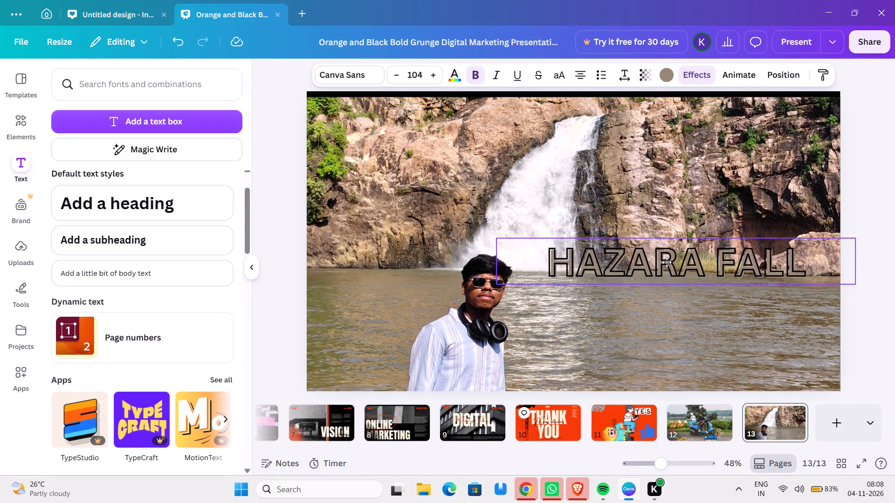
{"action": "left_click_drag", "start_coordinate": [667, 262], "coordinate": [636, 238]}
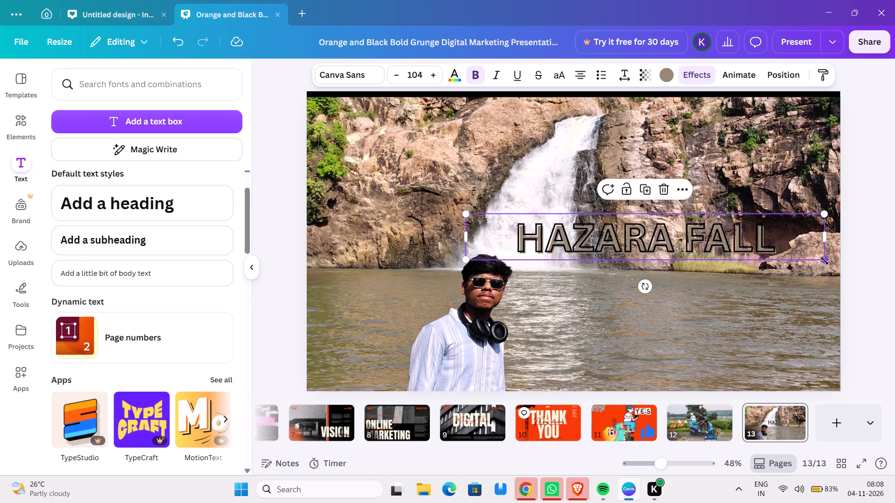
Shrink the "HAZARA FALL" heading to font size 76.7 and place it on the rock face beside the waterfall, near the page's right edge.
{"action": "left_click_drag", "start_coordinate": [825, 261], "coordinate": [731, 248]}
{"action": "left_click", "coordinate": [731, 248]}
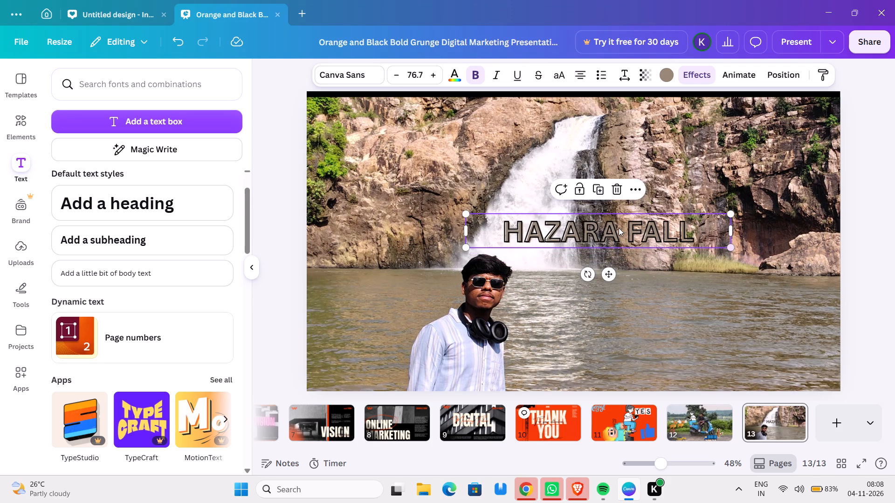
{"action": "left_click_drag", "start_coordinate": [618, 228], "coordinate": [760, 223]}
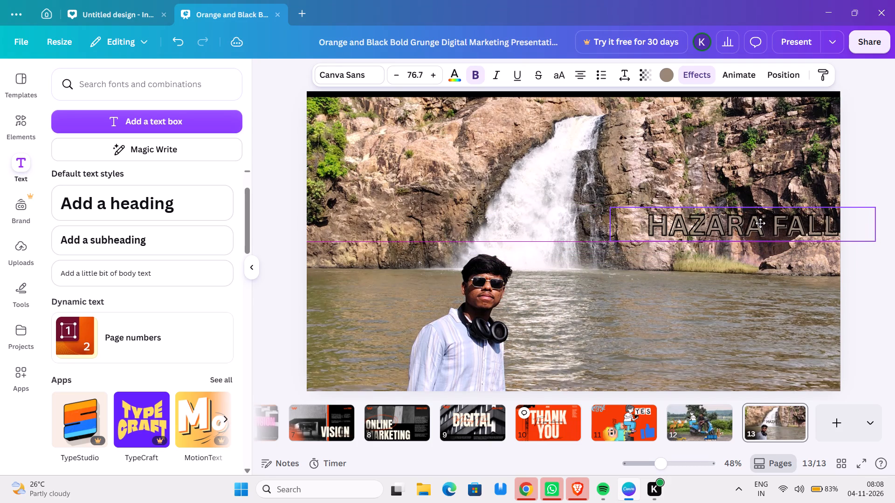
{"action": "left_click_drag", "start_coordinate": [760, 223], "coordinate": [755, 224]}
{"action": "left_click", "coordinate": [755, 224]}
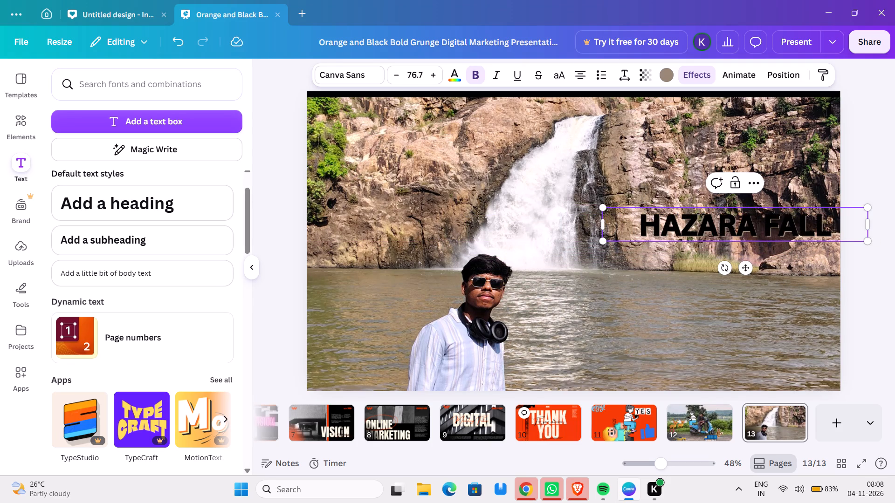
{"action": "left_click", "coordinate": [639, 192]}
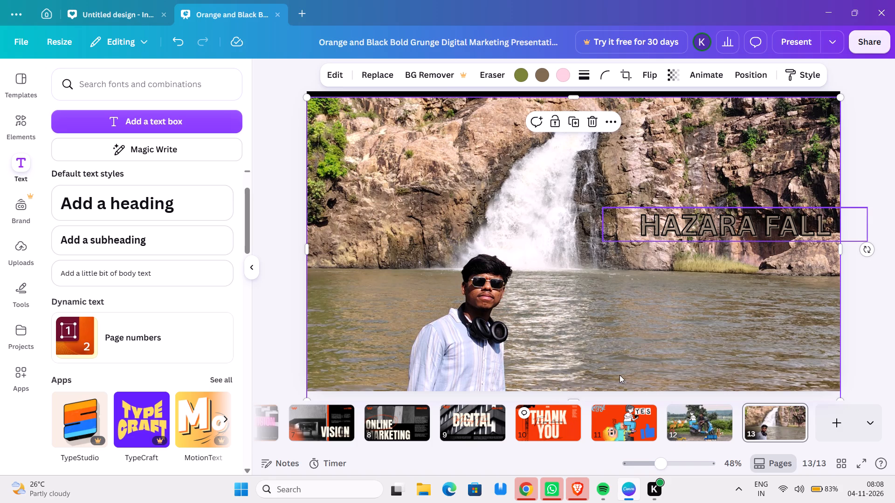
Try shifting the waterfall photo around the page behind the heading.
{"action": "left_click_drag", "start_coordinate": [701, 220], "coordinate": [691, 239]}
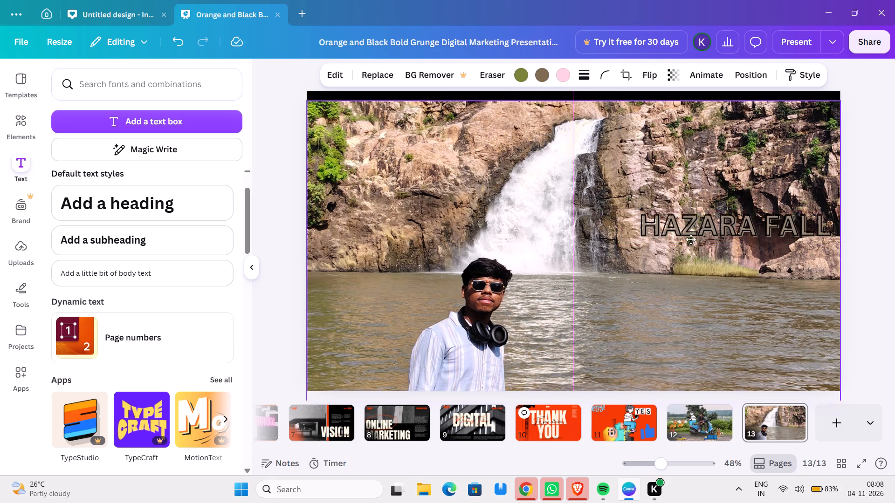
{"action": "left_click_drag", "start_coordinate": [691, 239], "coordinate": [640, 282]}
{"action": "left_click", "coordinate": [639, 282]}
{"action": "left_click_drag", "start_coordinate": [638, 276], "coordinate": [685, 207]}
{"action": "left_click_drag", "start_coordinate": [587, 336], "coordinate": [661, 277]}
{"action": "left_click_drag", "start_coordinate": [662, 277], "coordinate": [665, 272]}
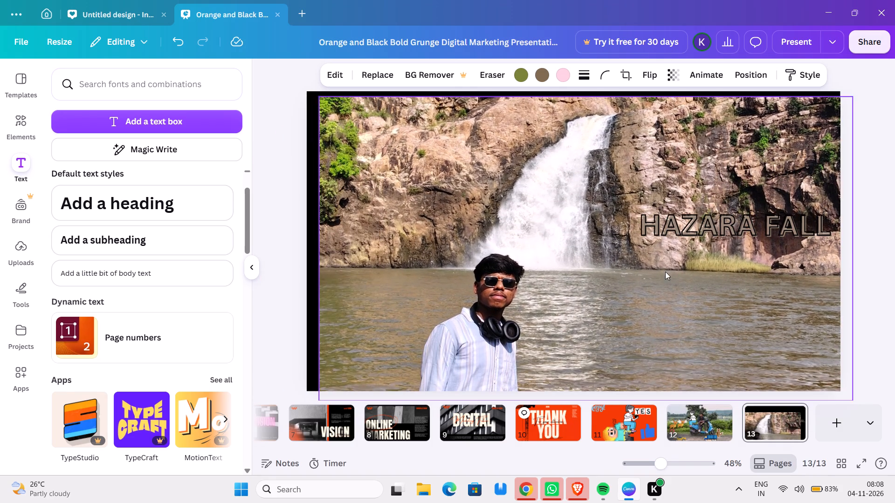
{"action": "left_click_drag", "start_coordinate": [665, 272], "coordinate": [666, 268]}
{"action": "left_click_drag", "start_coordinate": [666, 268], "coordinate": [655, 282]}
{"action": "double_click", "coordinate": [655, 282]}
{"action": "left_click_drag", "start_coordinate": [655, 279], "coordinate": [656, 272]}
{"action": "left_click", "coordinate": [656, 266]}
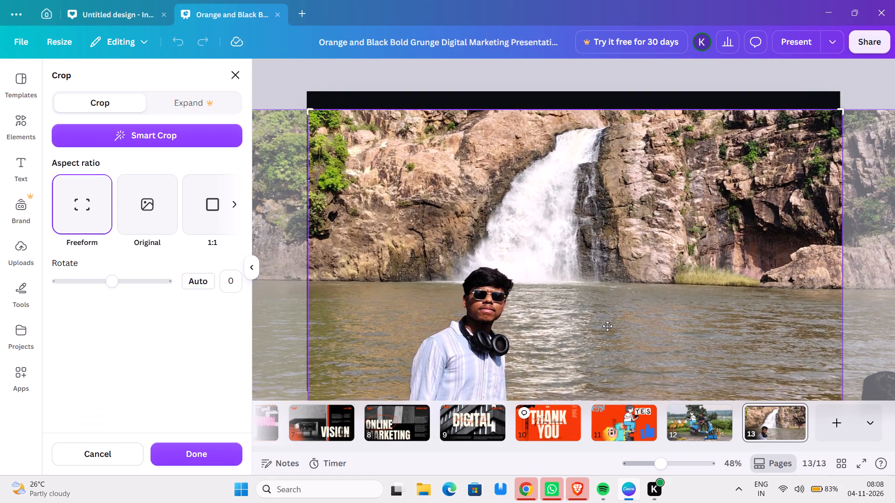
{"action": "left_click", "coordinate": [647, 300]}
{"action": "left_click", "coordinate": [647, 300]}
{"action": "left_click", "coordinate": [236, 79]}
Realign the waterfall photo with the page edges so it covers the black strip along the top of page 13.
{"action": "left_click_drag", "start_coordinate": [461, 243], "coordinate": [442, 211]}
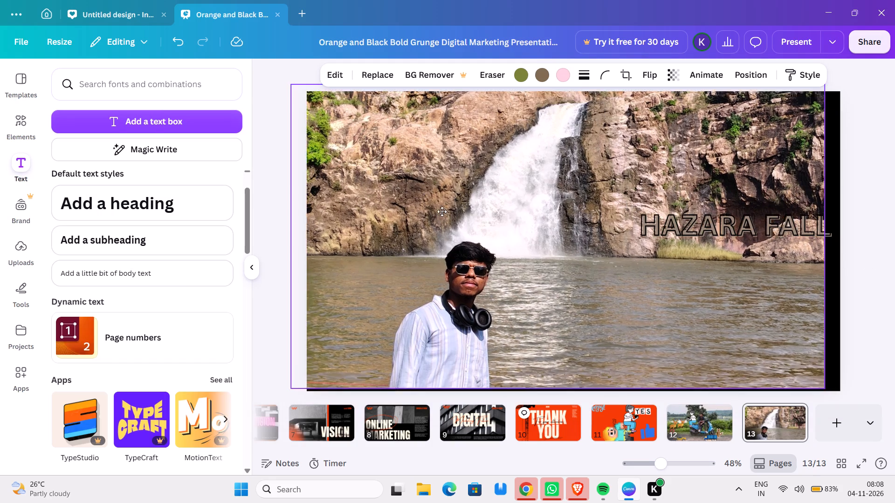
{"action": "left_click_drag", "start_coordinate": [442, 211], "coordinate": [458, 228]}
{"action": "double_click", "coordinate": [458, 228]}
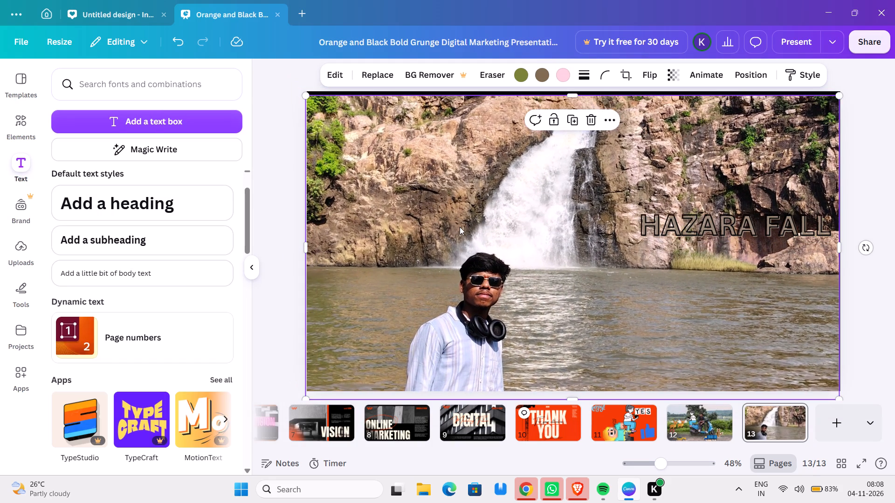
{"action": "left_click", "coordinate": [460, 227]}
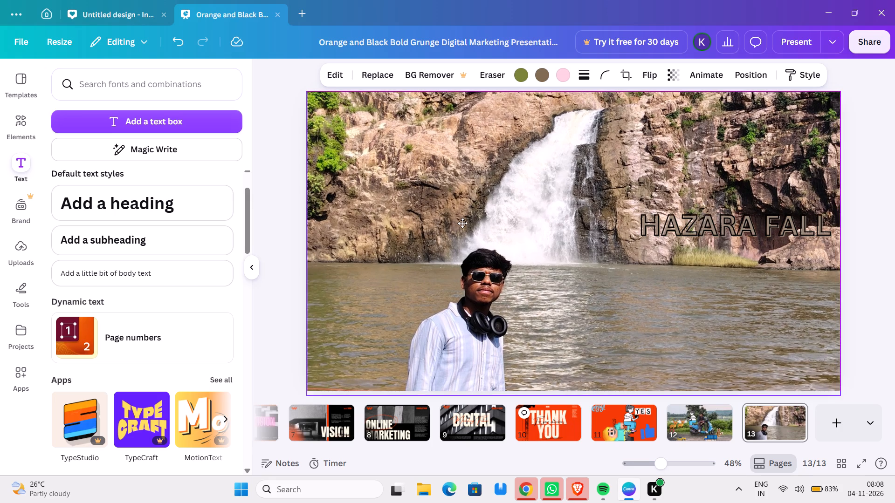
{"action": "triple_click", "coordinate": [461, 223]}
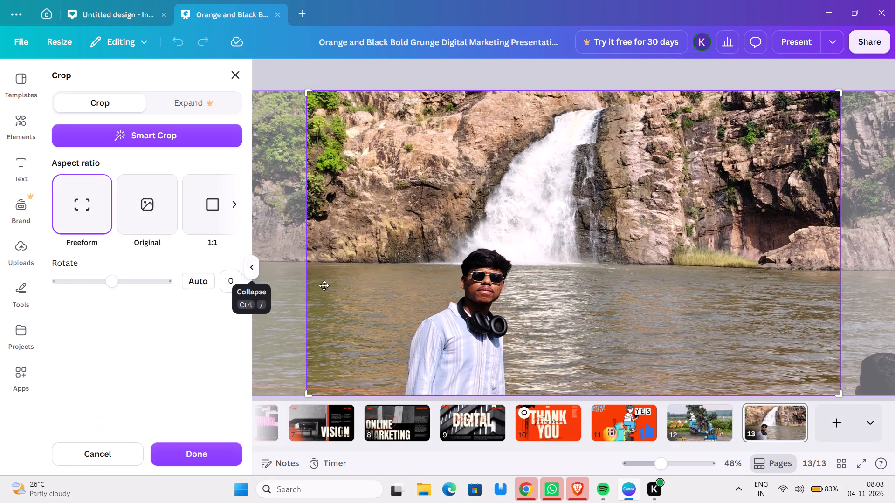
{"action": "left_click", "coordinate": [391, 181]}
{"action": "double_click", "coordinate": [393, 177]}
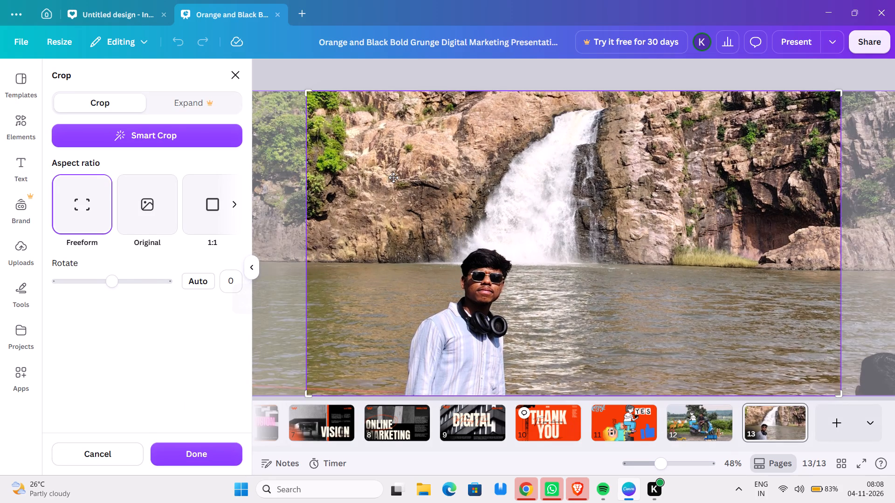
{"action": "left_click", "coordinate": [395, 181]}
Widen the "HAZARA FALL" text box toward the man's head and move the heading down to just above the waterline.
{"action": "left_click", "coordinate": [680, 214]}
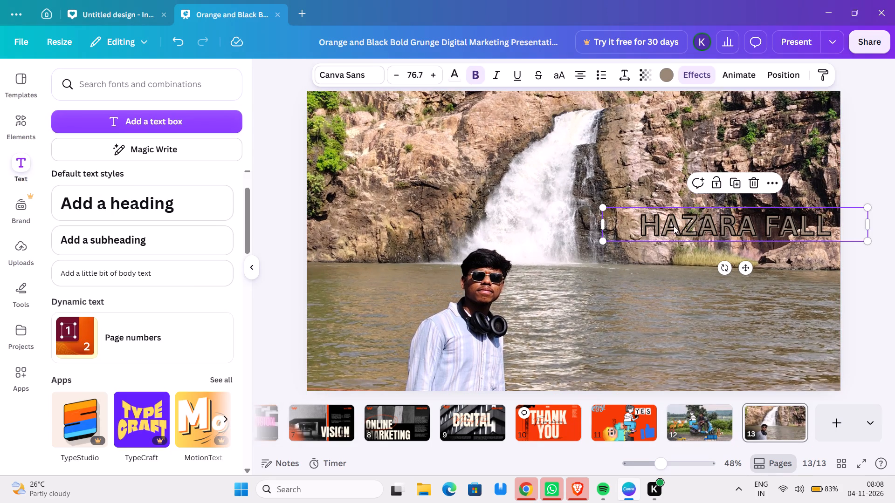
{"action": "left_click_drag", "start_coordinate": [602, 224], "coordinate": [571, 236]}
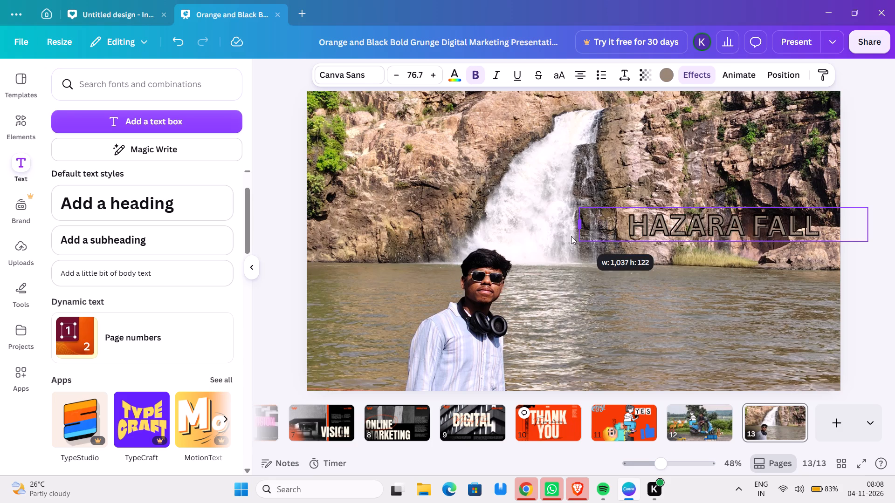
{"action": "left_click_drag", "start_coordinate": [571, 236], "coordinate": [539, 255]}
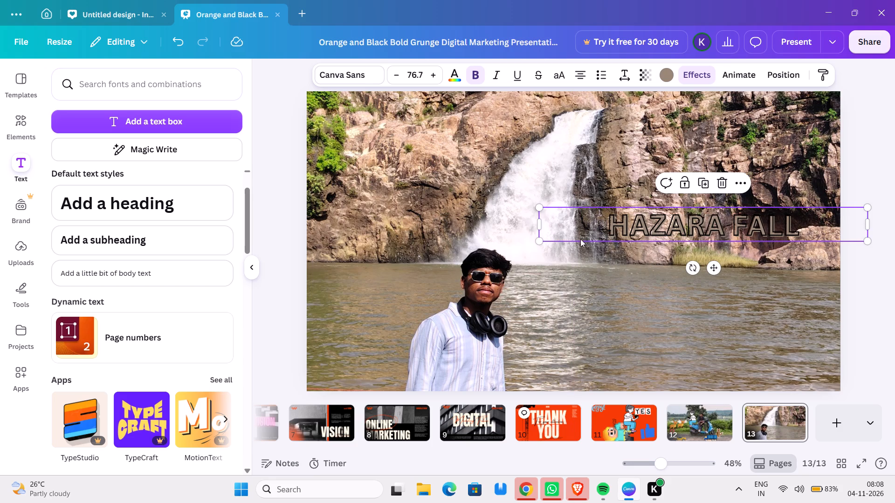
{"action": "left_click_drag", "start_coordinate": [545, 239], "coordinate": [546, 267]}
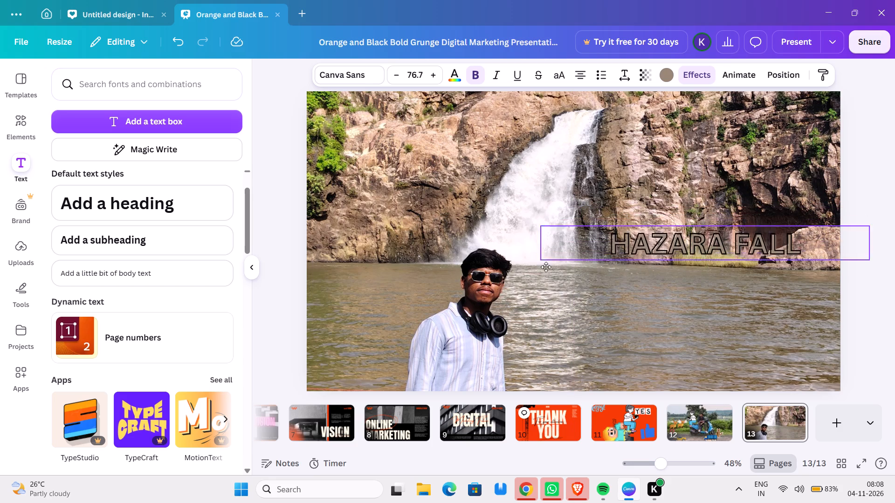
{"action": "left_click_drag", "start_coordinate": [546, 267], "coordinate": [529, 272]}
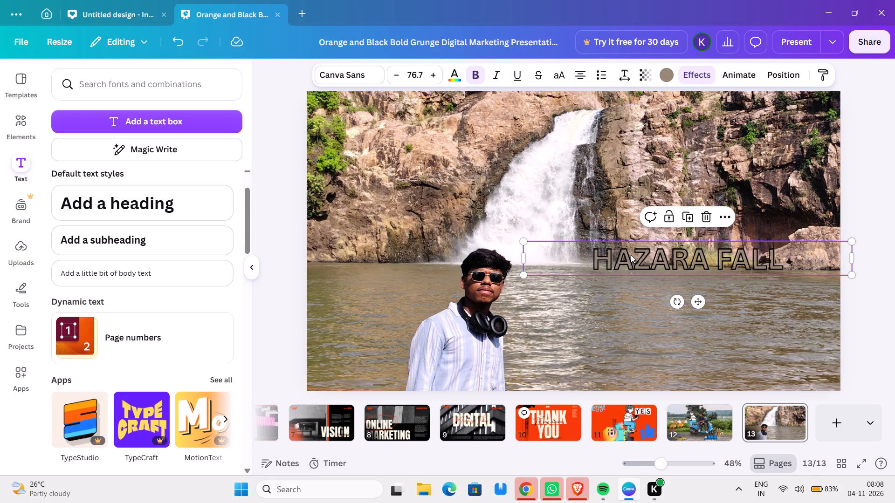
{"action": "left_click_drag", "start_coordinate": [520, 256], "coordinate": [470, 260]}
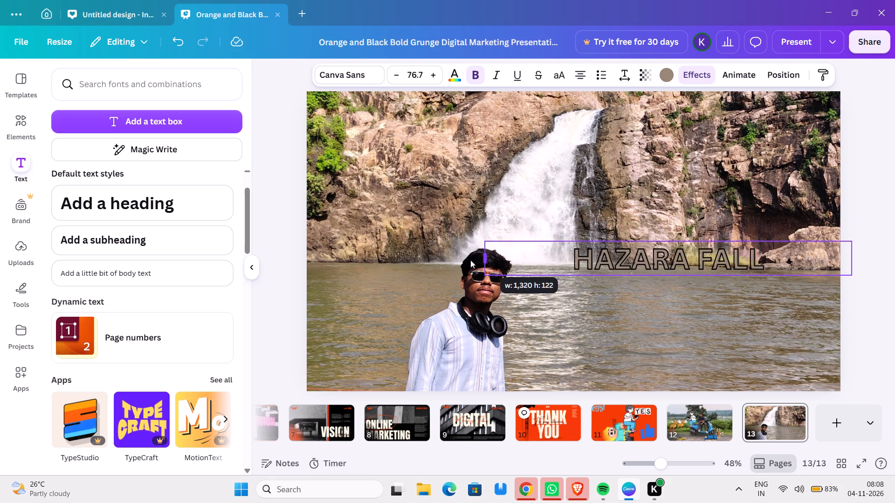
{"action": "left_click_drag", "start_coordinate": [470, 260], "coordinate": [451, 269]}
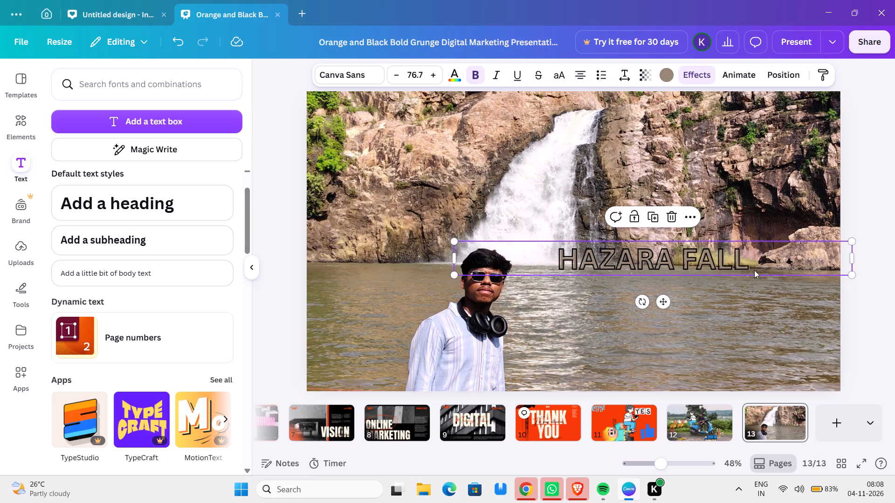
{"action": "left_click_drag", "start_coordinate": [758, 270], "coordinate": [771, 270]}
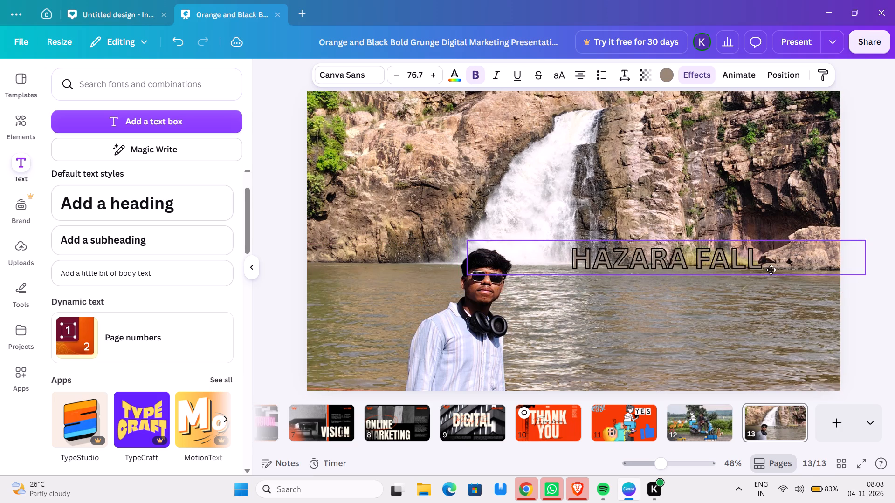
{"action": "left_click_drag", "start_coordinate": [771, 270], "coordinate": [753, 261]}
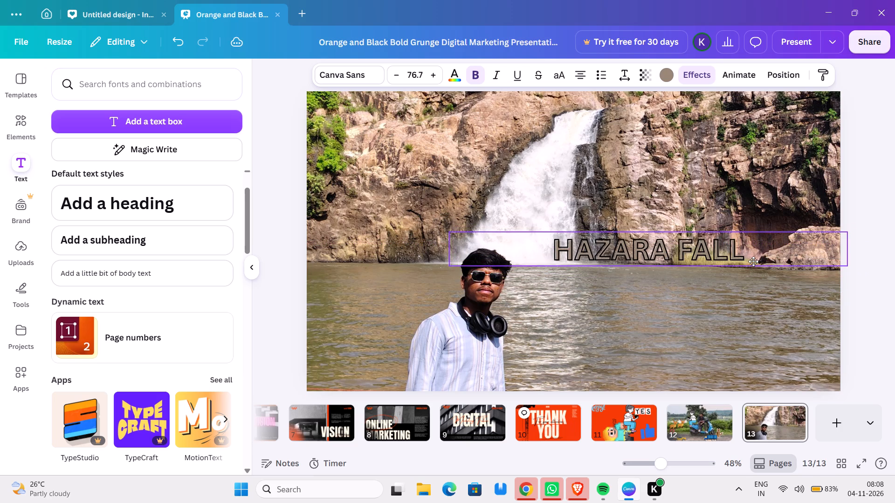
{"action": "left_click_drag", "start_coordinate": [753, 261], "coordinate": [760, 265]}
Enlarge the "HAZARA FALL" heading to font size 86.8 and reposition it along the waterline beside the man's head.
{"action": "left_click", "coordinate": [770, 202]}
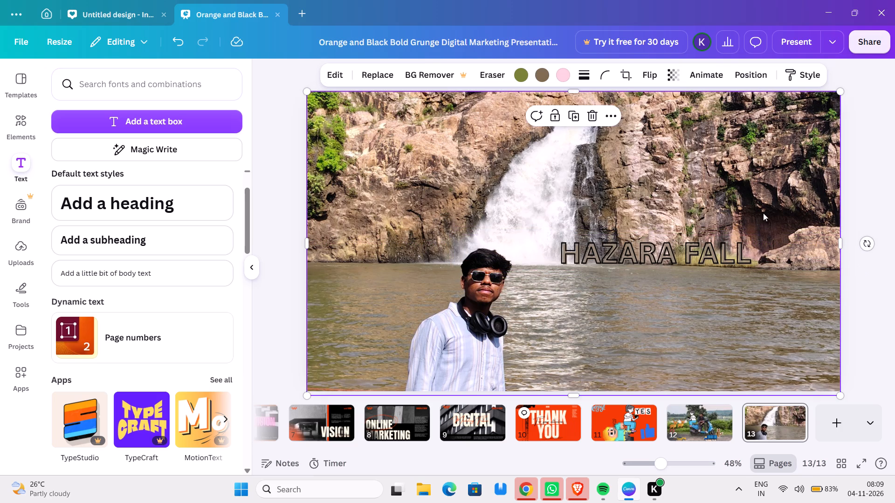
{"action": "left_click", "coordinate": [690, 268]}
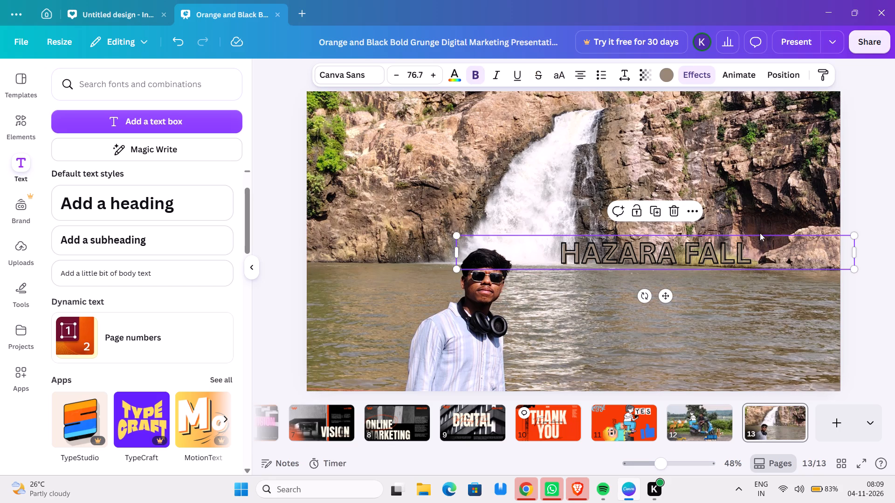
{"action": "left_click_drag", "start_coordinate": [854, 237], "coordinate": [852, 217]}
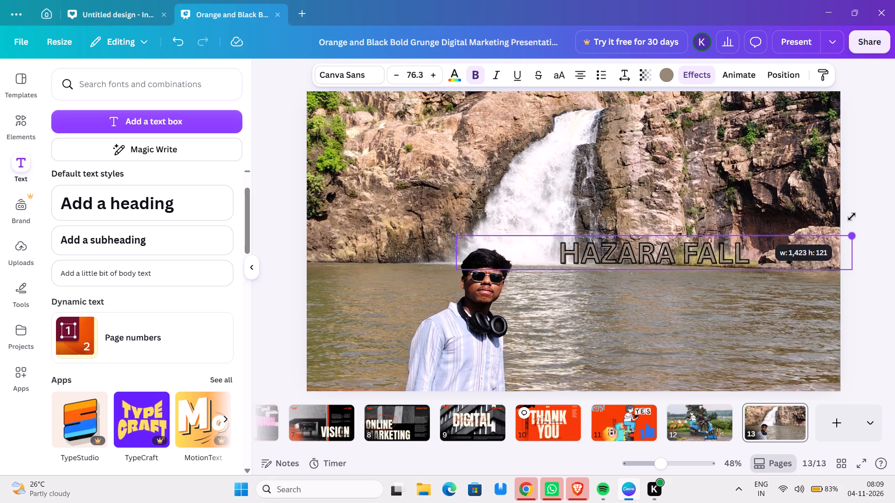
{"action": "left_click_drag", "start_coordinate": [852, 217], "coordinate": [894, 97]}
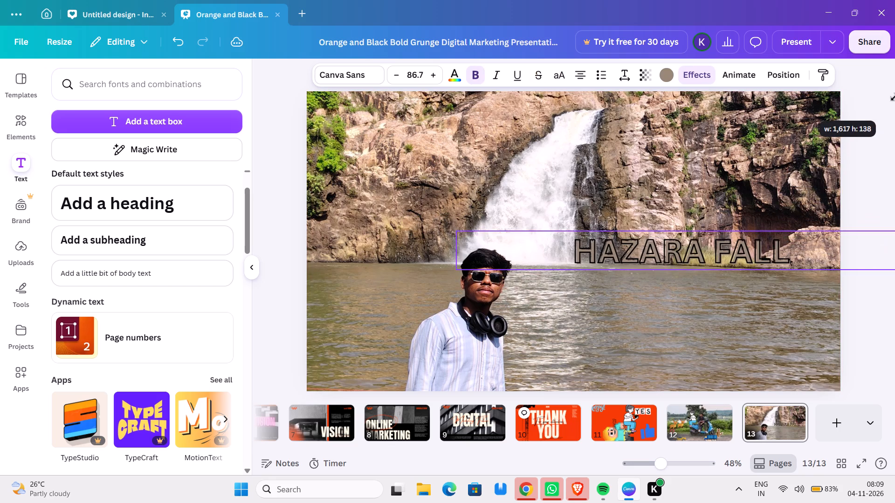
{"action": "left_click_drag", "start_coordinate": [894, 97], "coordinate": [894, 94]}
{"action": "left_click", "coordinate": [894, 94]}
{"action": "left_click_drag", "start_coordinate": [746, 259], "coordinate": [720, 265]}
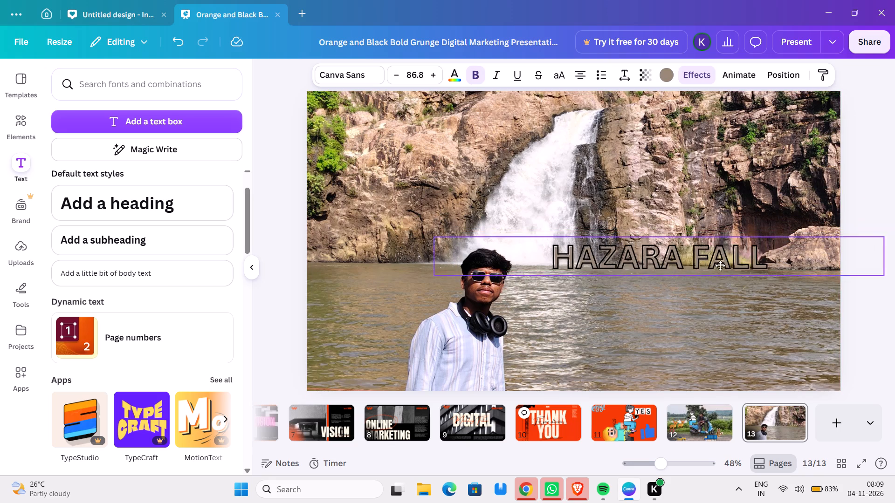
{"action": "left_click_drag", "start_coordinate": [720, 265], "coordinate": [717, 257]}
Switch to Spotify, skip ahead in the playlist to "Dil Laga Liya Maine", and return to the Canva presentation.
{"action": "left_click", "coordinate": [600, 411]}
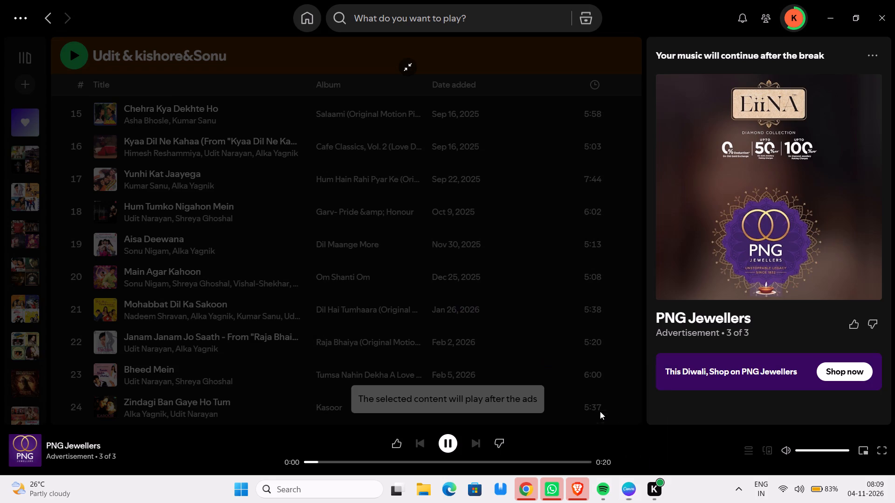
{"action": "left_click", "coordinate": [478, 443]}
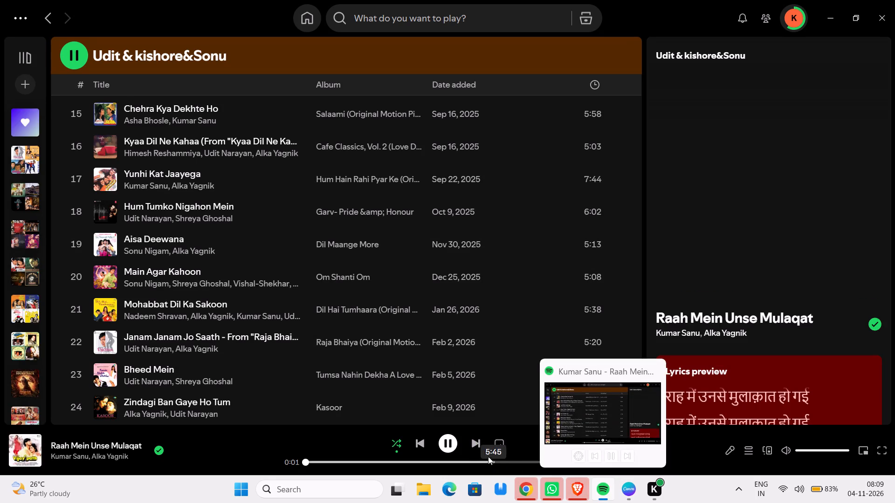
{"action": "left_click", "coordinate": [473, 438]}
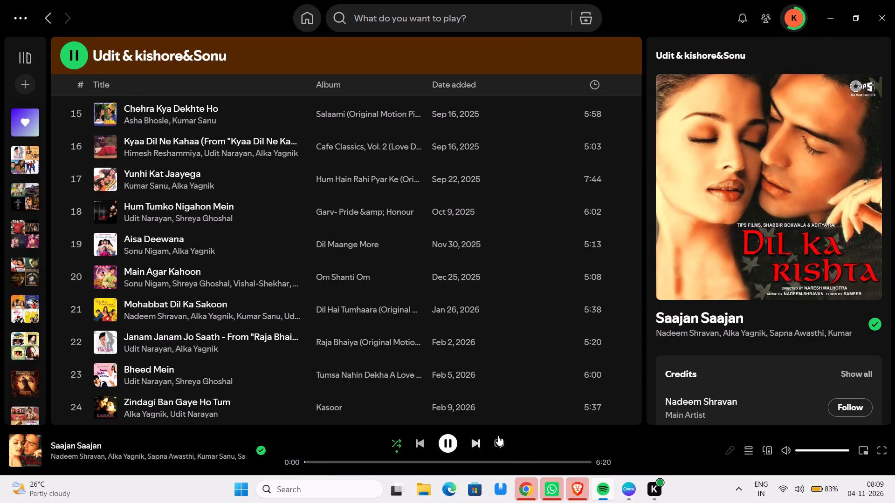
{"action": "left_click", "coordinate": [476, 441]}
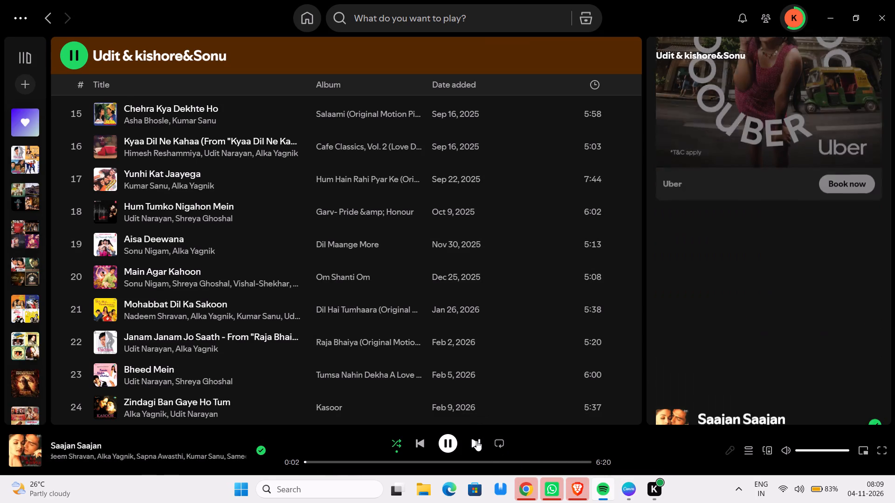
{"action": "left_click", "coordinate": [476, 441]}
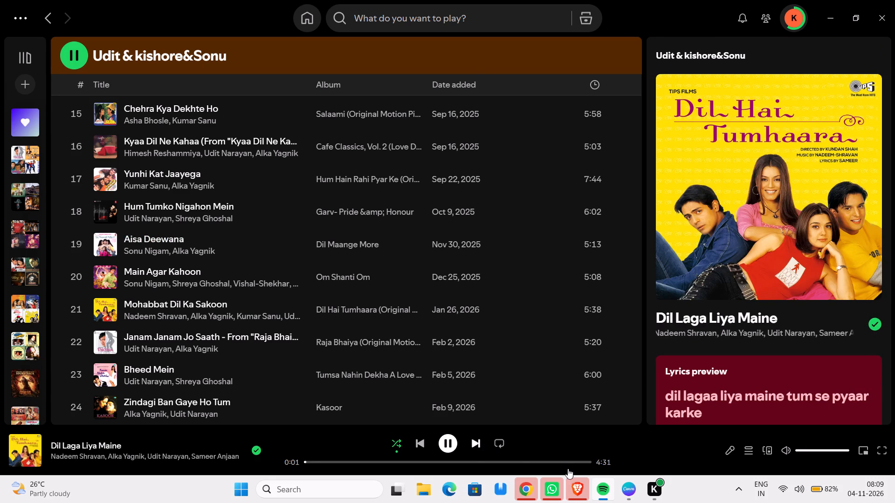
{"action": "left_click", "coordinate": [593, 424]}
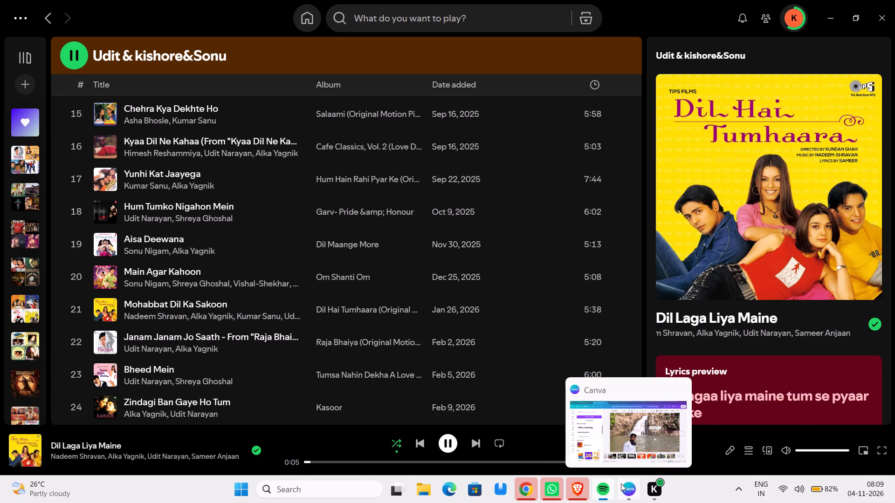
{"action": "left_click", "coordinate": [620, 442]}
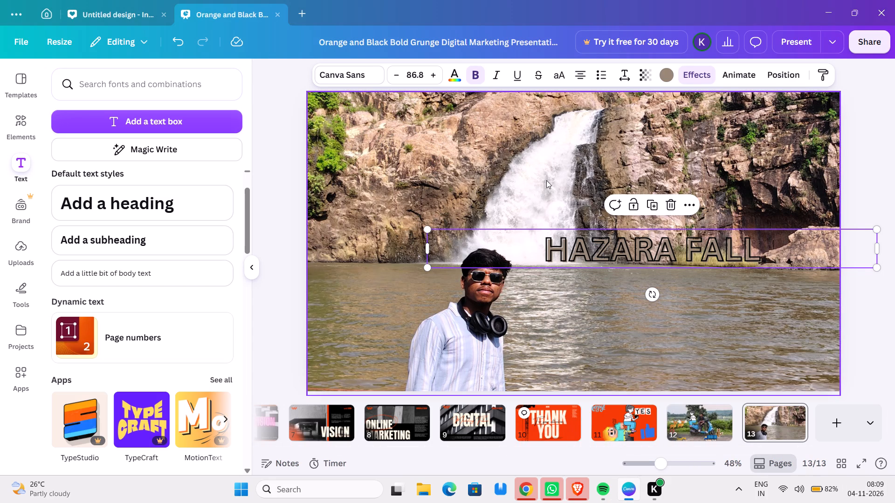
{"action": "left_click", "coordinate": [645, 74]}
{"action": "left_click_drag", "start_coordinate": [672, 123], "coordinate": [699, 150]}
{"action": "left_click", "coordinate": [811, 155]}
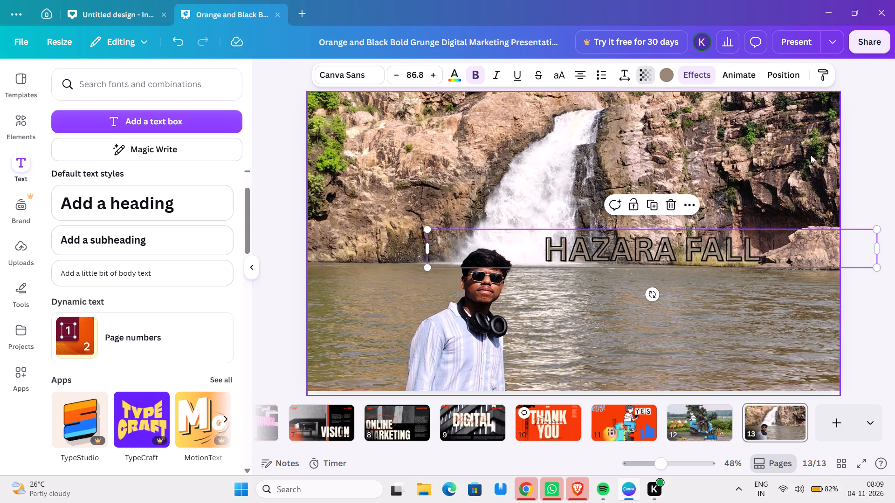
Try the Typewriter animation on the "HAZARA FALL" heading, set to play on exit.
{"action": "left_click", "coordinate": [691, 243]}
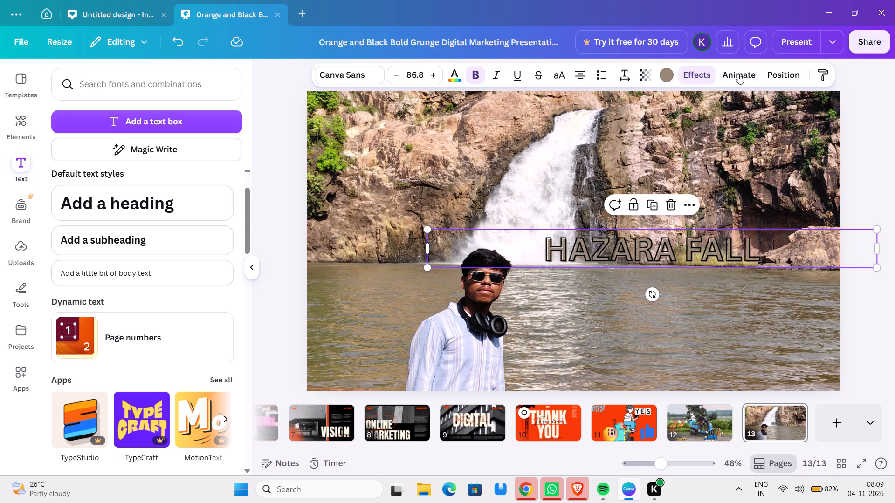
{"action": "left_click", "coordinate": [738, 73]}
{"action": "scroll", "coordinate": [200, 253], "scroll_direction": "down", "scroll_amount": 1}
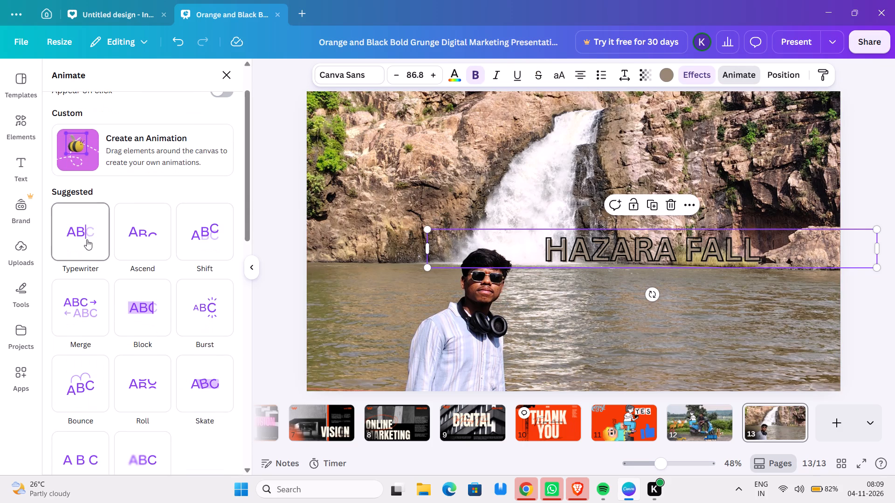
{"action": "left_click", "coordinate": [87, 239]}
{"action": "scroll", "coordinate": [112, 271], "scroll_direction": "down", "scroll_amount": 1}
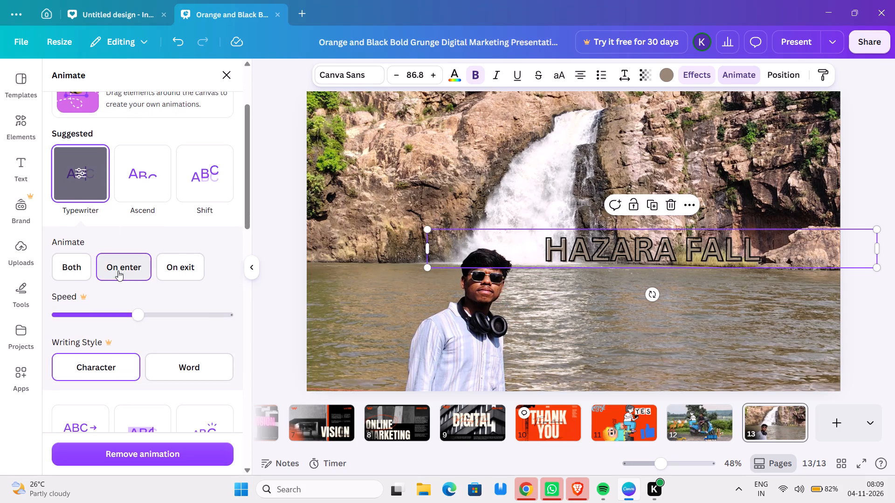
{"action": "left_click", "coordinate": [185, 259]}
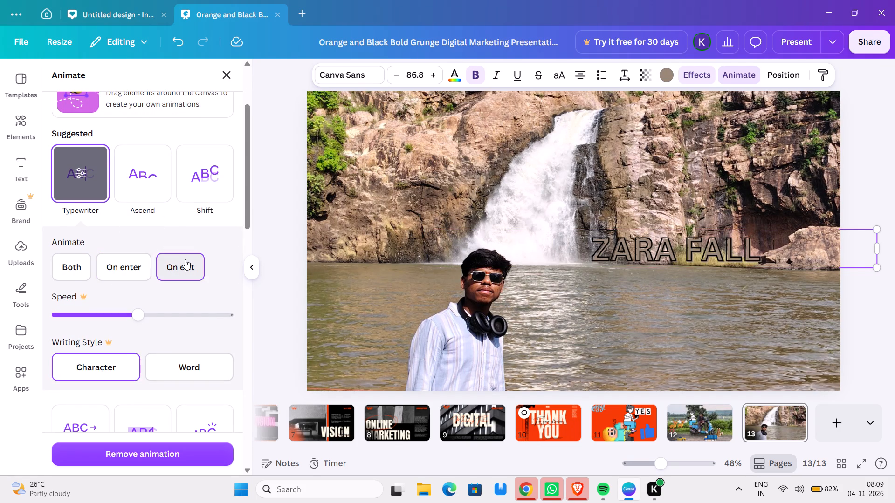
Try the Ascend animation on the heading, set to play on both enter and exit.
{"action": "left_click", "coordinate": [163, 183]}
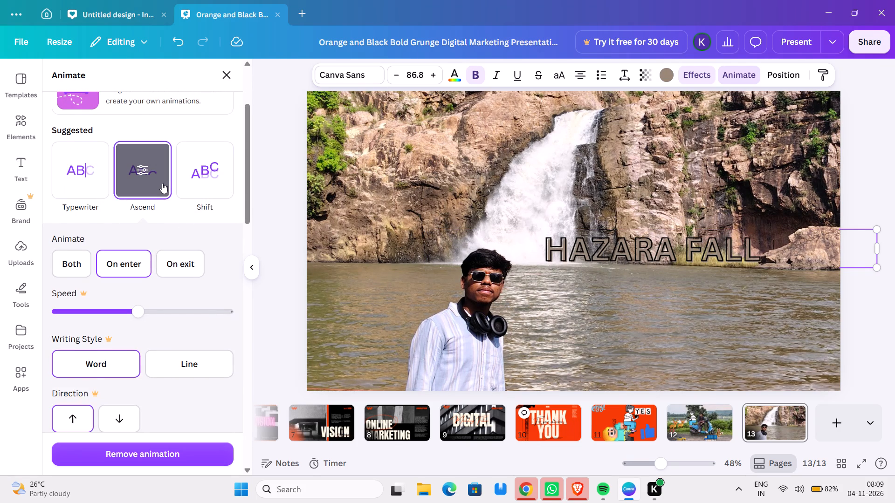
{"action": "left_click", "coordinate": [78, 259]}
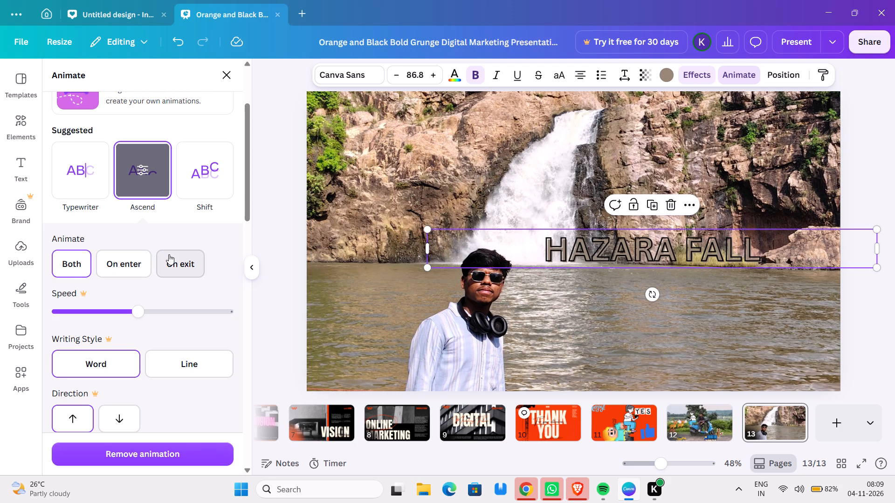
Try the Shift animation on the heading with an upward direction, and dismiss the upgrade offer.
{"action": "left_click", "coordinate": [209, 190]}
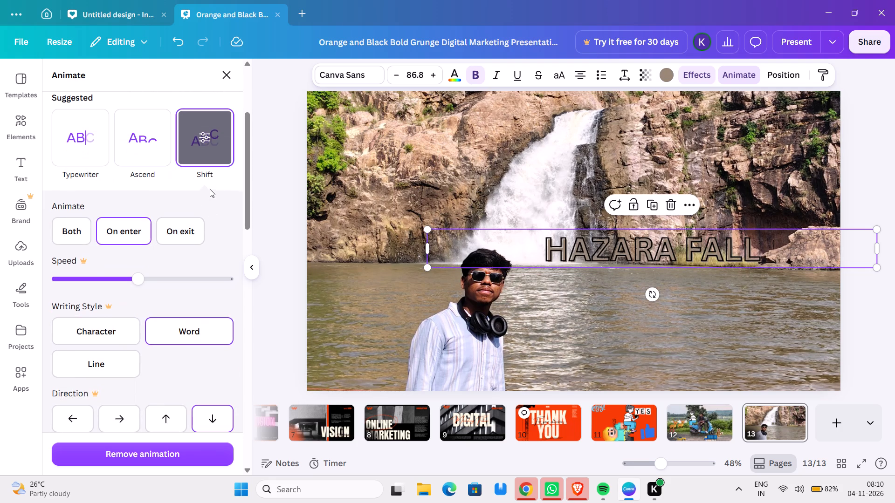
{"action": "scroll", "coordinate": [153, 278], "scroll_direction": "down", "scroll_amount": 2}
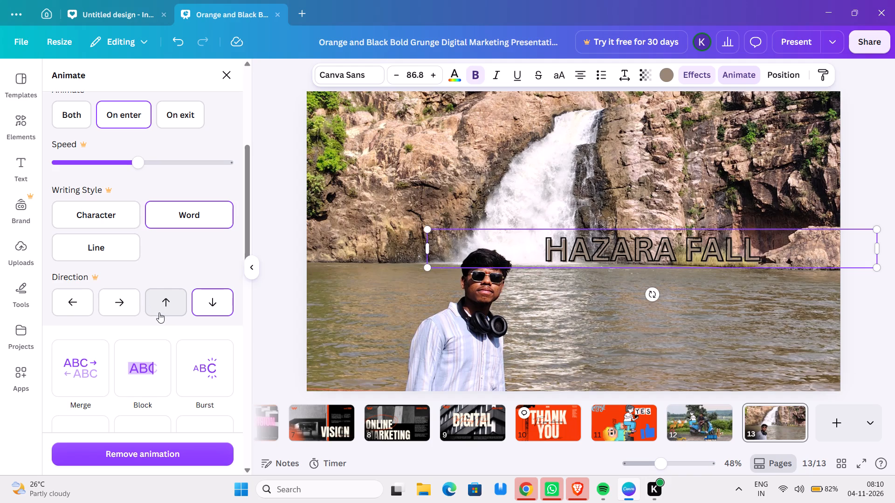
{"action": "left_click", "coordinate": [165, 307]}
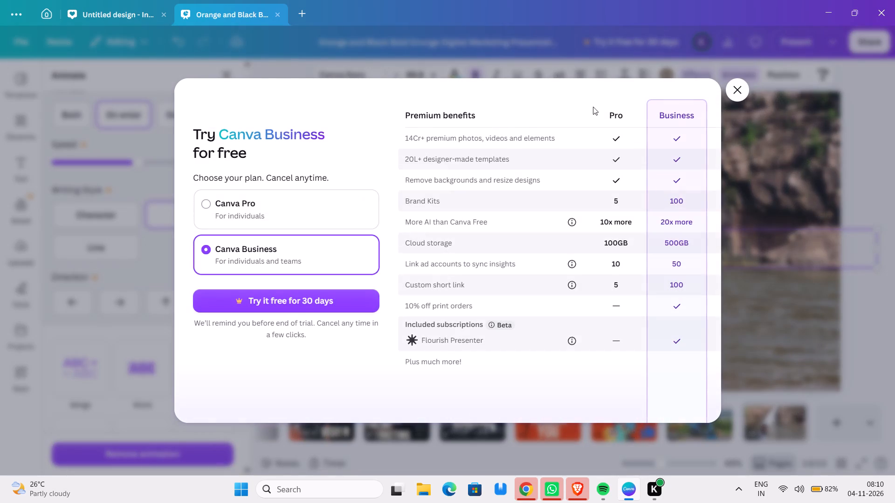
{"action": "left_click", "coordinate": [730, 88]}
Apply the Block animation to the "HAZARA FALL" heading.
{"action": "scroll", "coordinate": [305, 327], "scroll_direction": "down", "scroll_amount": 1}
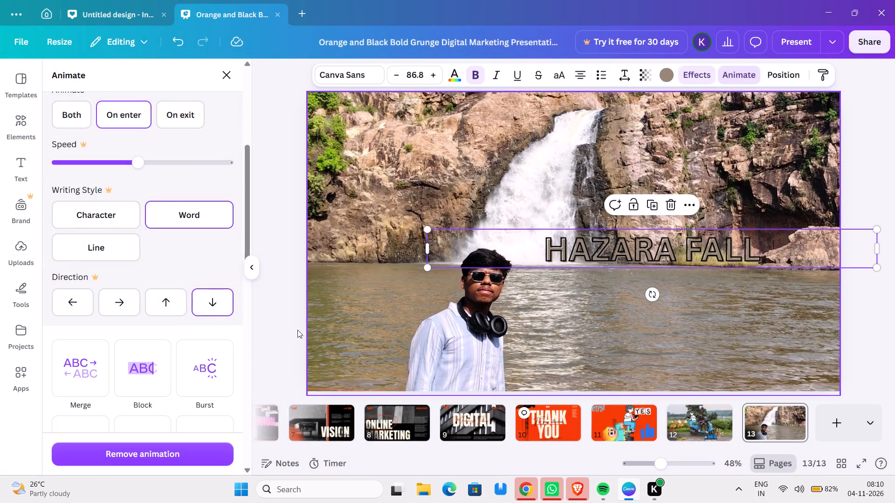
{"action": "scroll", "coordinate": [202, 353], "scroll_direction": "down", "scroll_amount": 1}
{"action": "left_click", "coordinate": [136, 309]}
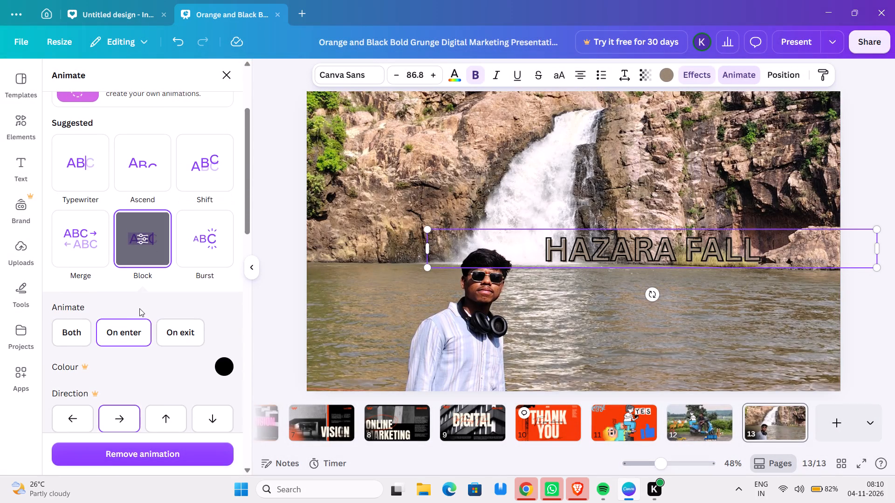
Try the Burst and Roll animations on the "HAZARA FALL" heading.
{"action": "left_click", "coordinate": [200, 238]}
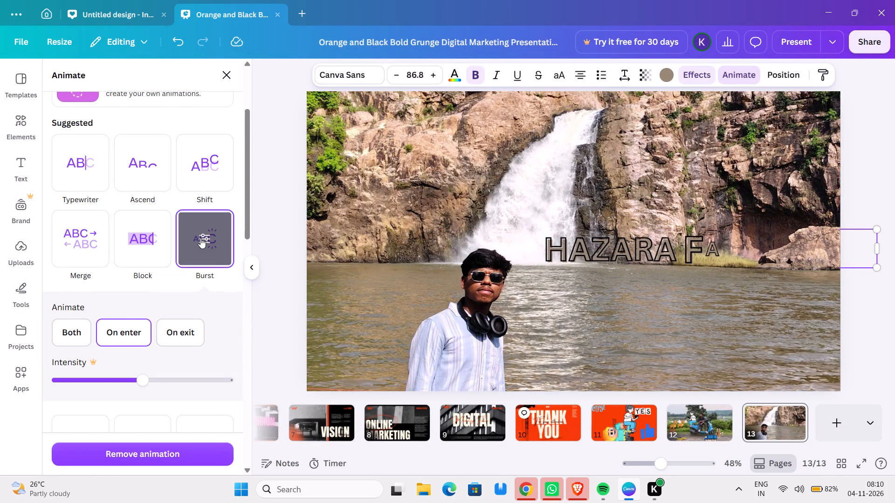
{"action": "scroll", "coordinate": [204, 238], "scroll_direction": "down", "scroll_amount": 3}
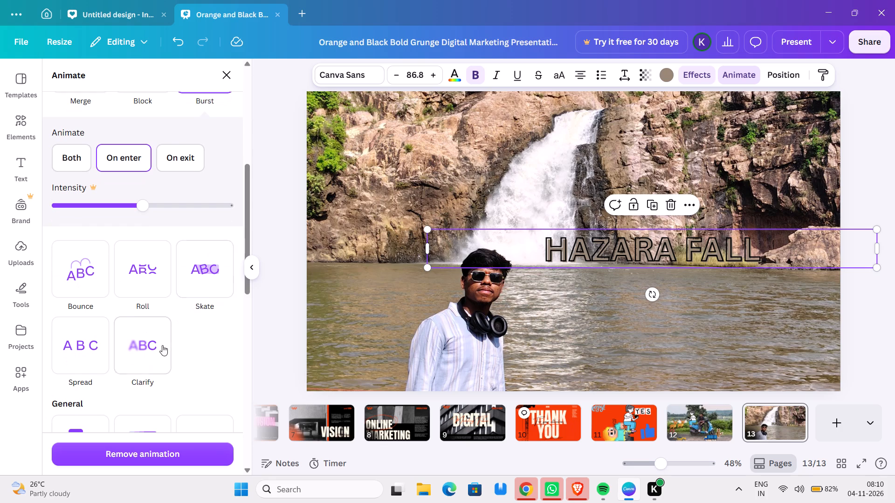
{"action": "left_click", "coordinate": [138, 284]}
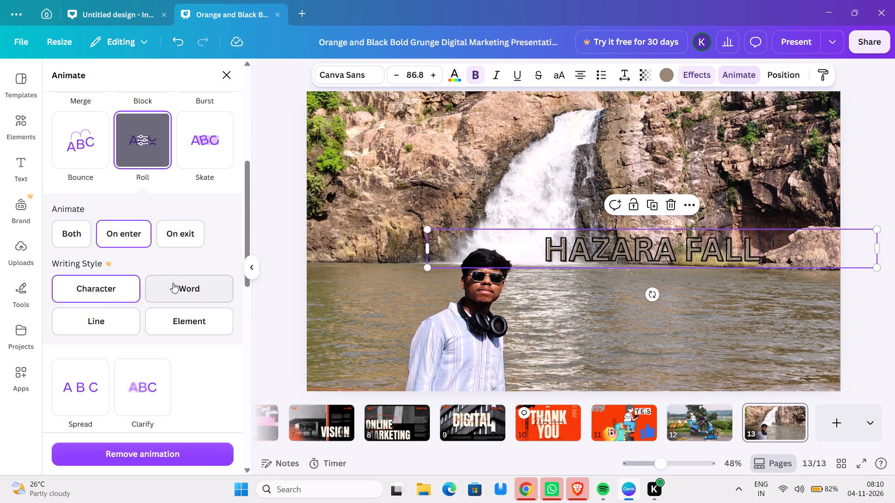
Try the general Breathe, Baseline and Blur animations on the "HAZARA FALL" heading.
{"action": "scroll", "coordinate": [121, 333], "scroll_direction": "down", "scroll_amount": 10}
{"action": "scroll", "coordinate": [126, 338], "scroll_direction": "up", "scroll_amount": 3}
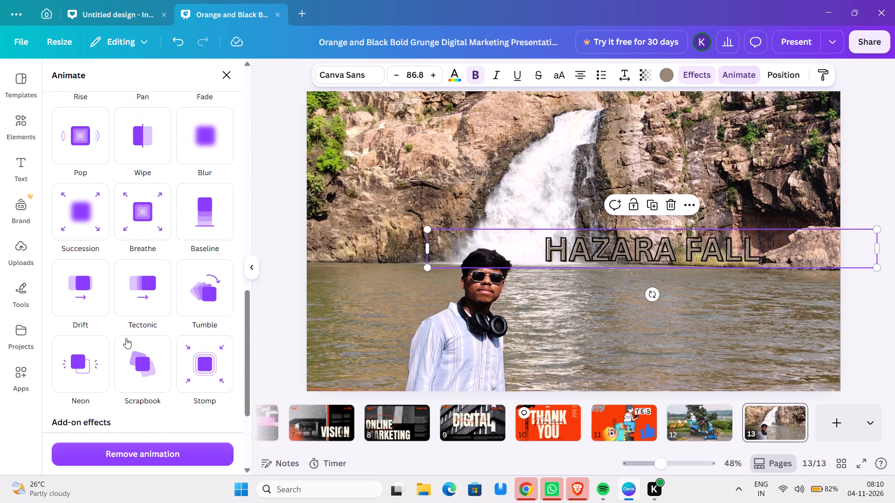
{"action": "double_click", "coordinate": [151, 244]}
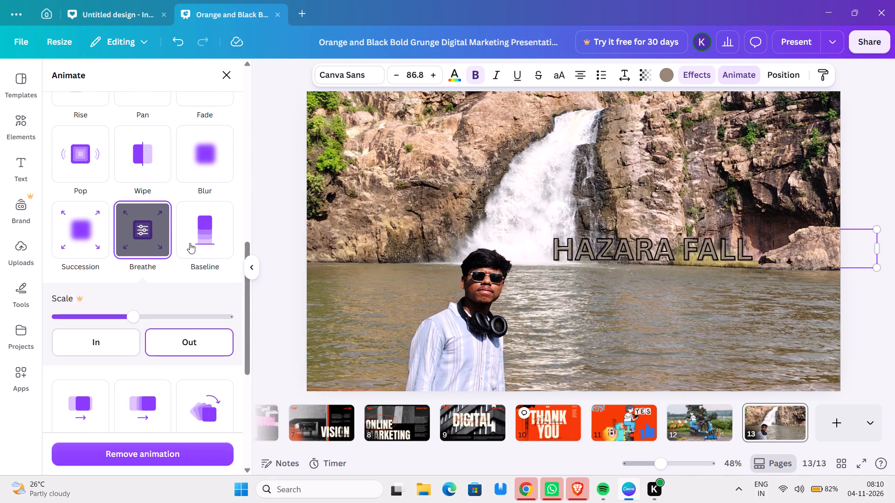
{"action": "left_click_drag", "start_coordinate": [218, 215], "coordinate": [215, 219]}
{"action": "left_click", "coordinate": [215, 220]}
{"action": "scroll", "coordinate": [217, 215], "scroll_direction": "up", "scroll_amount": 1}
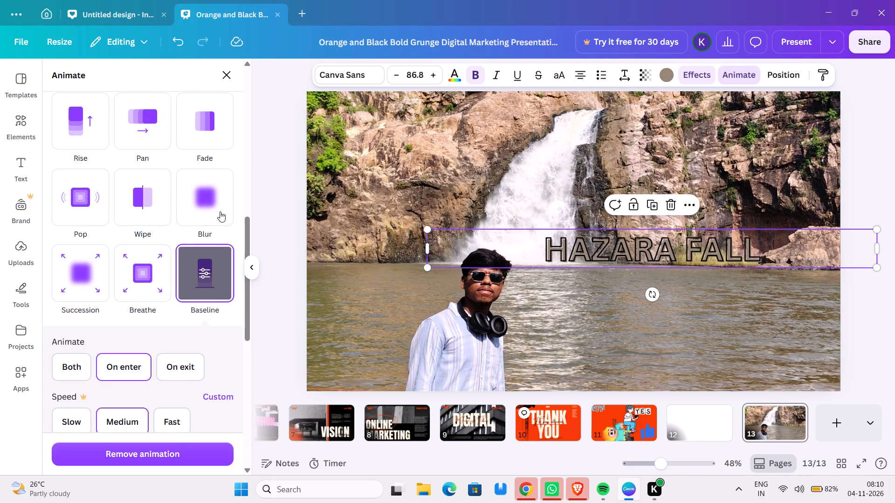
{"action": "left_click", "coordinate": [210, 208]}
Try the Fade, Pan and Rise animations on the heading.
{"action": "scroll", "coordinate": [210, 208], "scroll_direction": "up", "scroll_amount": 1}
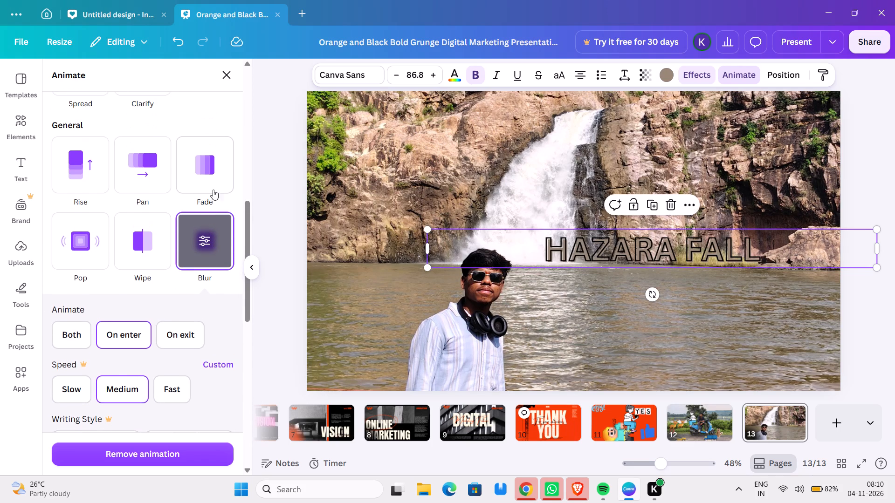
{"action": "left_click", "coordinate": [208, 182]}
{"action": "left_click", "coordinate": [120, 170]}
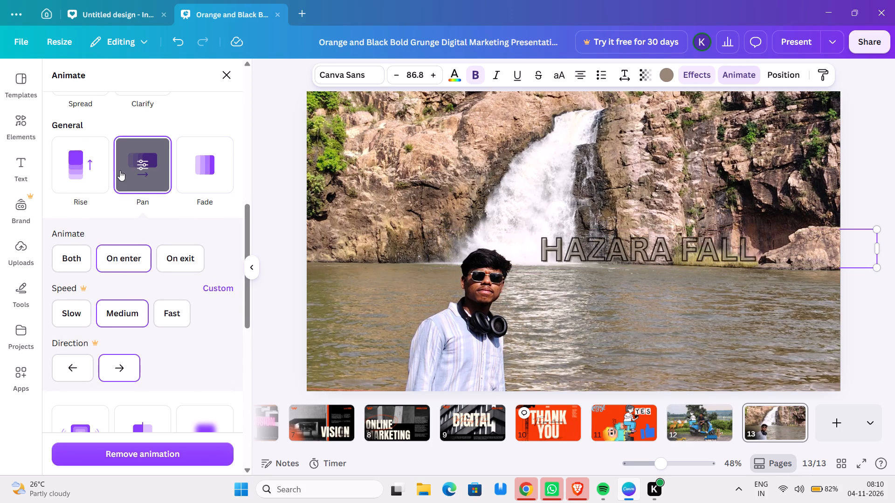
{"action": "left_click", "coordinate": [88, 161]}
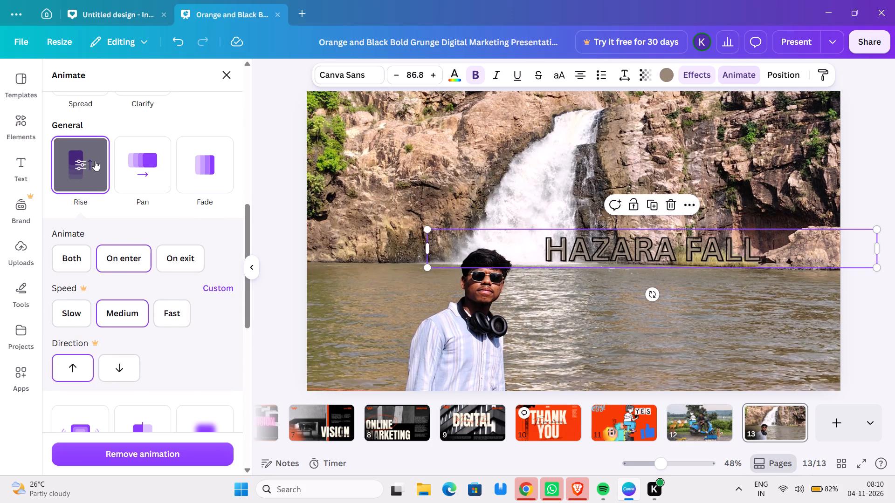
Apply the Baseline animation to the "HAZARA FALL" heading, playing on enter with an upward direction.
{"action": "scroll", "coordinate": [152, 342], "scroll_direction": "down", "scroll_amount": 3}
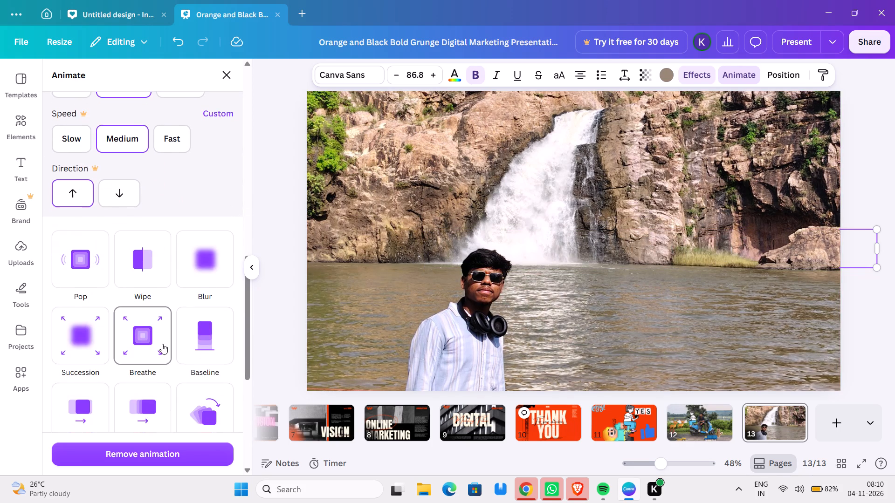
{"action": "scroll", "coordinate": [162, 345], "scroll_direction": "down", "scroll_amount": 3}
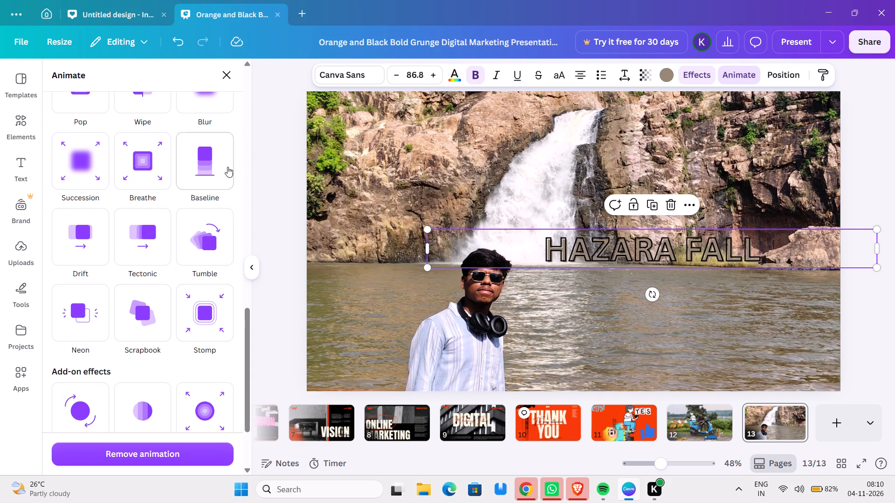
{"action": "left_click", "coordinate": [205, 166]}
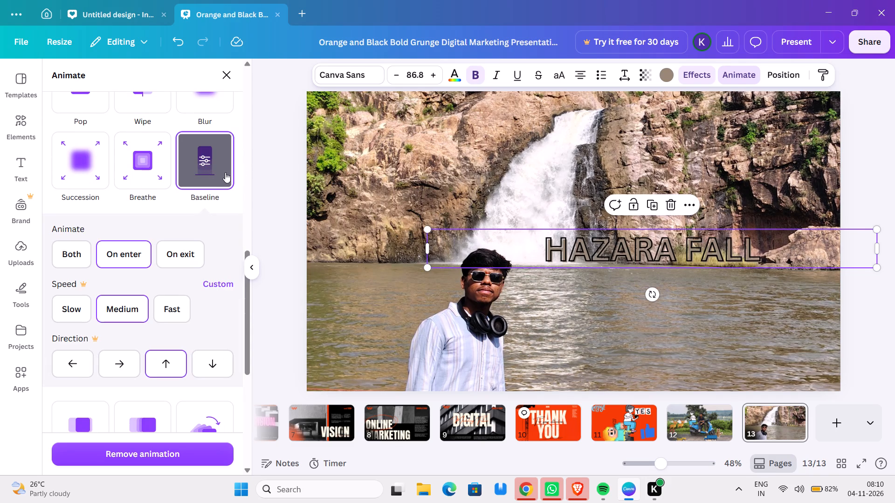
{"action": "left_click", "coordinate": [225, 172]}
Shift the waterfall photo on page 13 slightly to the right and upward.
{"action": "left_click", "coordinate": [714, 339]}
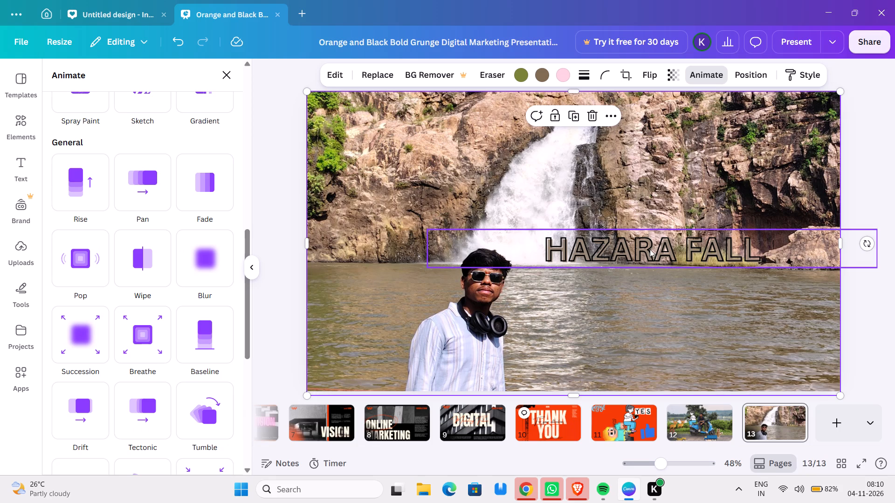
{"action": "left_click_drag", "start_coordinate": [427, 244], "coordinate": [430, 232]}
{"action": "left_click_drag", "start_coordinate": [430, 232], "coordinate": [433, 243]}
{"action": "left_click", "coordinate": [433, 243]}
Widen the "HAZARA FALL" text box by extending its left edge across the photo.
{"action": "left_click", "coordinate": [685, 247]}
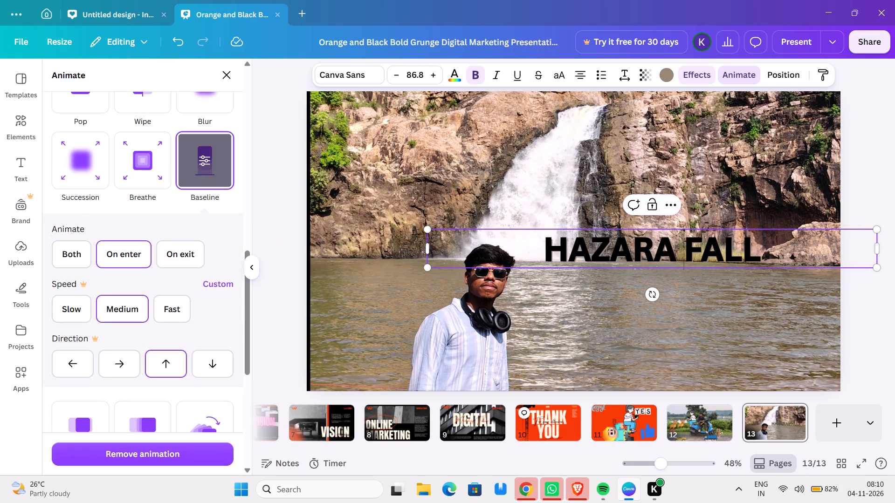
{"action": "left_click_drag", "start_coordinate": [430, 250], "coordinate": [408, 255]}
{"action": "left_click", "coordinate": [407, 255]}
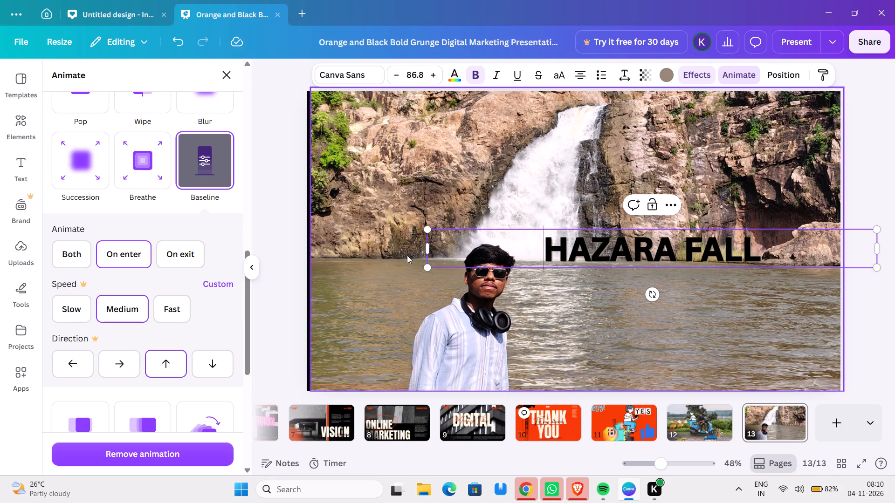
{"action": "scroll", "coordinate": [449, 380], "scroll_direction": "down", "scroll_amount": 1}
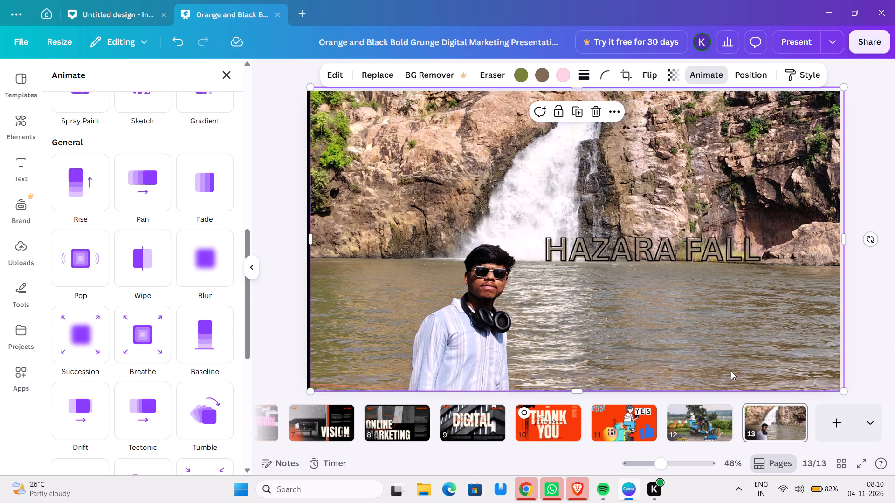
{"action": "left_click", "coordinate": [533, 231]}
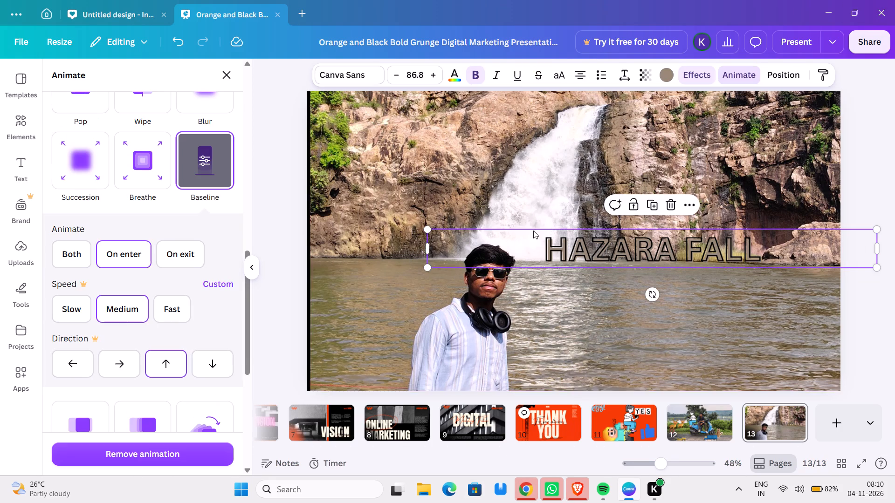
{"action": "left_click_drag", "start_coordinate": [423, 244], "coordinate": [424, 247]}
{"action": "left_click_drag", "start_coordinate": [424, 247], "coordinate": [349, 239]}
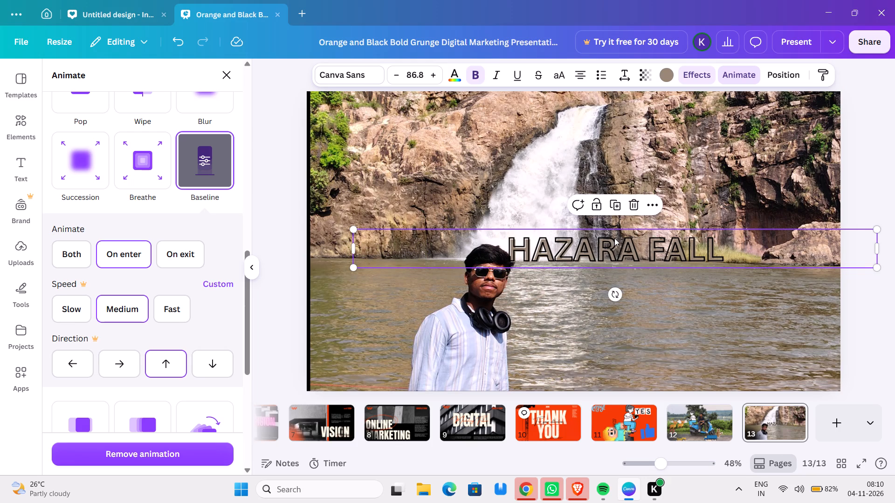
Move the "HAZARA FALL" heading to the right along the waterline, clear of the man's head, and finish the animation settings.
{"action": "left_click_drag", "start_coordinate": [599, 241], "coordinate": [649, 241]}
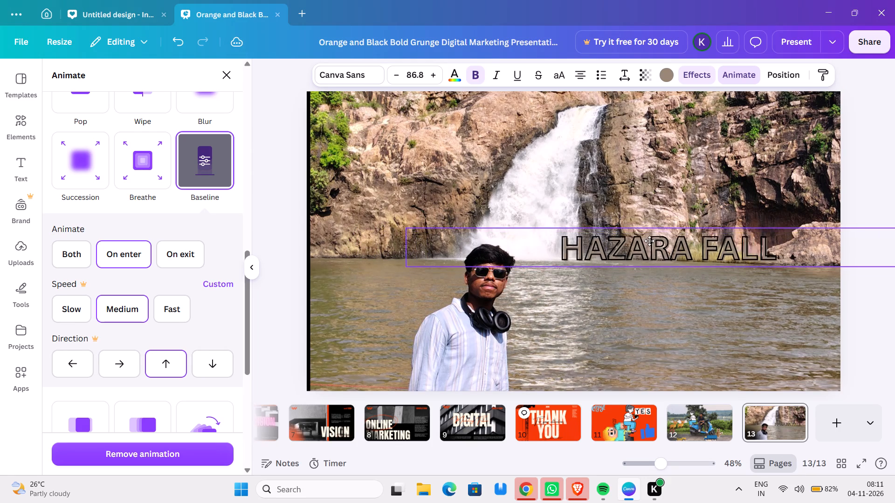
{"action": "left_click_drag", "start_coordinate": [649, 241], "coordinate": [664, 242]}
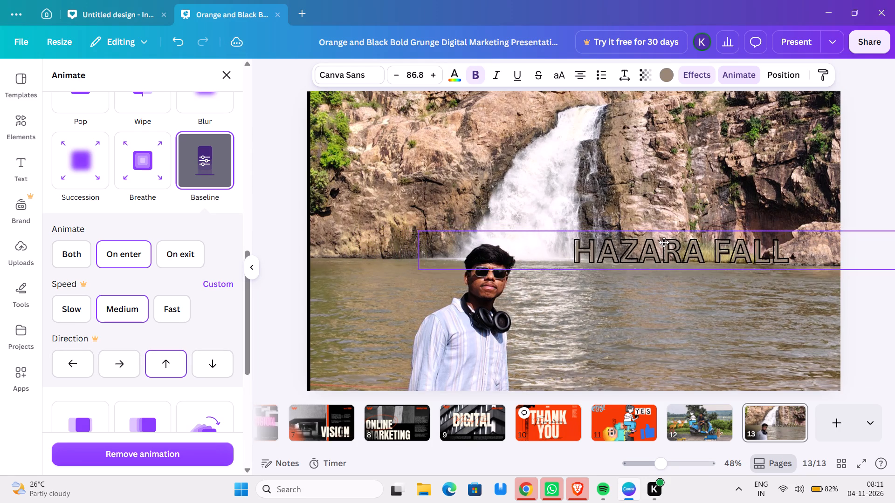
{"action": "left_click_drag", "start_coordinate": [664, 242], "coordinate": [656, 240]}
{"action": "left_click", "coordinate": [506, 191]}
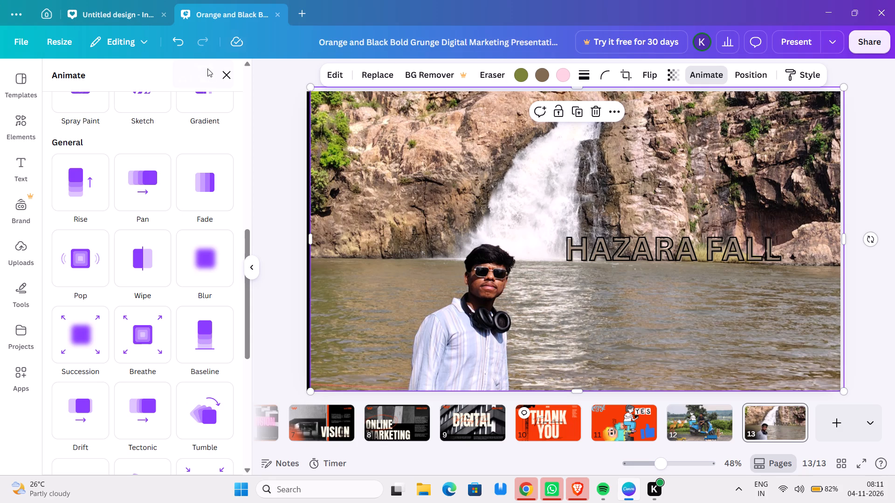
{"action": "left_click", "coordinate": [226, 82]}
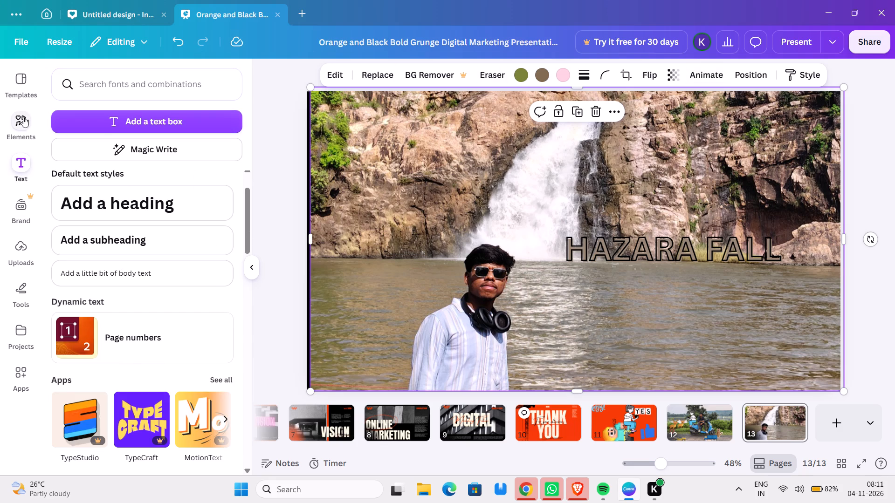
Add the animated grey cat face with thick black eyebrows from the Animations elements to page 13.
{"action": "left_click", "coordinate": [18, 108]}
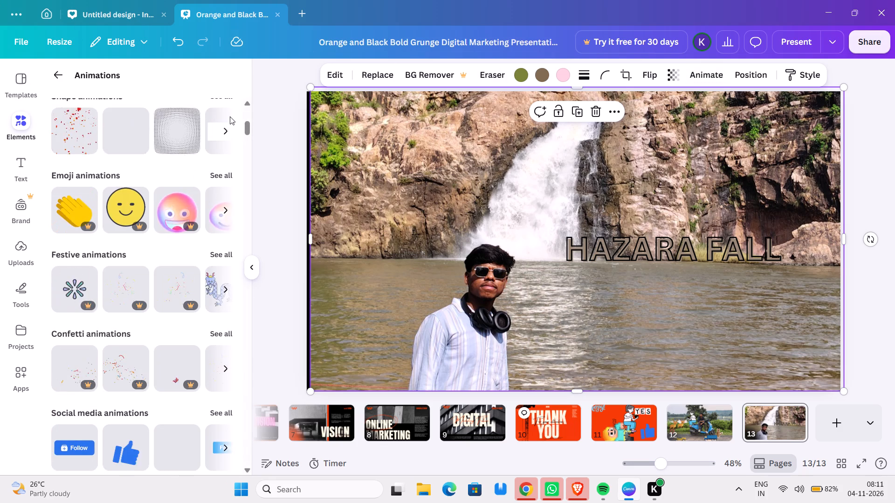
{"action": "left_click_drag", "start_coordinate": [249, 127], "coordinate": [250, 139]}
{"action": "scroll", "coordinate": [205, 156], "scroll_direction": "down", "scroll_amount": 2}
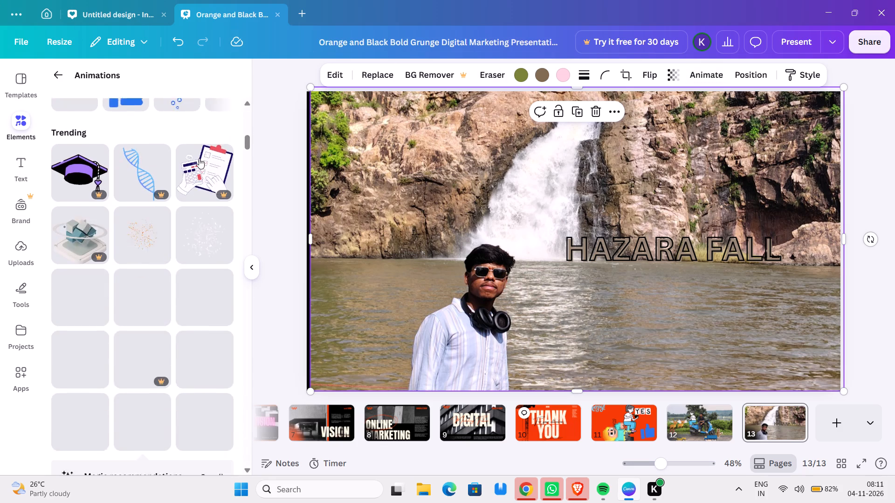
{"action": "scroll", "coordinate": [199, 158], "scroll_direction": "down", "scroll_amount": 8}
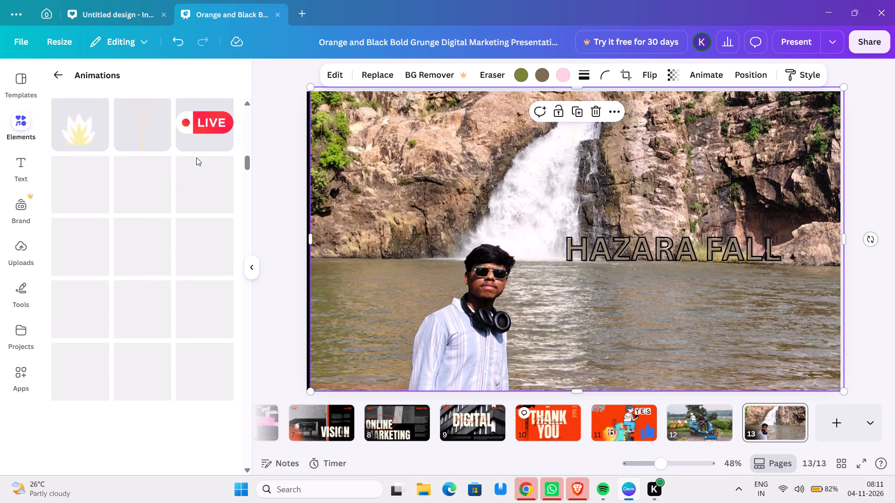
{"action": "scroll", "coordinate": [196, 157], "scroll_direction": "up", "scroll_amount": 3}
{"action": "scroll", "coordinate": [196, 157], "scroll_direction": "down", "scroll_amount": 3}
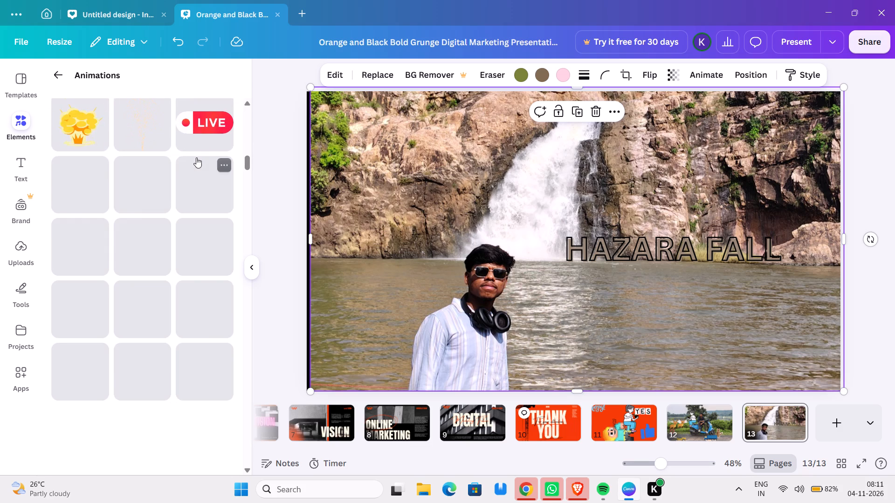
{"action": "scroll", "coordinate": [196, 157], "scroll_direction": "down", "scroll_amount": 3}
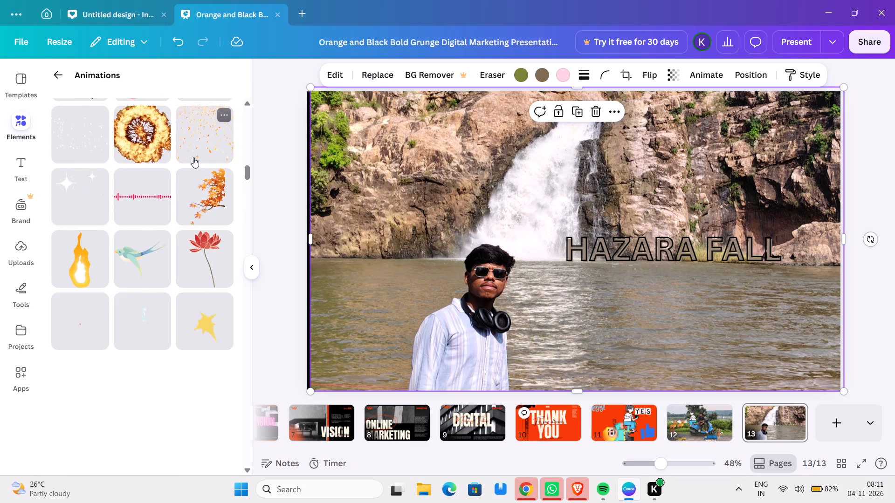
{"action": "scroll", "coordinate": [193, 157], "scroll_direction": "down", "scroll_amount": 5}
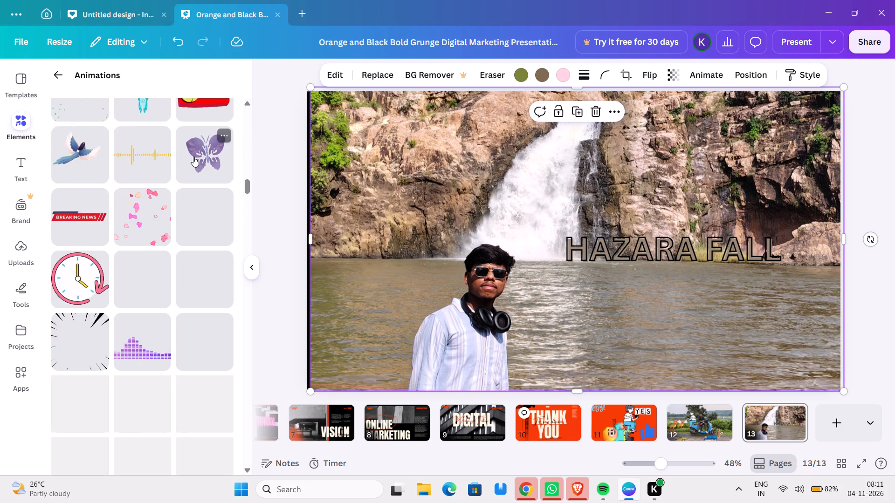
{"action": "scroll", "coordinate": [193, 156], "scroll_direction": "down", "scroll_amount": 6}
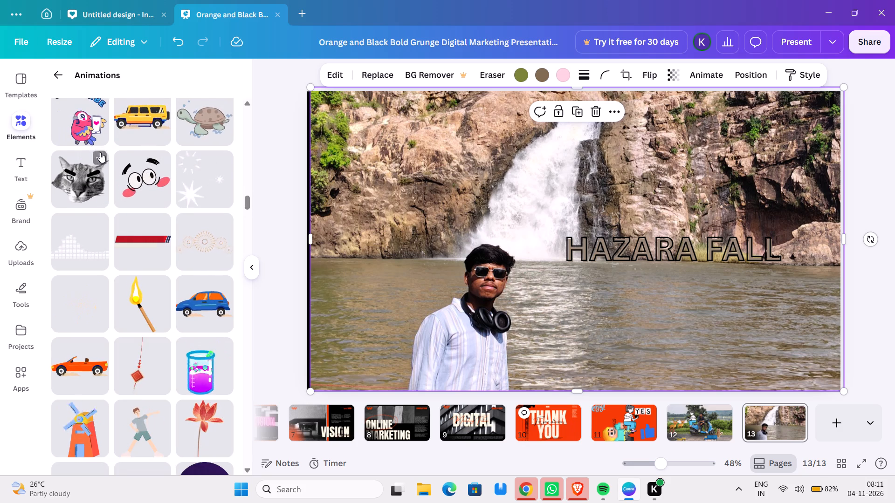
{"action": "left_click", "coordinate": [63, 178]}
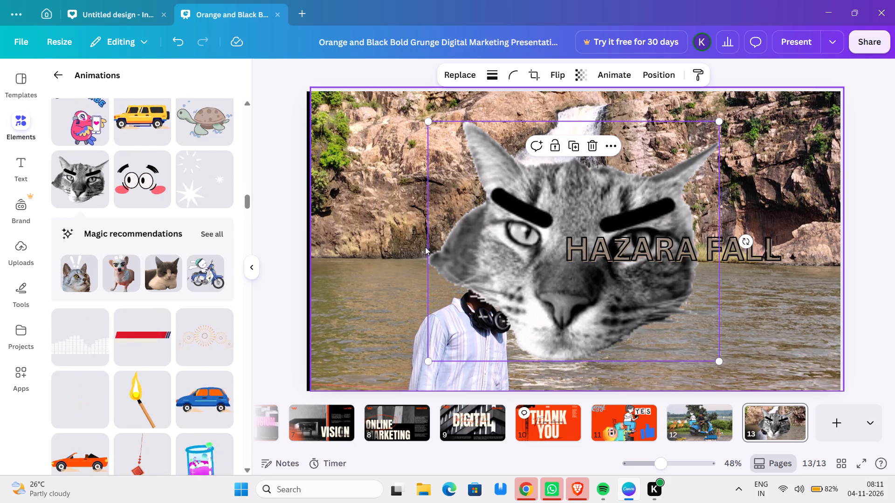
Shrink the grey cat face to a small sticker and place it in the photo's lower-left corner beside the man.
{"action": "left_click_drag", "start_coordinate": [718, 360], "coordinate": [643, 331]}
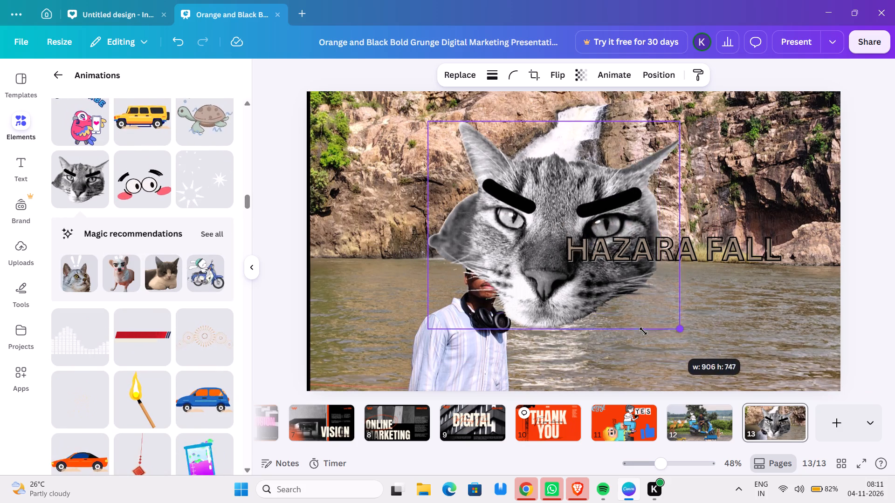
{"action": "left_click_drag", "start_coordinate": [643, 331], "coordinate": [488, 254]}
{"action": "left_click_drag", "start_coordinate": [476, 166], "coordinate": [473, 170]}
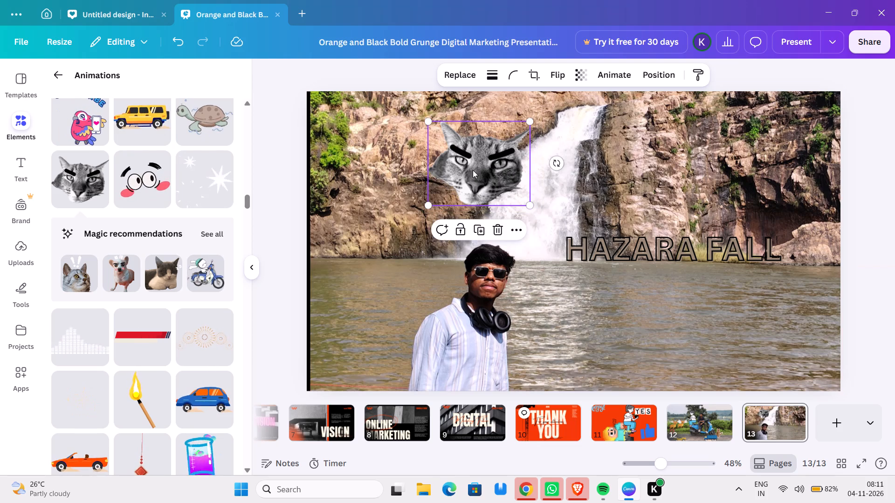
{"action": "left_click_drag", "start_coordinate": [473, 170], "coordinate": [350, 378]}
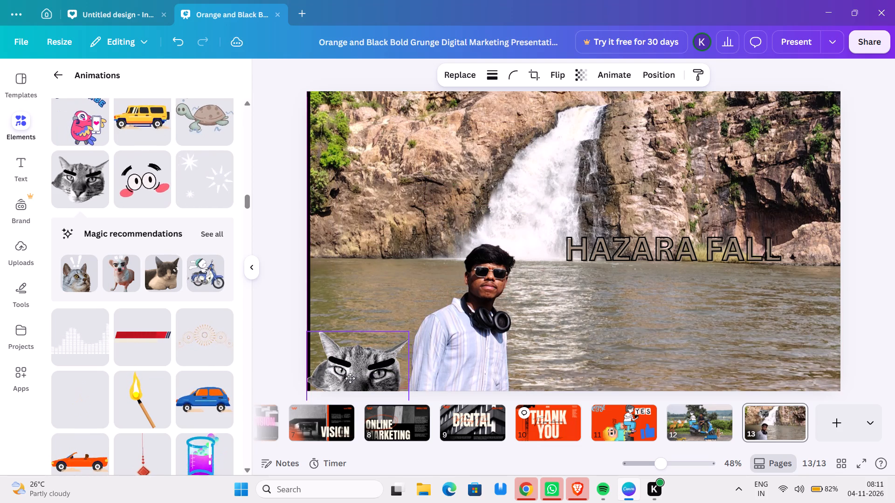
{"action": "left_click_drag", "start_coordinate": [350, 378], "coordinate": [347, 341]}
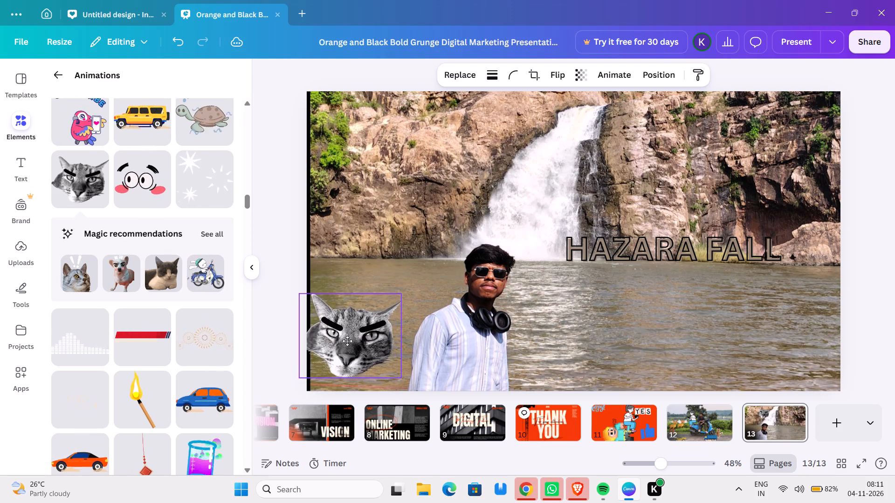
{"action": "left_click_drag", "start_coordinate": [347, 341], "coordinate": [347, 341]}
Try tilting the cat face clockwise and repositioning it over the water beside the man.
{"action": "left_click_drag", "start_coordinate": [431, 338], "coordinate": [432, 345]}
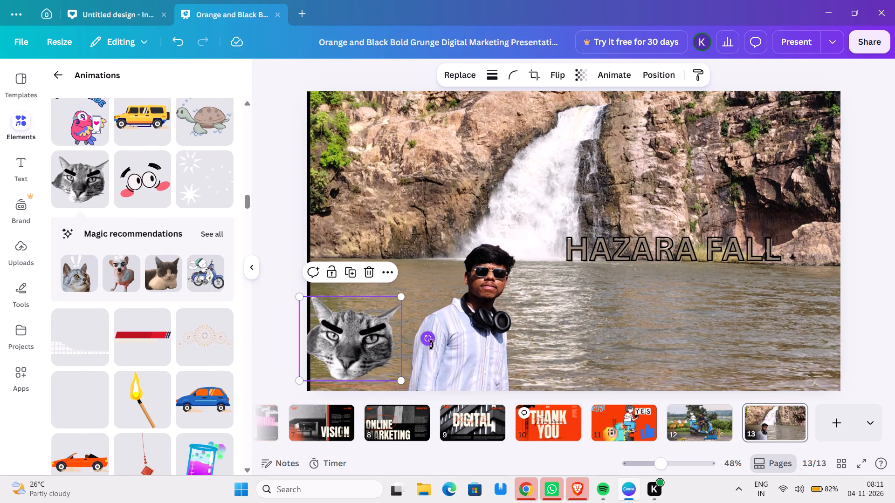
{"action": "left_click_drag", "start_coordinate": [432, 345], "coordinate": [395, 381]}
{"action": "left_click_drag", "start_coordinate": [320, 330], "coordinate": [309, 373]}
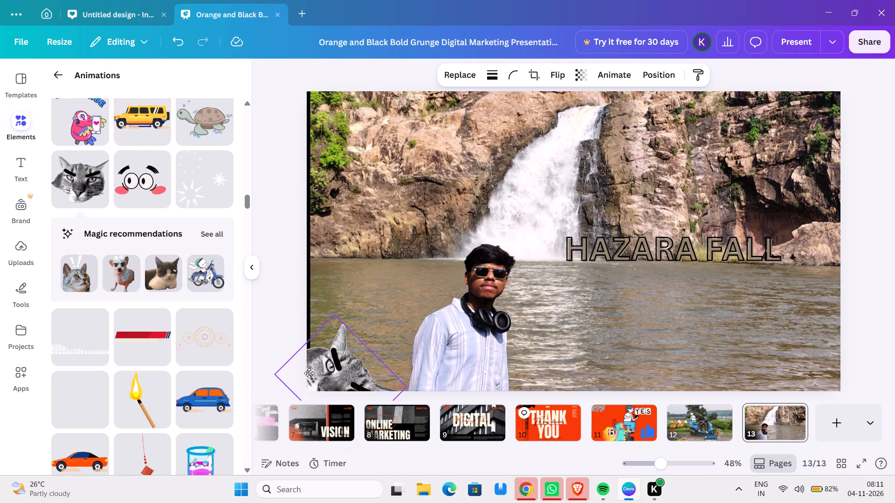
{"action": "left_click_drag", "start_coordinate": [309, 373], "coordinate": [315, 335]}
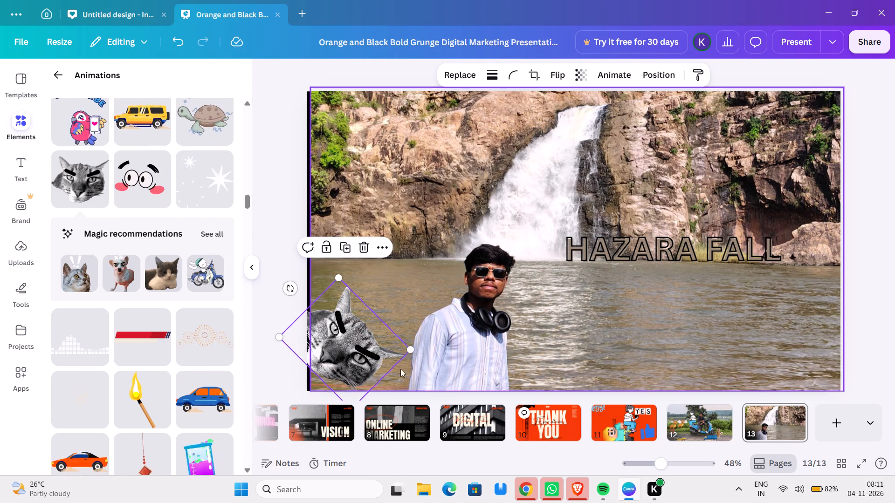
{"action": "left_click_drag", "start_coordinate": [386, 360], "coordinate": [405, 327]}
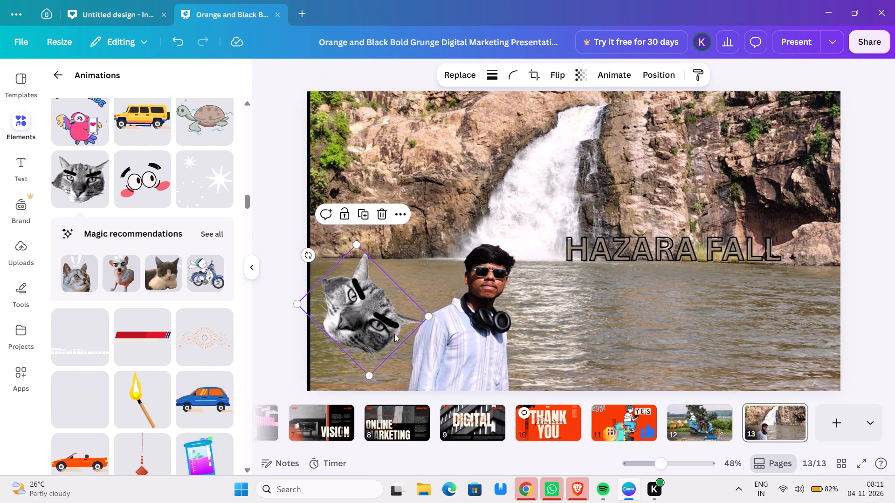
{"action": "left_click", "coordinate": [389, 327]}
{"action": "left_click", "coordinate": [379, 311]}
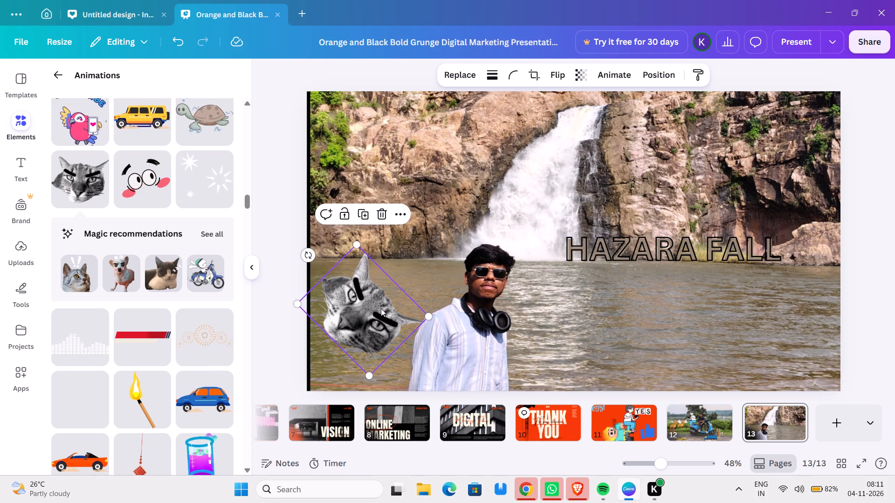
Straighten the cat face to level and settle it against the photo's bottom-left corner, left of the man.
{"action": "left_click_drag", "start_coordinate": [308, 257], "coordinate": [287, 274]}
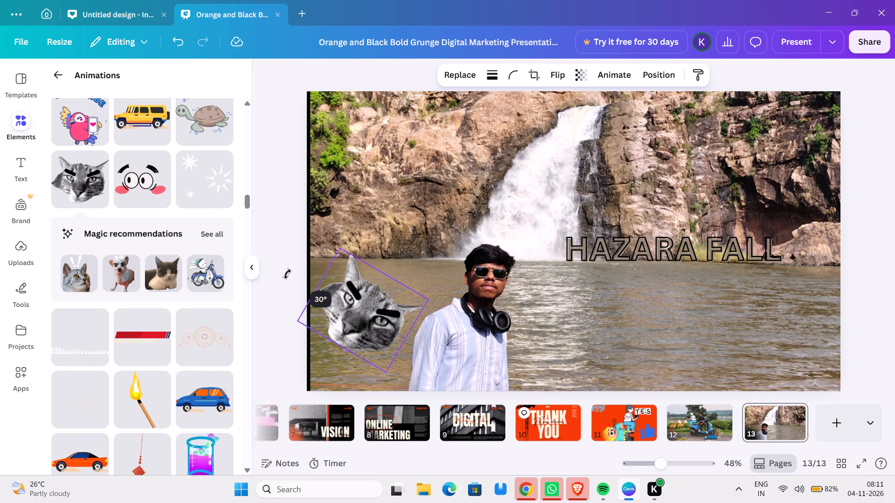
{"action": "left_click_drag", "start_coordinate": [287, 274], "coordinate": [266, 306]}
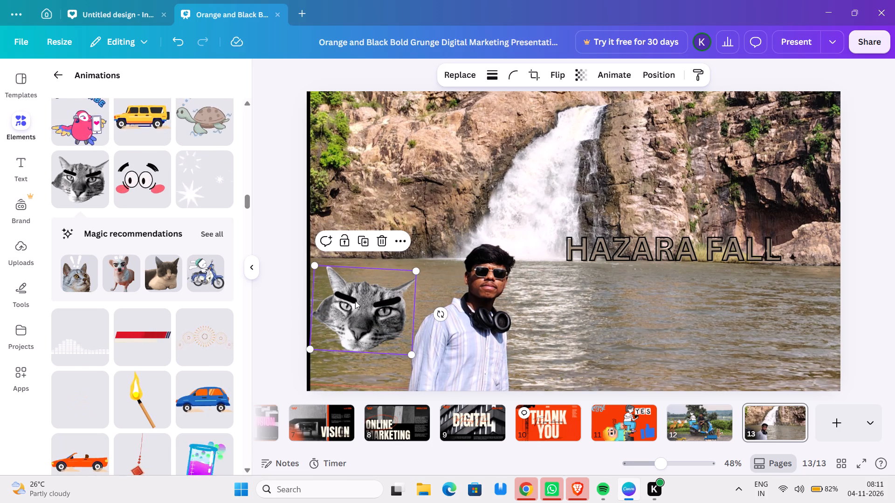
{"action": "left_click_drag", "start_coordinate": [358, 307], "coordinate": [356, 339]}
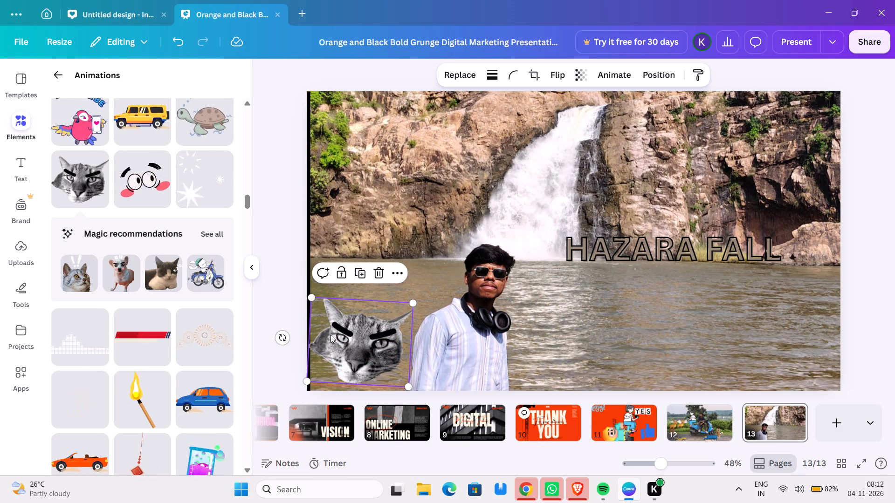
{"action": "left_click_drag", "start_coordinate": [280, 334], "coordinate": [270, 347]}
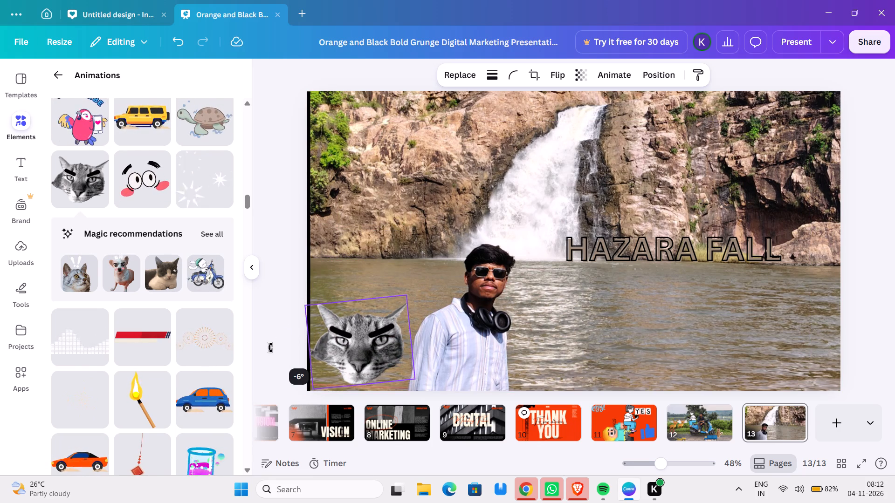
{"action": "left_click_drag", "start_coordinate": [270, 347], "coordinate": [271, 340]}
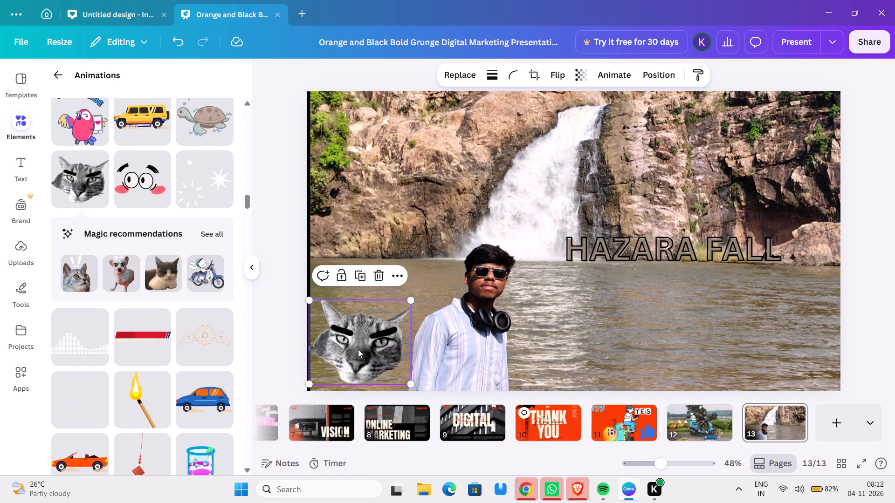
{"action": "left_click_drag", "start_coordinate": [363, 350], "coordinate": [365, 357]}
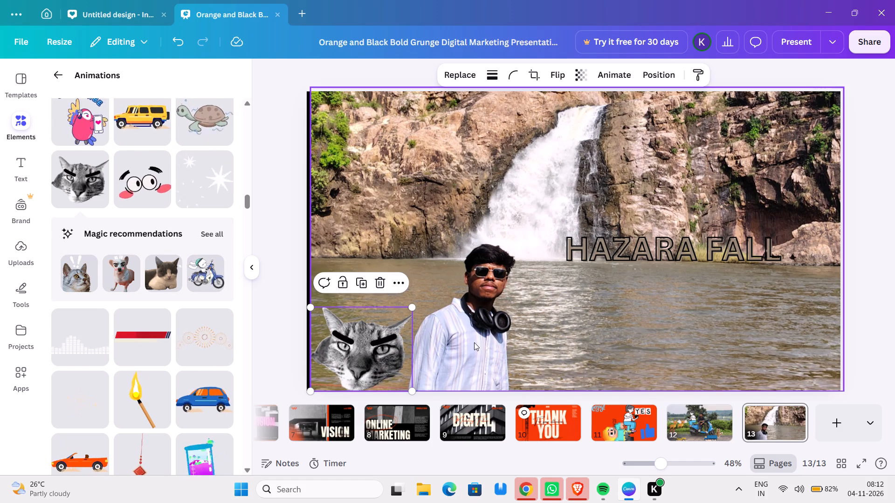
{"action": "left_click", "coordinate": [541, 375]}
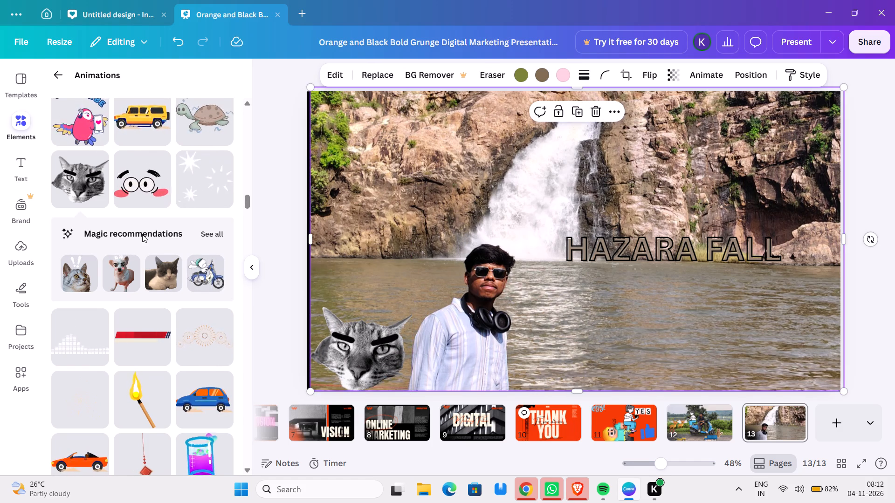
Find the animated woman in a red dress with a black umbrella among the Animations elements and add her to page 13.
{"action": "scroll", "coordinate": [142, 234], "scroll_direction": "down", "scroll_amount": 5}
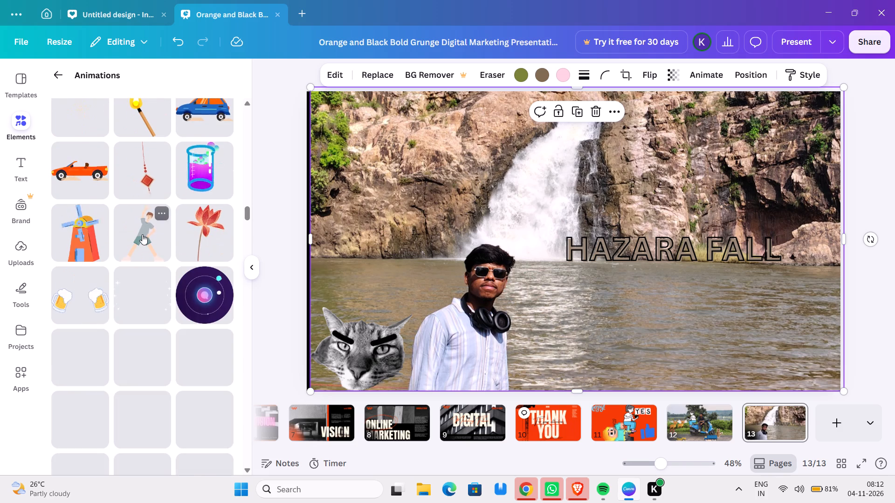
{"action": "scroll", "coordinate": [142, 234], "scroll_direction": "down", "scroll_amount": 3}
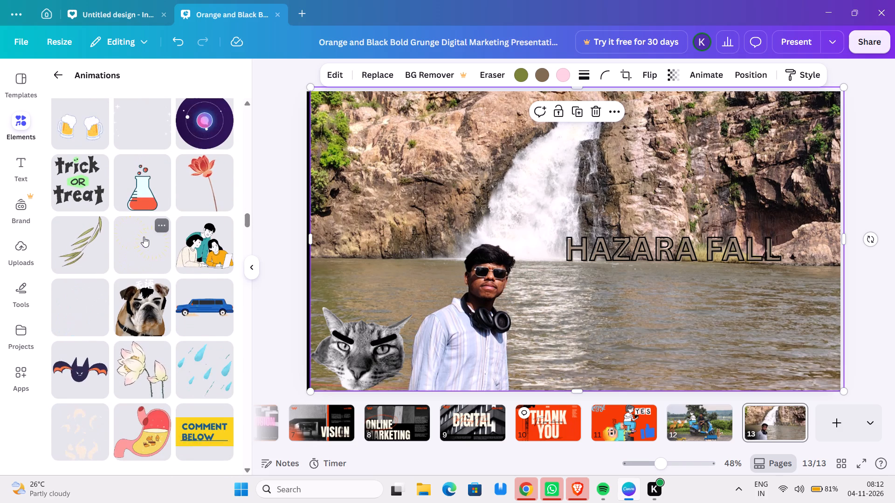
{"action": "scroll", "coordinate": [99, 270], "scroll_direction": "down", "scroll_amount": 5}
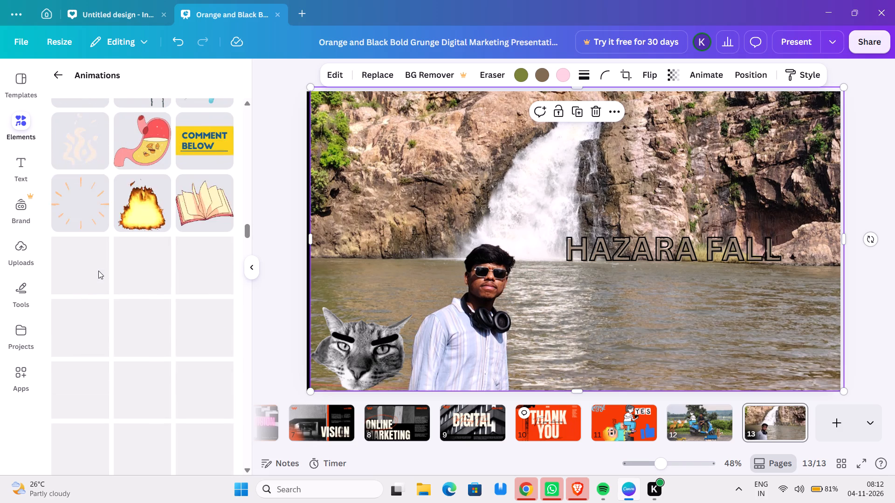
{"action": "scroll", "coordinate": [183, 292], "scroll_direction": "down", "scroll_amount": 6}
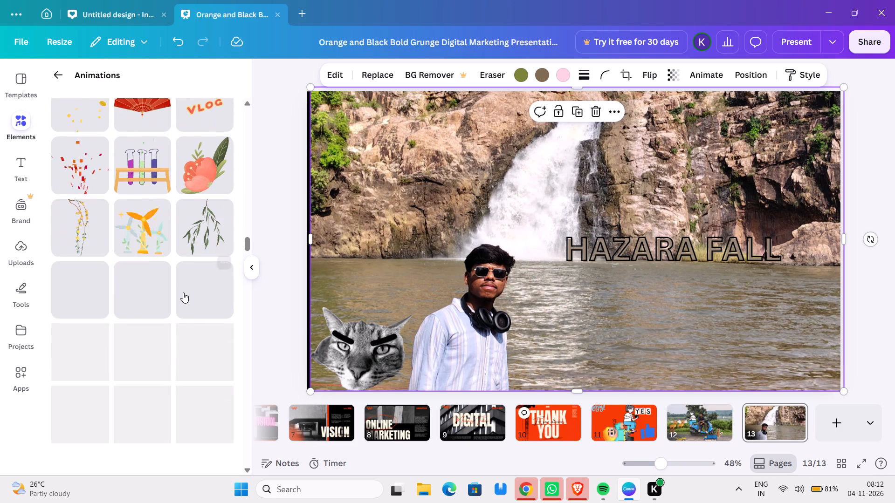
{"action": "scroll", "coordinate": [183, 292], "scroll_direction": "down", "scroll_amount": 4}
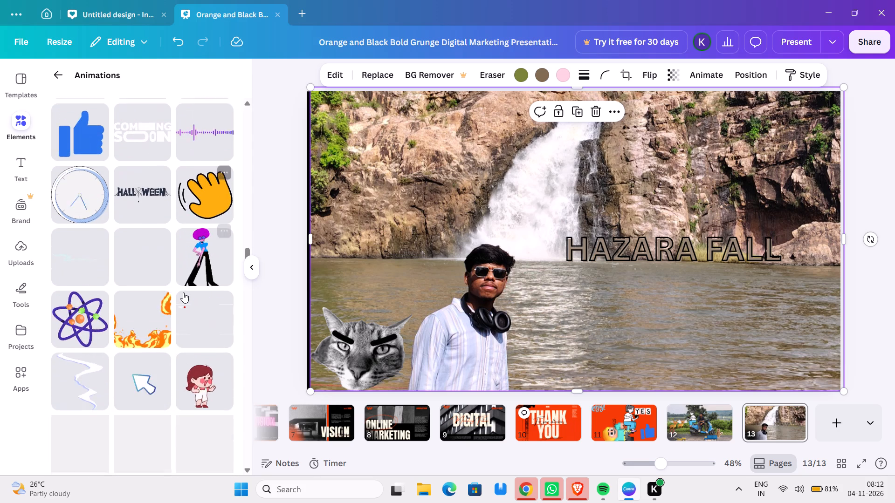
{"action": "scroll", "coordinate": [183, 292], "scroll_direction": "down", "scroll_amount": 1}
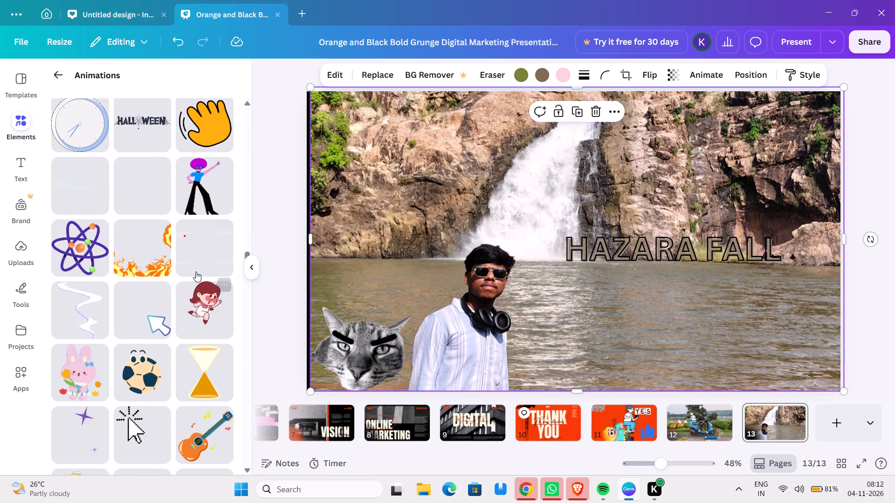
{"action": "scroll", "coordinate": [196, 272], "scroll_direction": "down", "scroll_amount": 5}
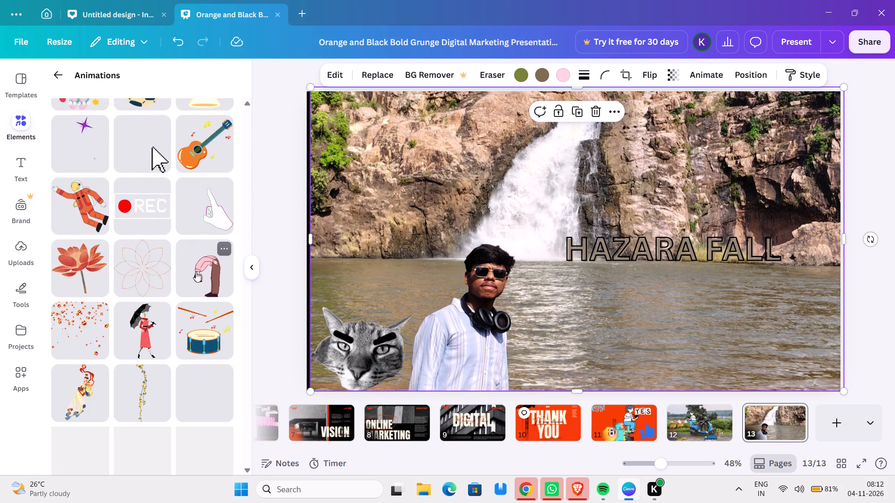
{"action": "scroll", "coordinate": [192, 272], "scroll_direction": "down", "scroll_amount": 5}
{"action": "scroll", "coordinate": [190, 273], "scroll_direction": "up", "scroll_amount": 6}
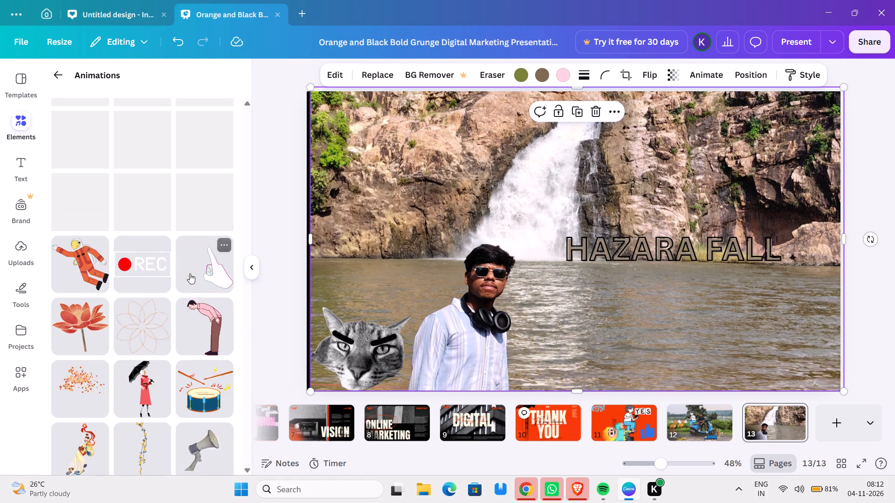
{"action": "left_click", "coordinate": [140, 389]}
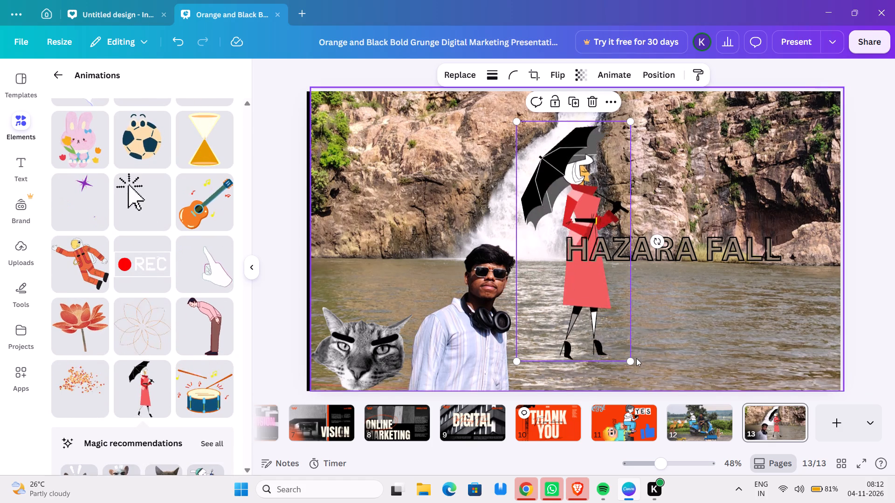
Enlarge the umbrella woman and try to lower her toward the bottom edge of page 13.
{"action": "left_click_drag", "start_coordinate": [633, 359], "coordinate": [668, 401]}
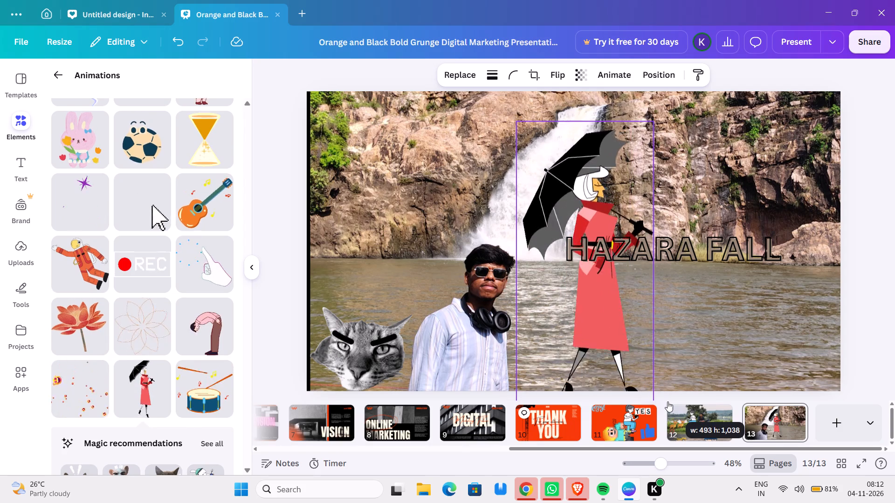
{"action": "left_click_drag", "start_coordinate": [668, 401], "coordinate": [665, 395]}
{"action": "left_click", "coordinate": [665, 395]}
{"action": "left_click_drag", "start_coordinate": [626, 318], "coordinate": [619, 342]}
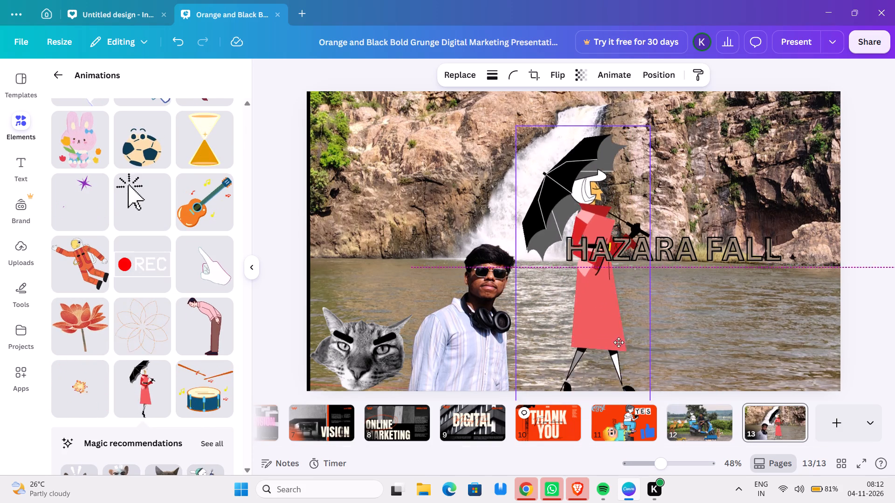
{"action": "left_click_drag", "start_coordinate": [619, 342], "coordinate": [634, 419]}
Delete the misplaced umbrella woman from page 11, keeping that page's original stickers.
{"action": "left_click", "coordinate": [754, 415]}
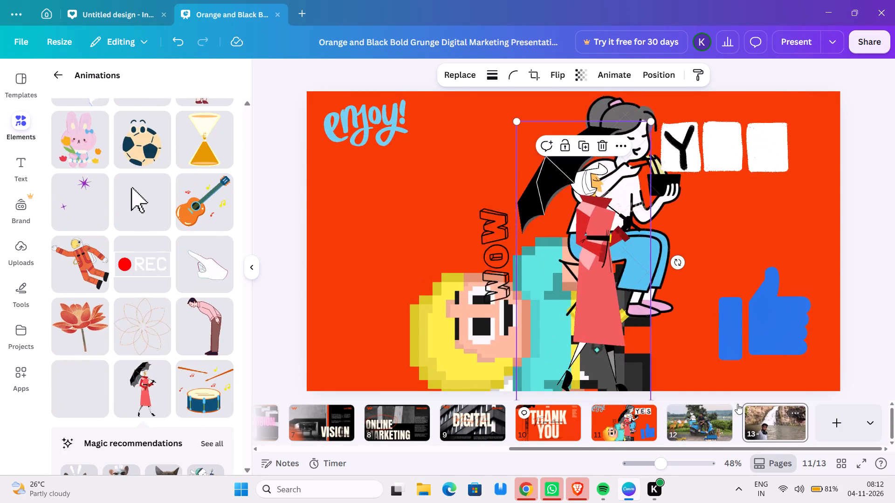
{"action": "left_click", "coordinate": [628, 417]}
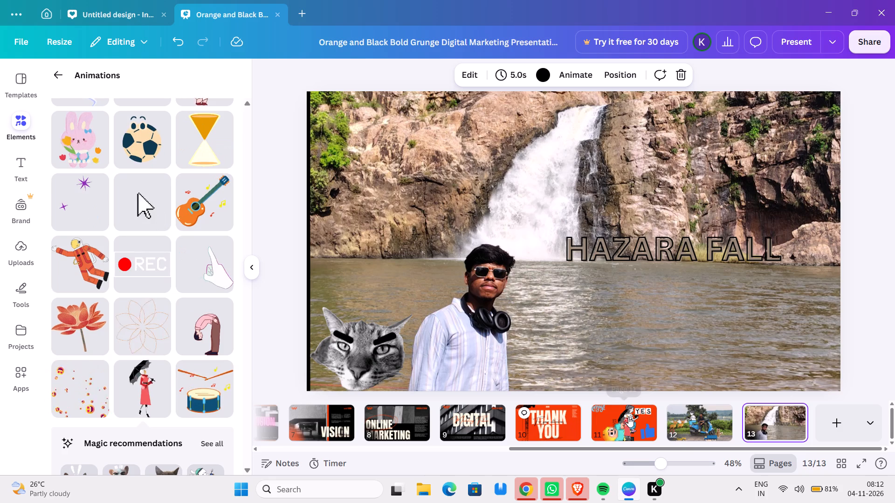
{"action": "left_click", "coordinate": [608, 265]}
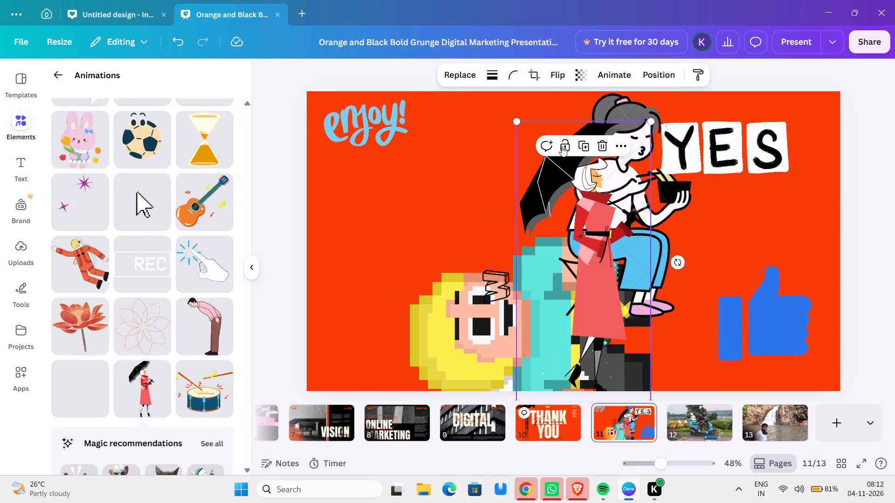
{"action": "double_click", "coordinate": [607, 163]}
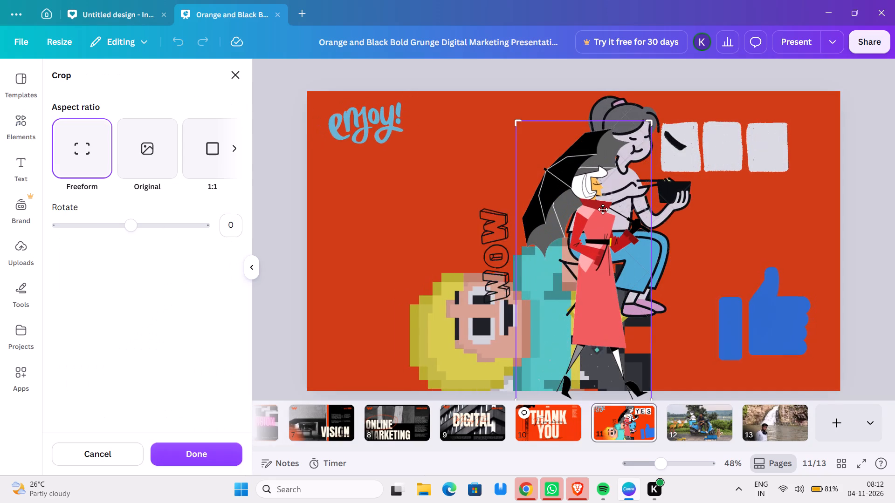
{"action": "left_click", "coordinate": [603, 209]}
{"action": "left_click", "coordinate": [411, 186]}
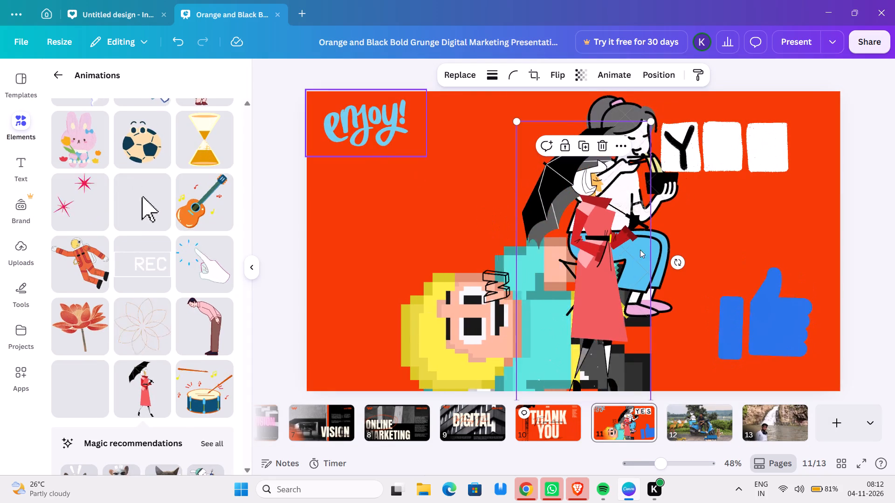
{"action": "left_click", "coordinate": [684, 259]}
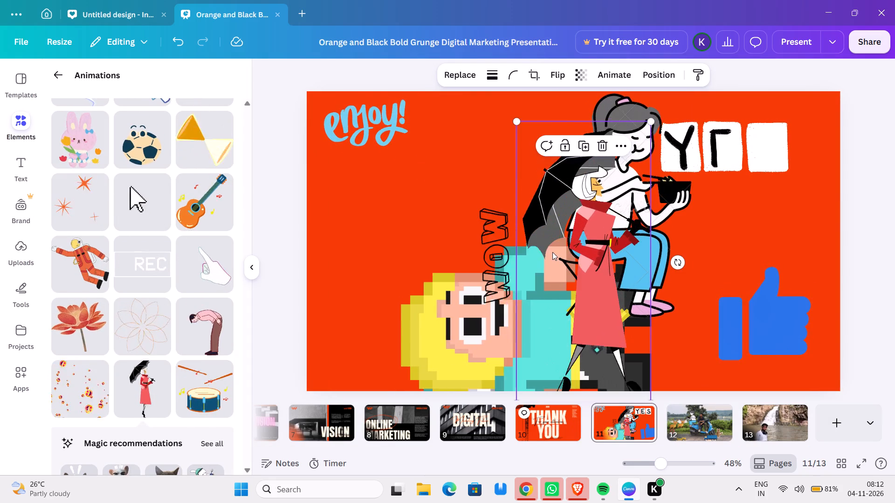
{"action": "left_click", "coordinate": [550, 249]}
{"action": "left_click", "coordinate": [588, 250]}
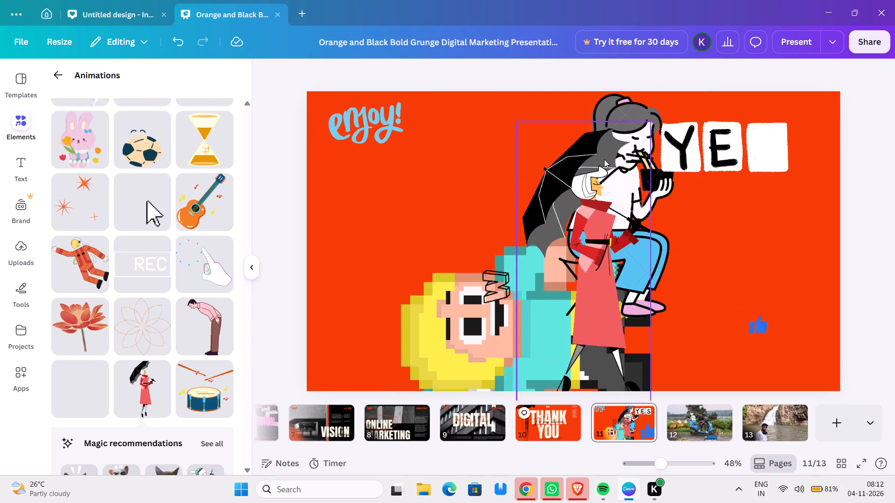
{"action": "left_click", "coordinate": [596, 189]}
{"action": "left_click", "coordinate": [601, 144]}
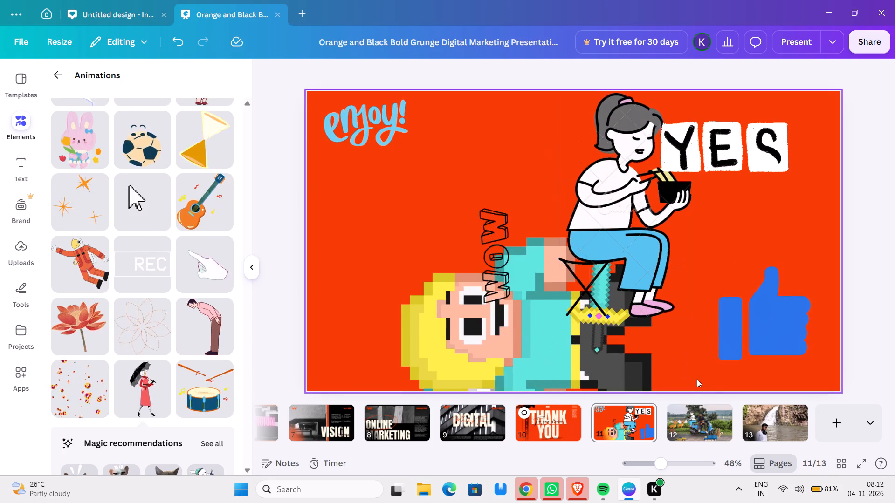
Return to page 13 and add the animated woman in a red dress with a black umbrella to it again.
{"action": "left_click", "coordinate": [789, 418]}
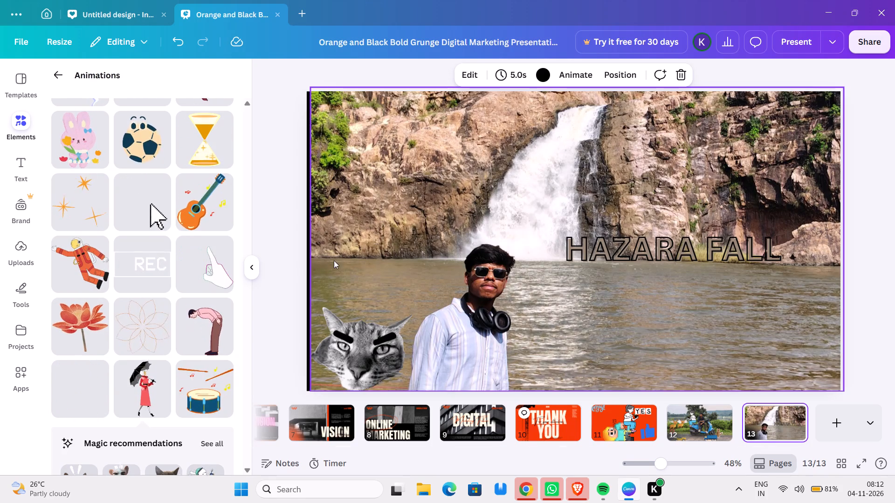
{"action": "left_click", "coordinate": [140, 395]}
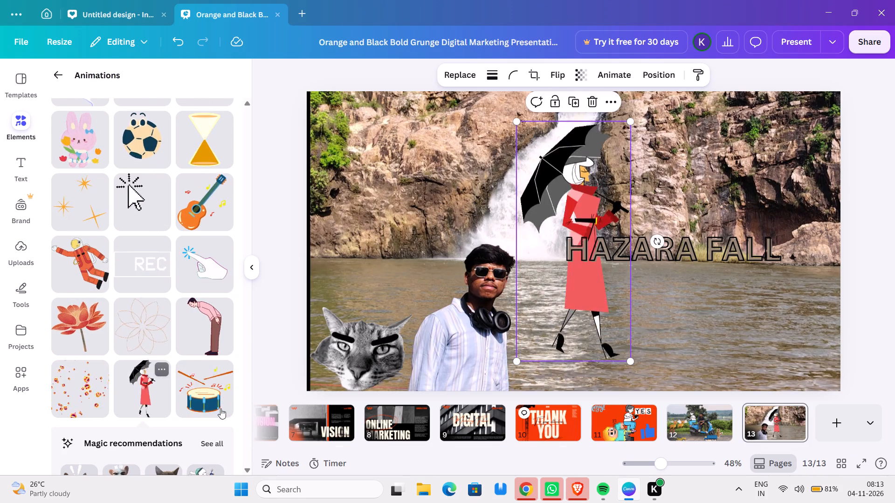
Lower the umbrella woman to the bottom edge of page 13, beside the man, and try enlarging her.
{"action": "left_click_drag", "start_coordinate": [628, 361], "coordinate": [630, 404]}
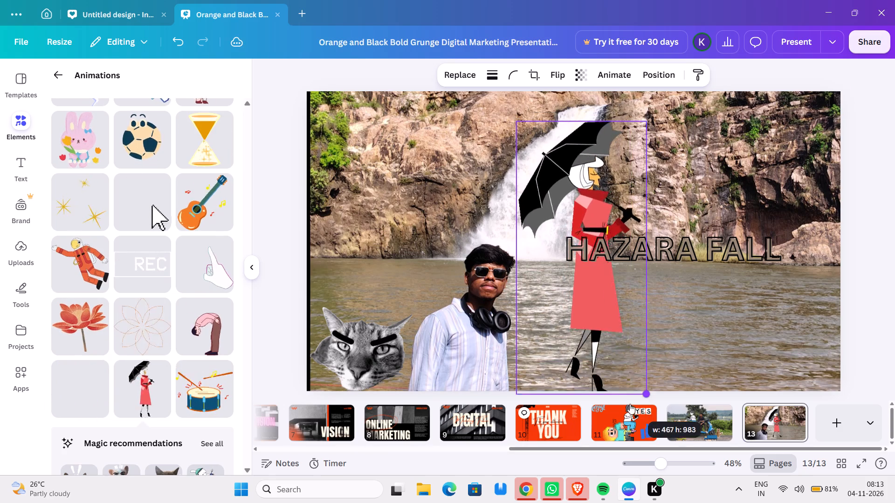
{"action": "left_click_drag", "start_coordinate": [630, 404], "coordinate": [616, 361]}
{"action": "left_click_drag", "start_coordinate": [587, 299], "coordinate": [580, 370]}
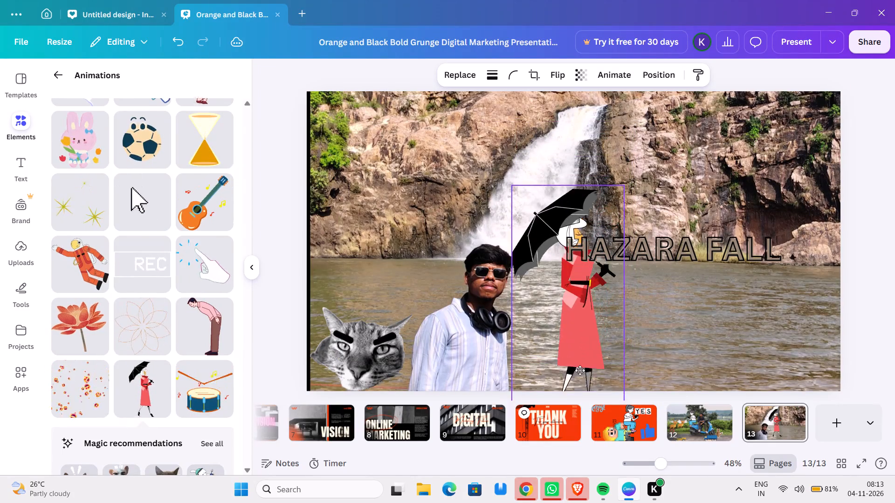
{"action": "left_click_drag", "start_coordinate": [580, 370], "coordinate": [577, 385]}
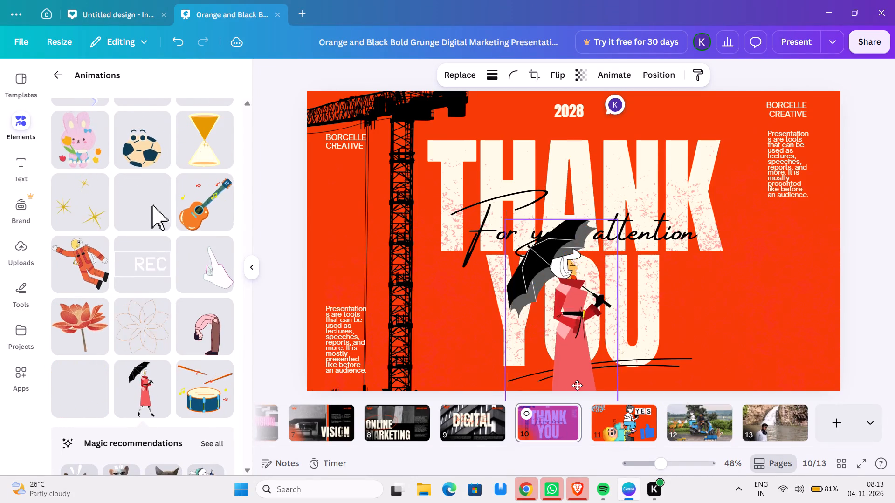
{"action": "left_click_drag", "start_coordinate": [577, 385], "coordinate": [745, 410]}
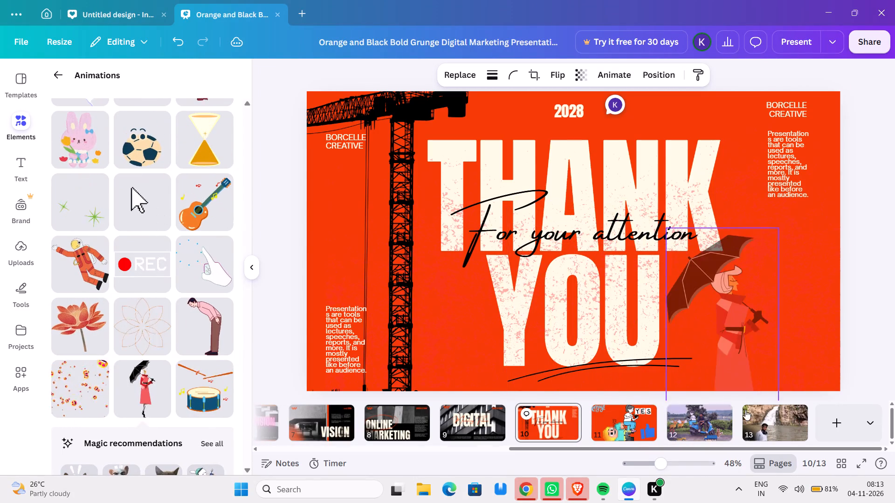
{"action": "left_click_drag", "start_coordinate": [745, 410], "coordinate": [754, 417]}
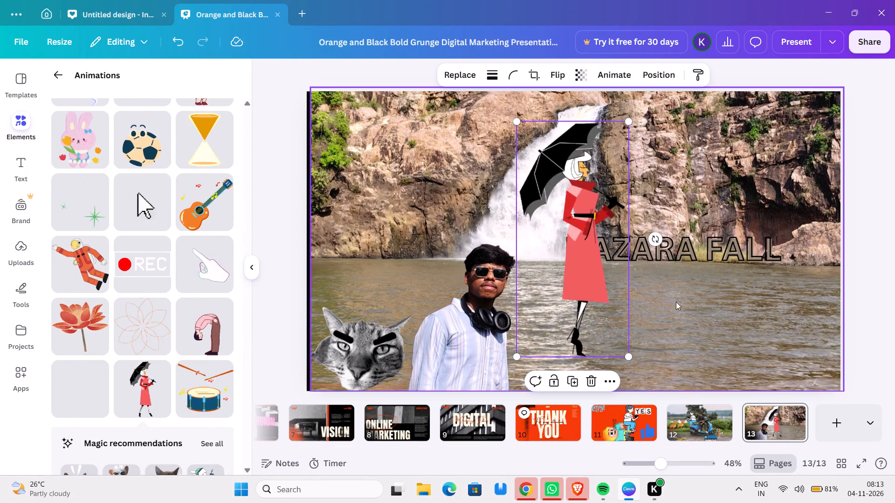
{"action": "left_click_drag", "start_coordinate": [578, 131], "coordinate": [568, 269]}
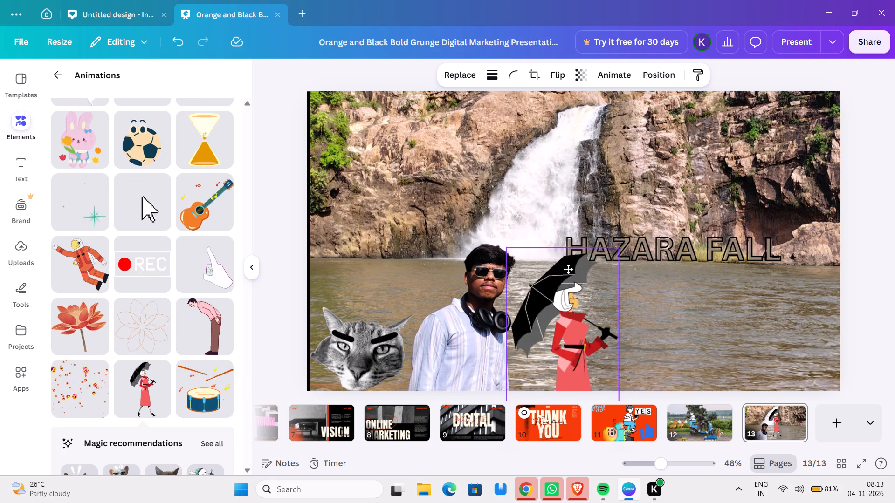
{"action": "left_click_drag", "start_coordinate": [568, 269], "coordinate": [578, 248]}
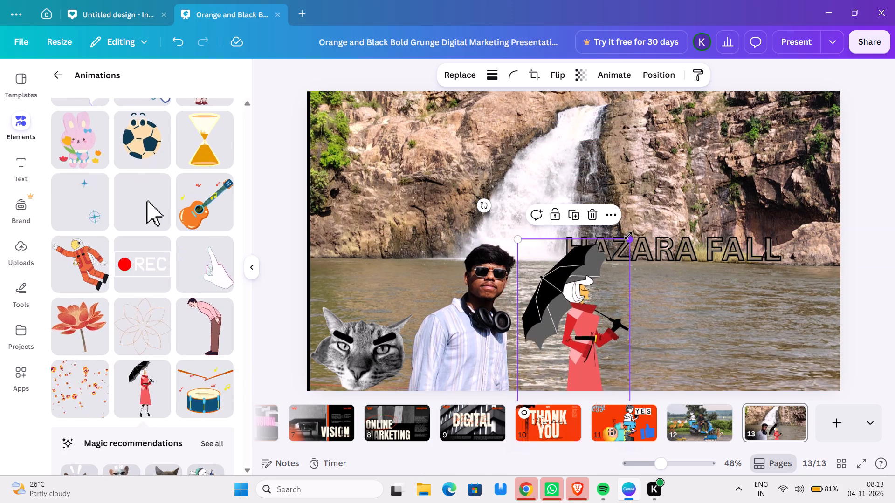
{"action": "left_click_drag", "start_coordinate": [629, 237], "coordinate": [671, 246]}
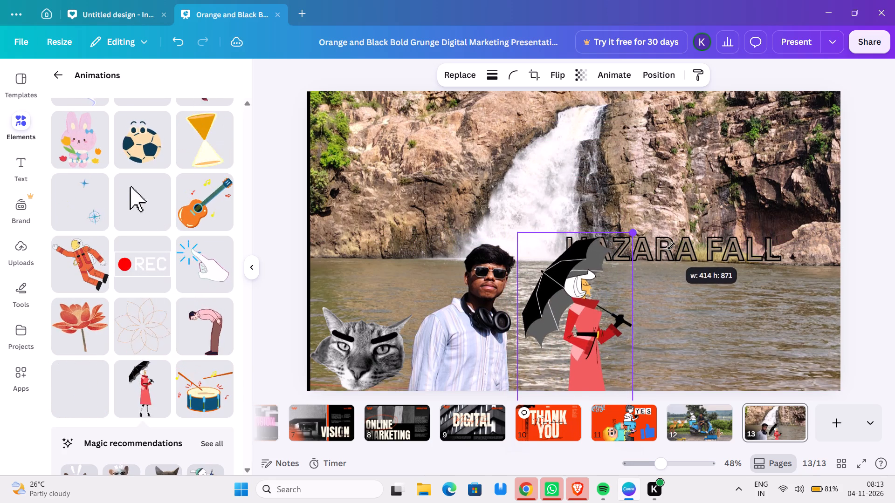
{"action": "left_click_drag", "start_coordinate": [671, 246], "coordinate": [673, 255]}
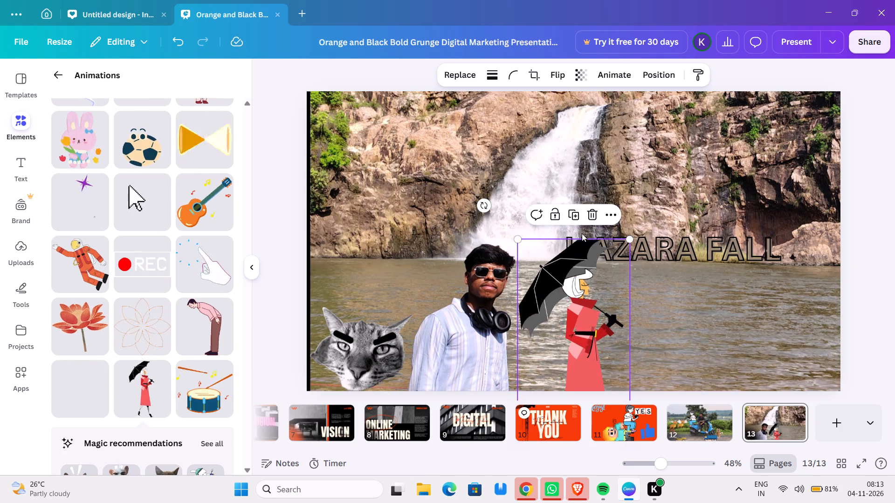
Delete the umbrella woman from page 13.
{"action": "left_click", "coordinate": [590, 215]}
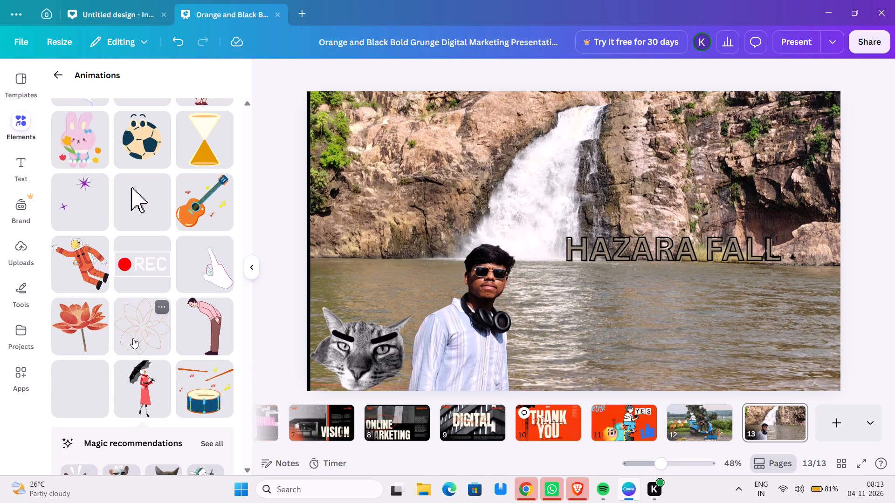
Find the animated woman in a yellow top and purple patterned trousers among the Animations elements and add her to page 13.
{"action": "scroll", "coordinate": [140, 272], "scroll_direction": "down", "scroll_amount": 2}
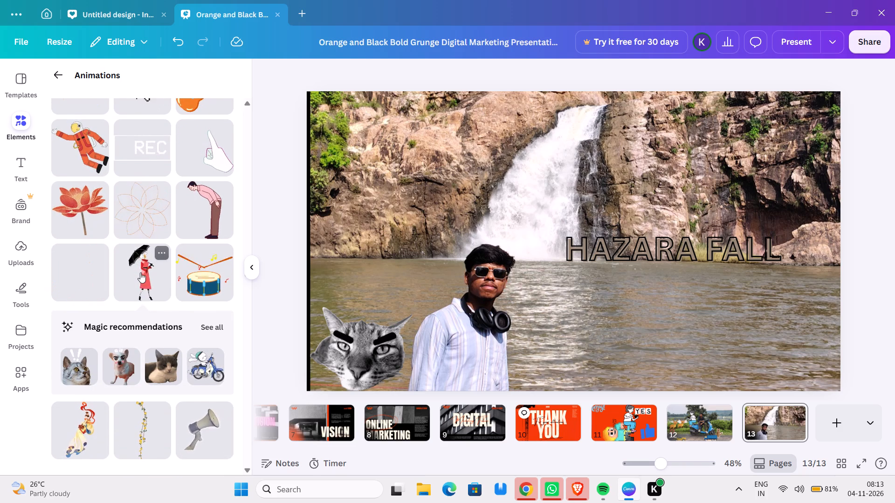
{"action": "scroll", "coordinate": [128, 315], "scroll_direction": "down", "scroll_amount": 1}
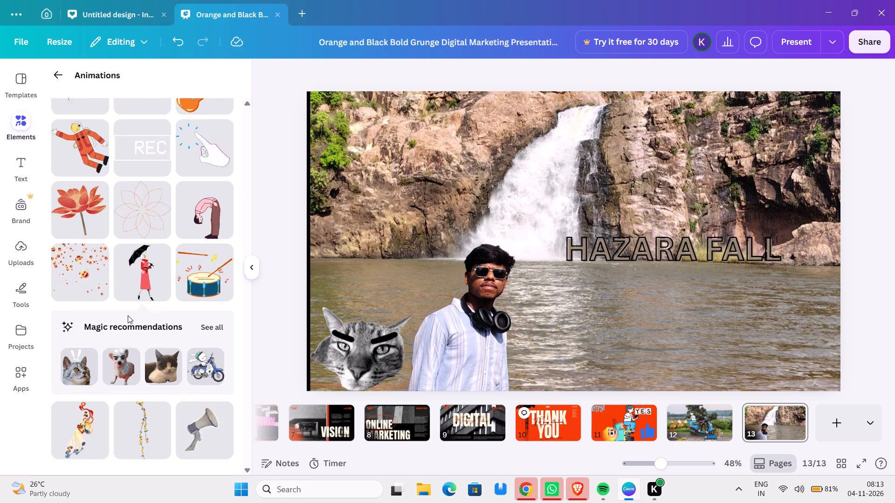
{"action": "scroll", "coordinate": [128, 315], "scroll_direction": "down", "scroll_amount": 2}
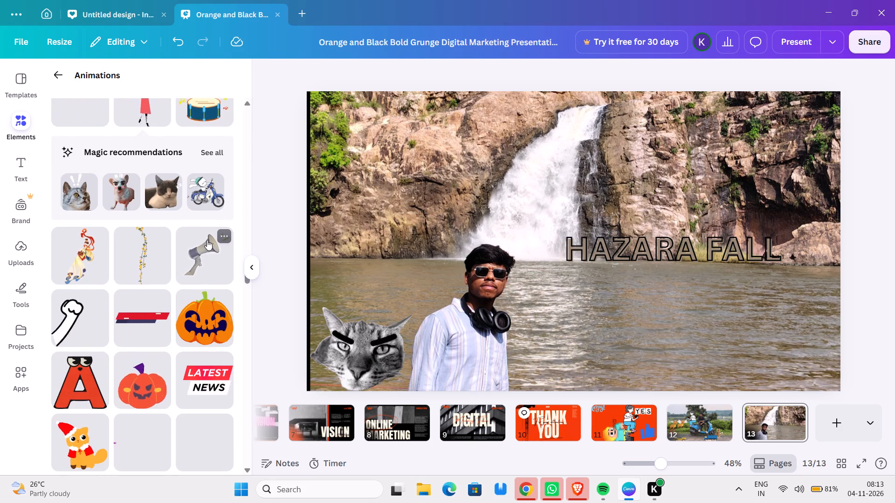
{"action": "scroll", "coordinate": [207, 240], "scroll_direction": "down", "scroll_amount": 2}
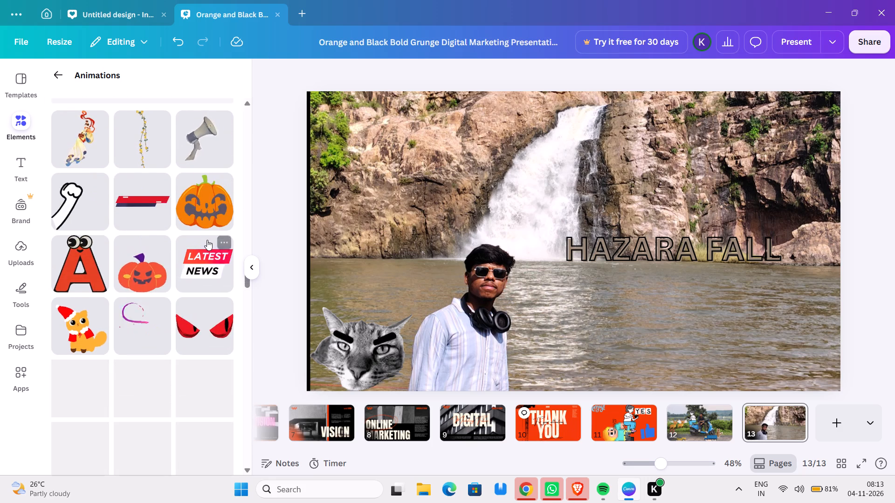
{"action": "scroll", "coordinate": [207, 240], "scroll_direction": "down", "scroll_amount": 3}
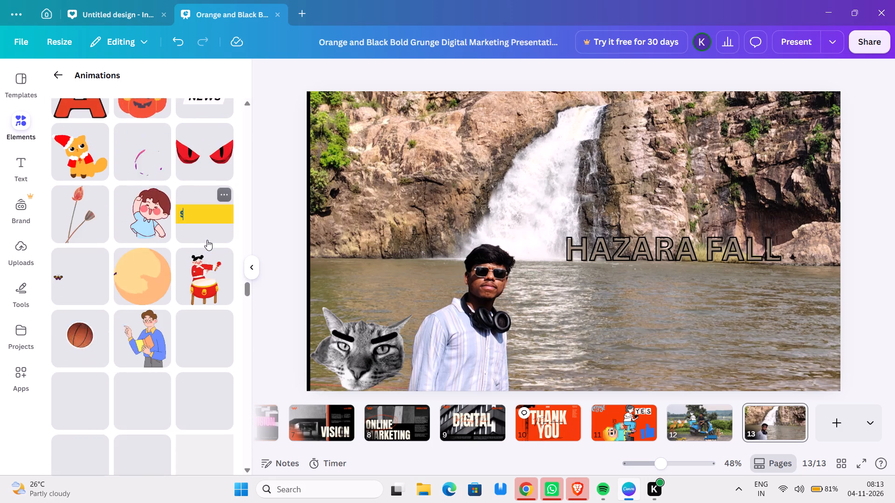
{"action": "scroll", "coordinate": [207, 240], "scroll_direction": "down", "scroll_amount": 2}
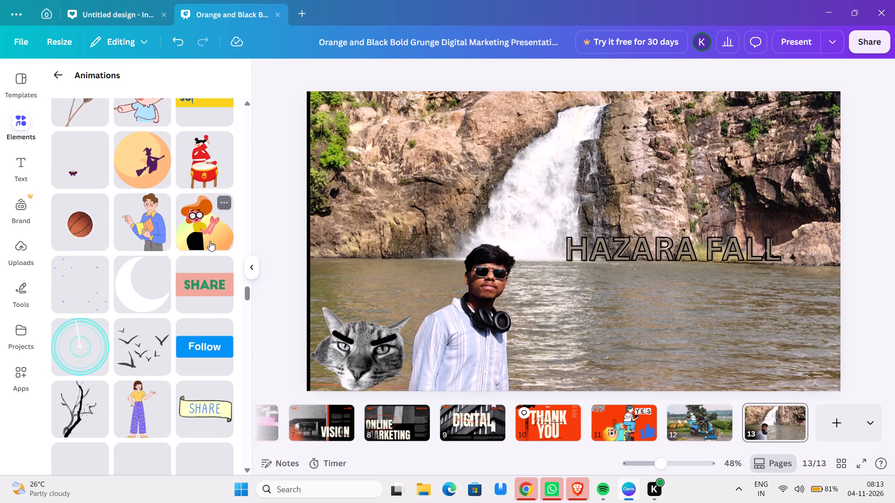
{"action": "left_click", "coordinate": [136, 401]}
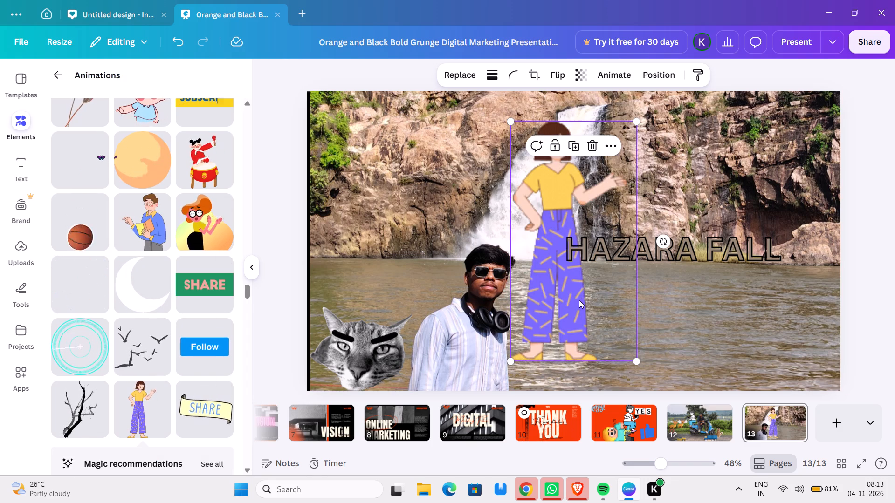
Lower the woman in the yellow top to the photo's bottom edge on page 13, just right of the man.
{"action": "left_click_drag", "start_coordinate": [579, 300], "coordinate": [589, 435]}
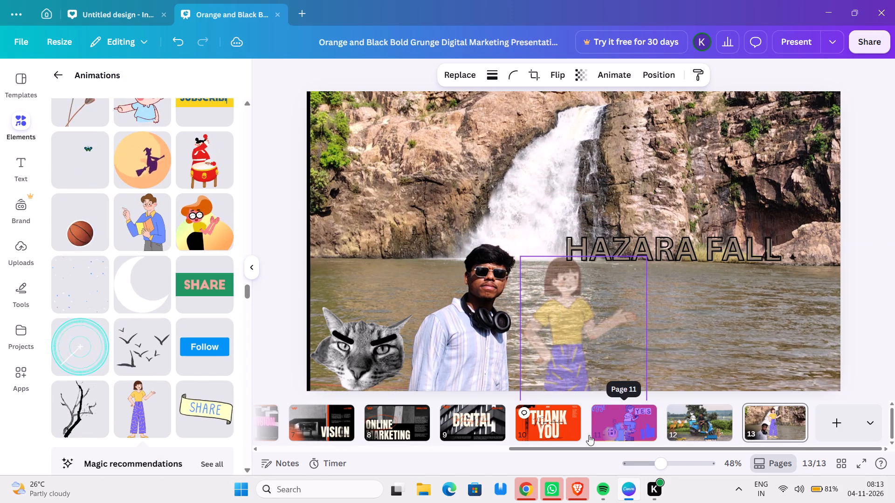
{"action": "left_click_drag", "start_coordinate": [589, 435], "coordinate": [741, 397]}
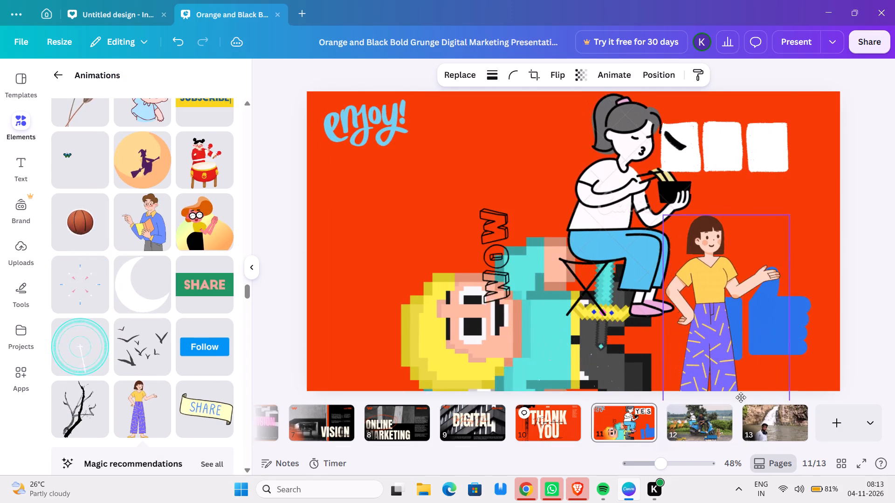
{"action": "left_click_drag", "start_coordinate": [741, 397], "coordinate": [761, 422]}
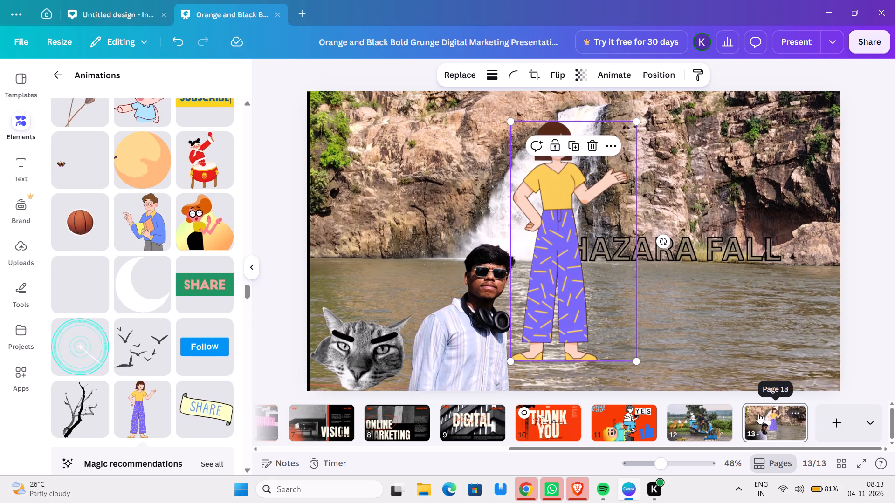
{"action": "left_click_drag", "start_coordinate": [546, 176], "coordinate": [532, 306]}
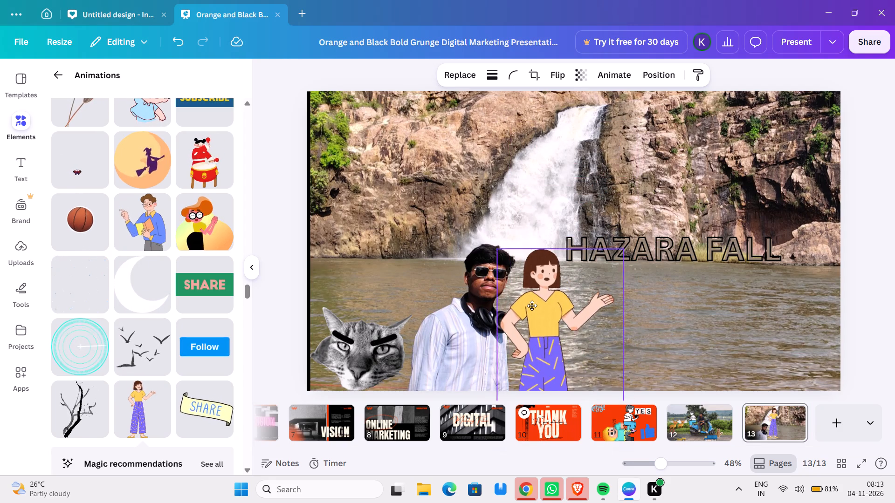
{"action": "left_click_drag", "start_coordinate": [532, 306], "coordinate": [547, 313]}
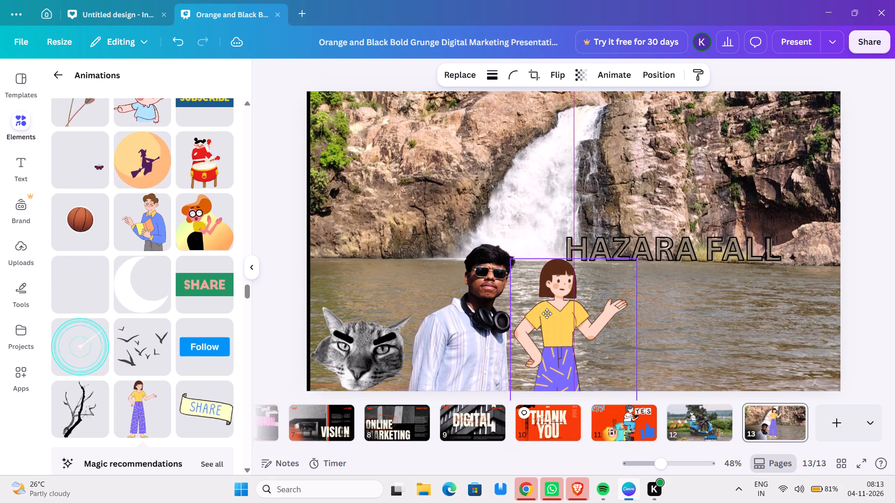
{"action": "left_click_drag", "start_coordinate": [547, 313], "coordinate": [553, 313]}
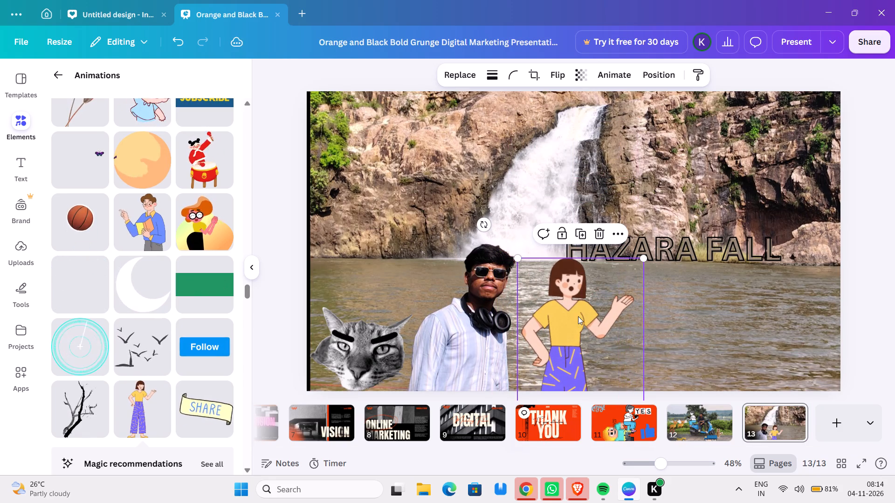
Flip the woman in the yellow top horizontally so her raised hand points at the man, and shift her closer to him.
{"action": "left_click", "coordinate": [556, 68]}
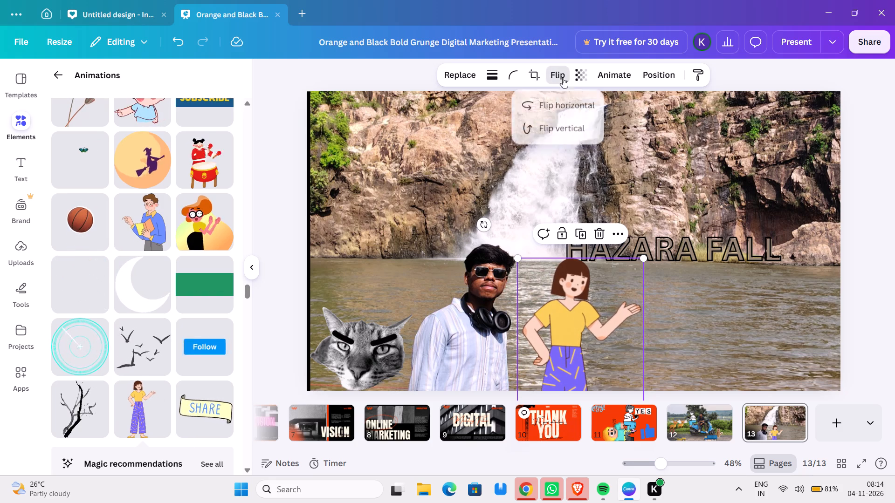
{"action": "left_click", "coordinate": [555, 110]}
{"action": "left_click_drag", "start_coordinate": [593, 315], "coordinate": [581, 313]}
{"action": "left_click", "coordinate": [581, 313]}
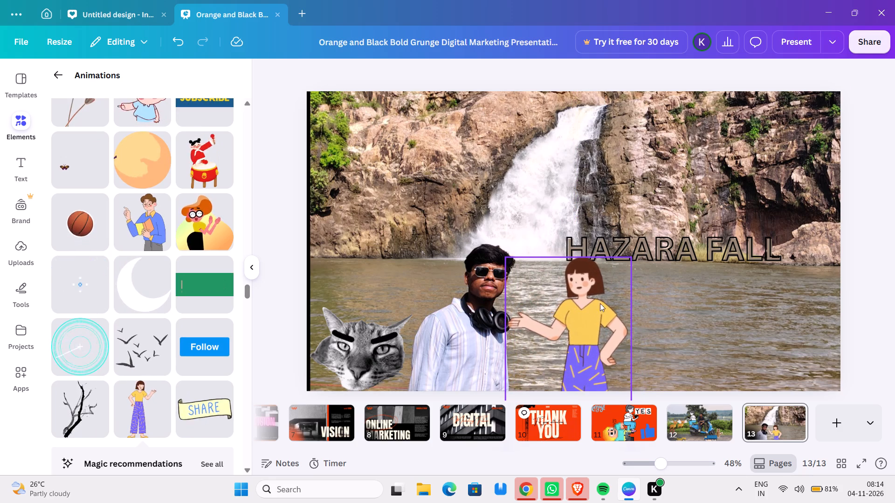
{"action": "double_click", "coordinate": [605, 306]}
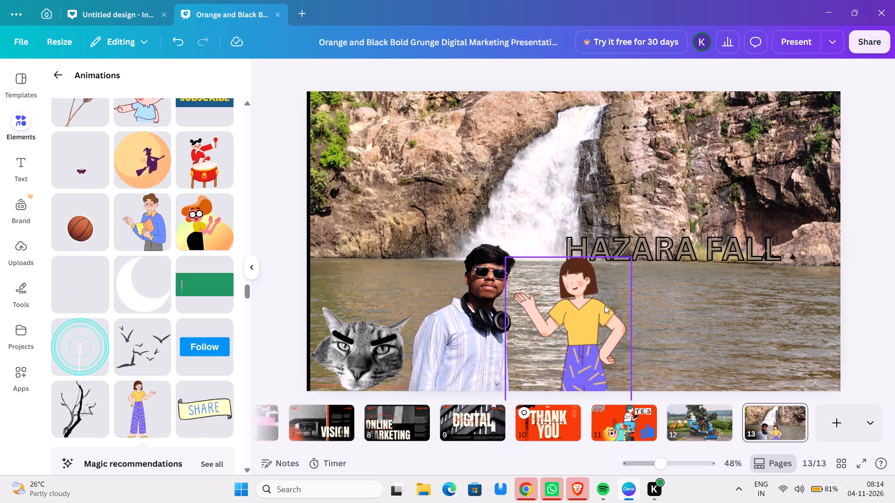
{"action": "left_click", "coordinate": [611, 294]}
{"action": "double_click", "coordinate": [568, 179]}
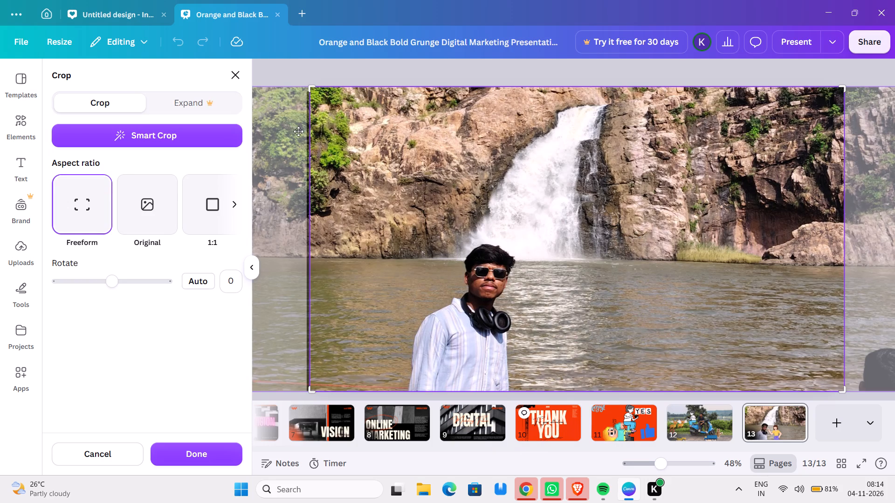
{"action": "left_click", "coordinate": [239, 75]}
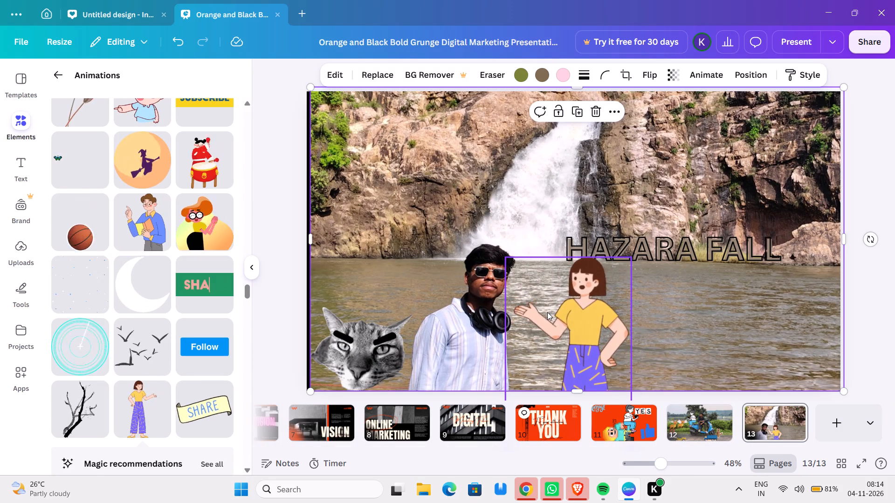
Enlarge the woman in the yellow top on page 13 to about 550 wide.
{"action": "left_click", "coordinate": [593, 306]}
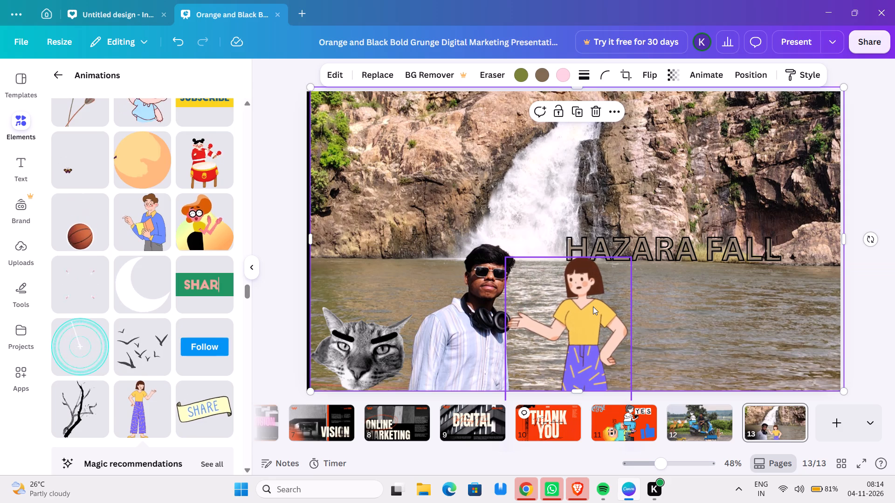
{"action": "left_click_drag", "start_coordinate": [630, 257], "coordinate": [636, 257]}
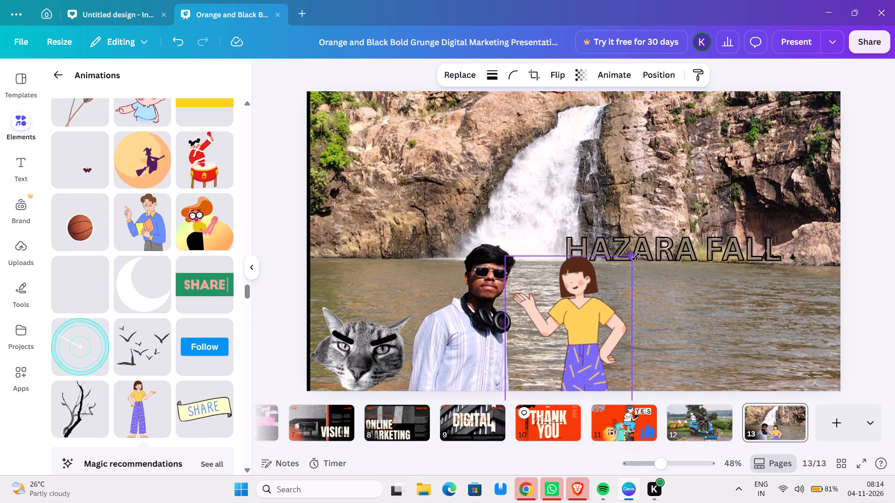
{"action": "left_click_drag", "start_coordinate": [636, 257], "coordinate": [654, 257]}
{"action": "left_click", "coordinate": [654, 257]}
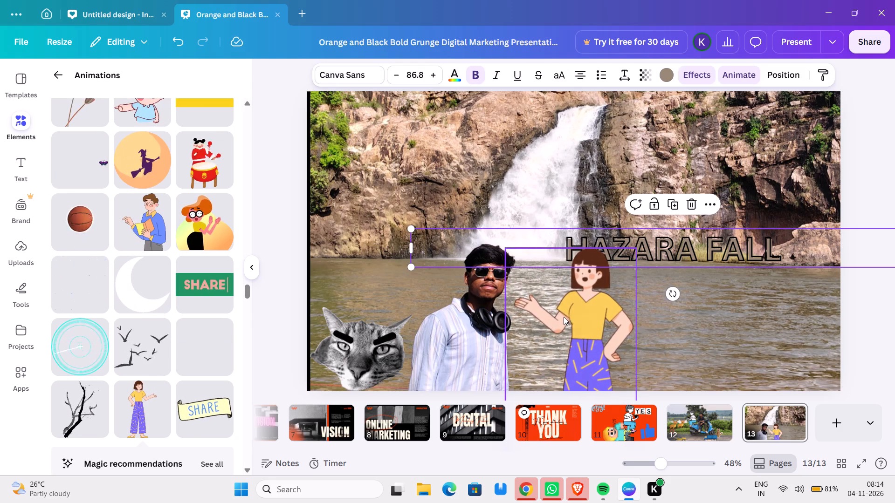
{"action": "left_click_drag", "start_coordinate": [586, 302], "coordinate": [585, 309]}
{"action": "left_click", "coordinate": [585, 309]}
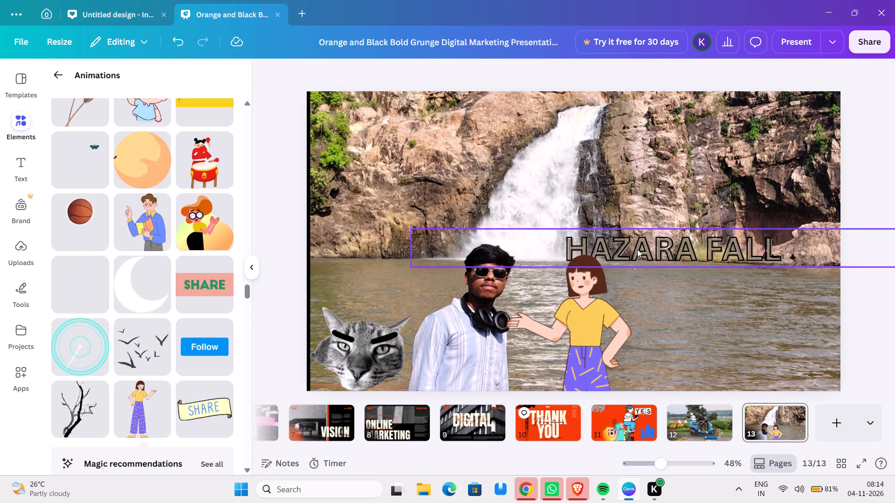
{"action": "left_click", "coordinate": [599, 303]}
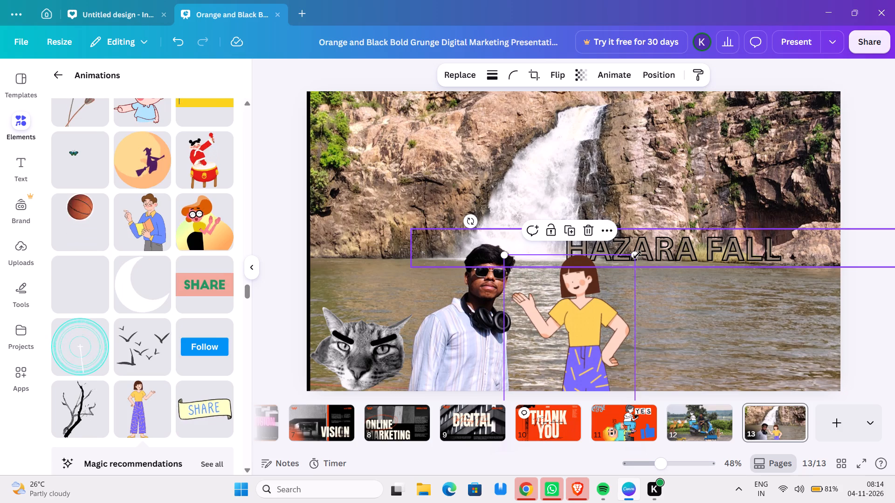
{"action": "left_click_drag", "start_coordinate": [636, 255], "coordinate": [766, 243]}
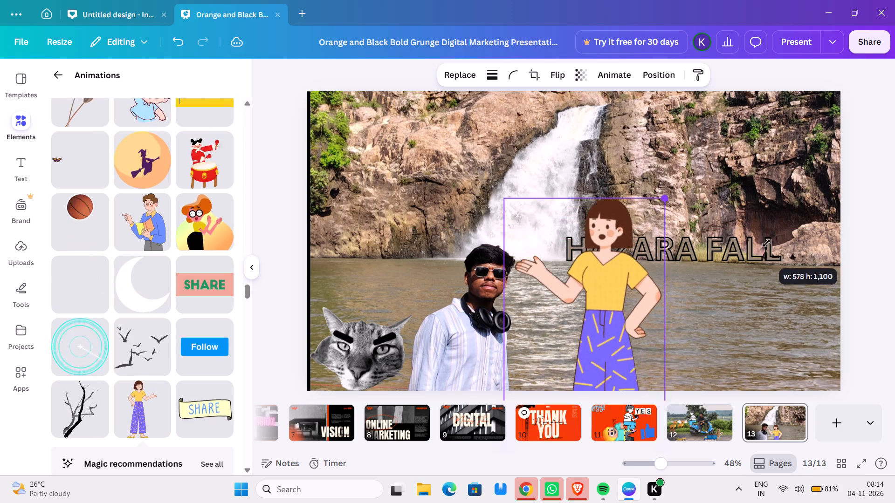
{"action": "left_click_drag", "start_coordinate": [766, 243], "coordinate": [777, 235]}
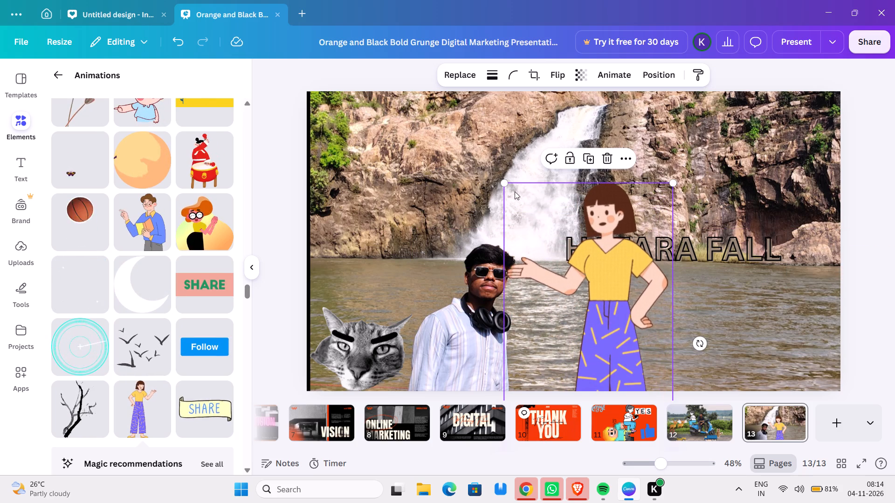
{"action": "left_click_drag", "start_coordinate": [503, 181], "coordinate": [525, 208]}
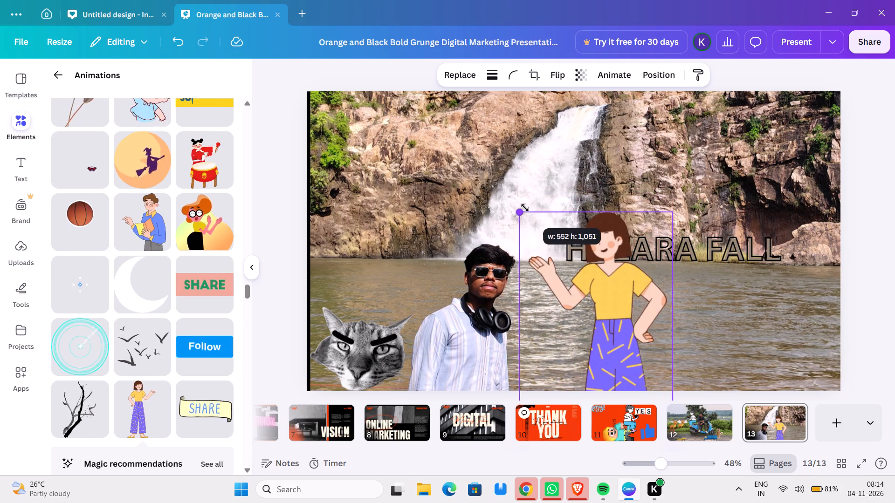
{"action": "left_click_drag", "start_coordinate": [525, 208], "coordinate": [524, 212]}
{"action": "left_click", "coordinate": [524, 212]}
Lower the woman in the yellow top on page 13 until the bottom edge cuts her at the hips, keeping her just right of the man.
{"action": "left_click_drag", "start_coordinate": [637, 280], "coordinate": [626, 291]}
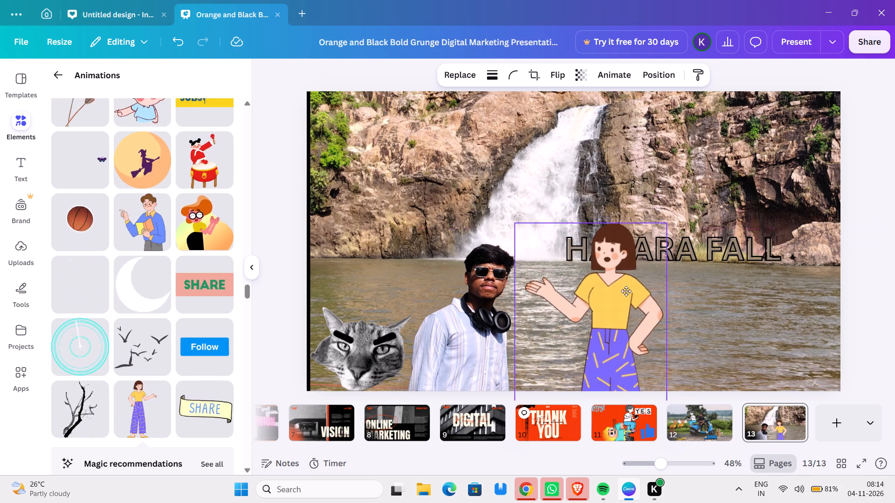
{"action": "left_click_drag", "start_coordinate": [626, 291], "coordinate": [616, 309]}
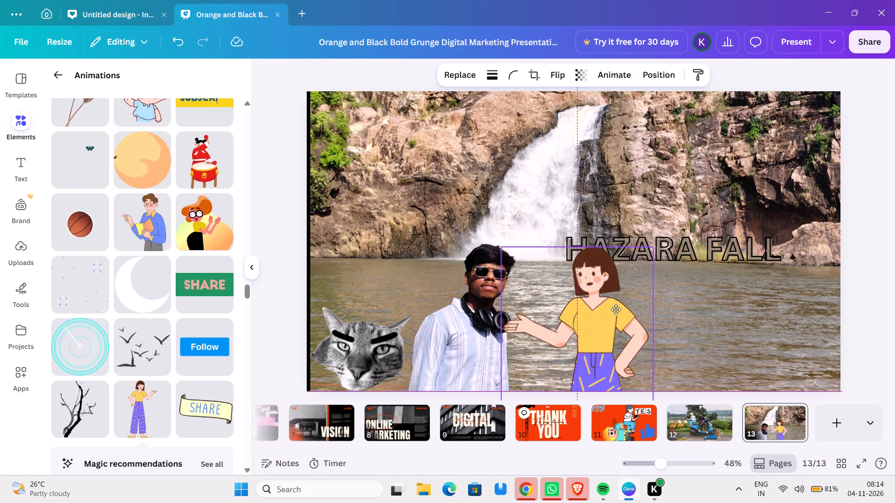
{"action": "left_click_drag", "start_coordinate": [616, 309], "coordinate": [613, 327]}
{"action": "left_click", "coordinate": [709, 317]}
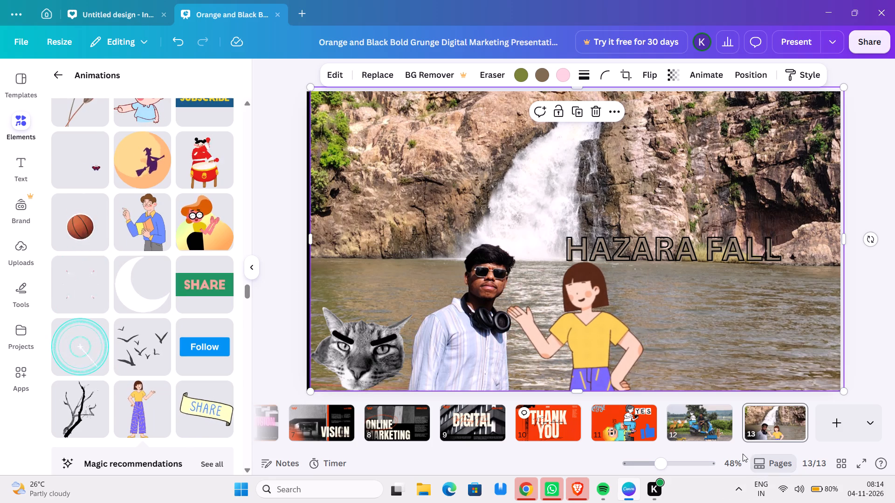
{"action": "left_click", "coordinate": [615, 337]}
{"action": "left_click_drag", "start_coordinate": [615, 337], "coordinate": [626, 343]}
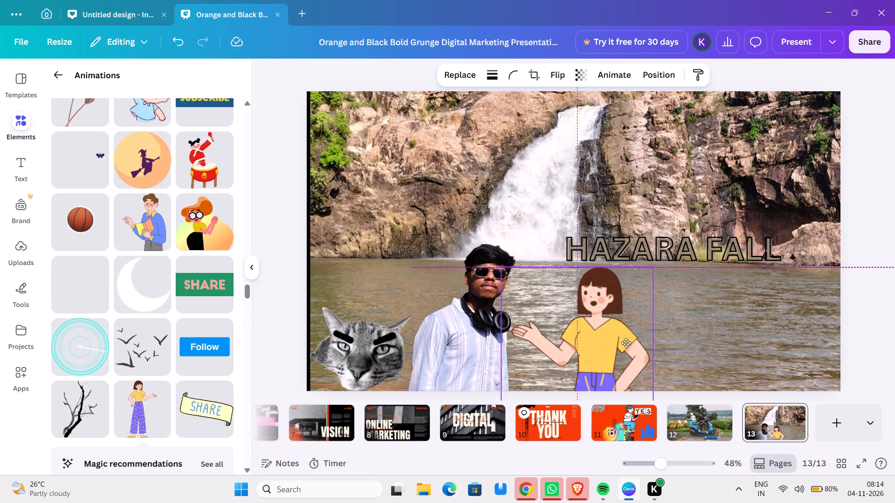
{"action": "left_click_drag", "start_coordinate": [626, 343], "coordinate": [625, 349]}
{"action": "triple_click", "coordinate": [625, 349]}
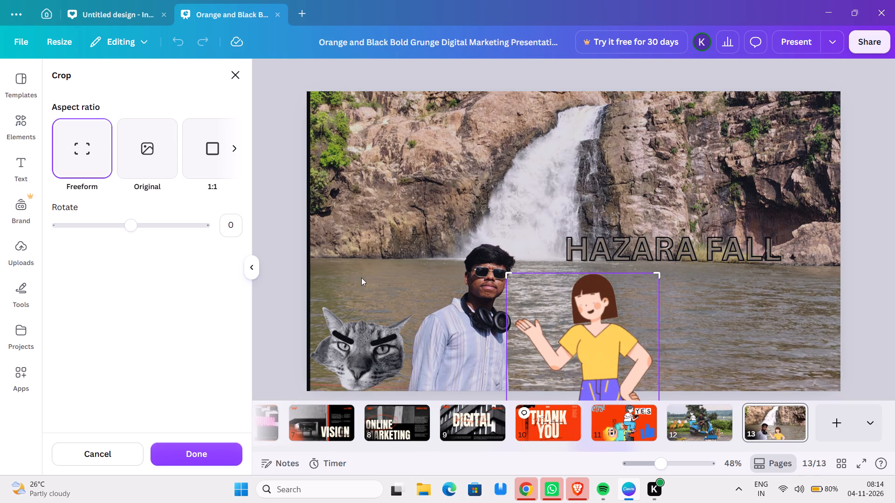
{"action": "left_click", "coordinate": [236, 78]}
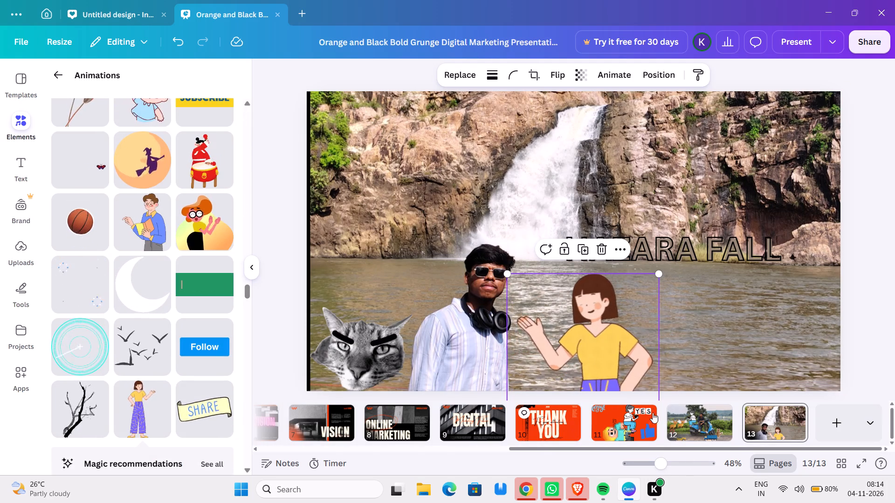
{"action": "left_click", "coordinate": [604, 315]}
{"action": "triple_click", "coordinate": [607, 316]}
{"action": "left_click", "coordinate": [607, 316]}
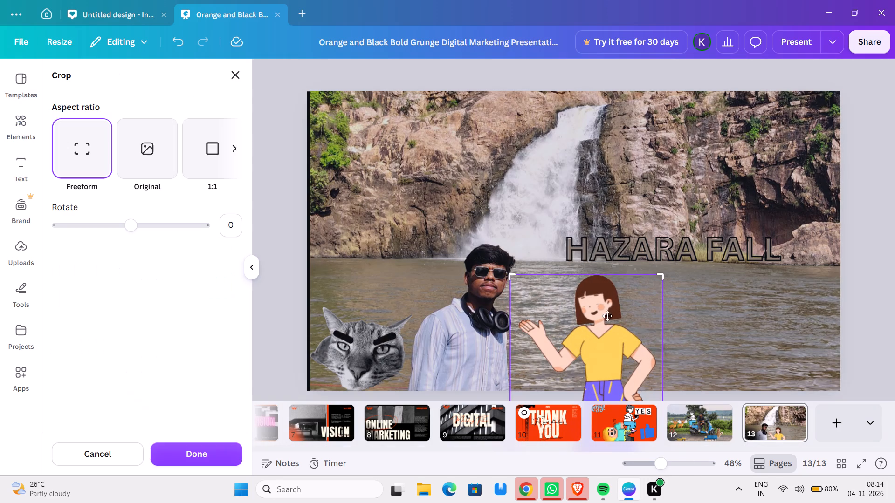
{"action": "left_click", "coordinate": [241, 74]}
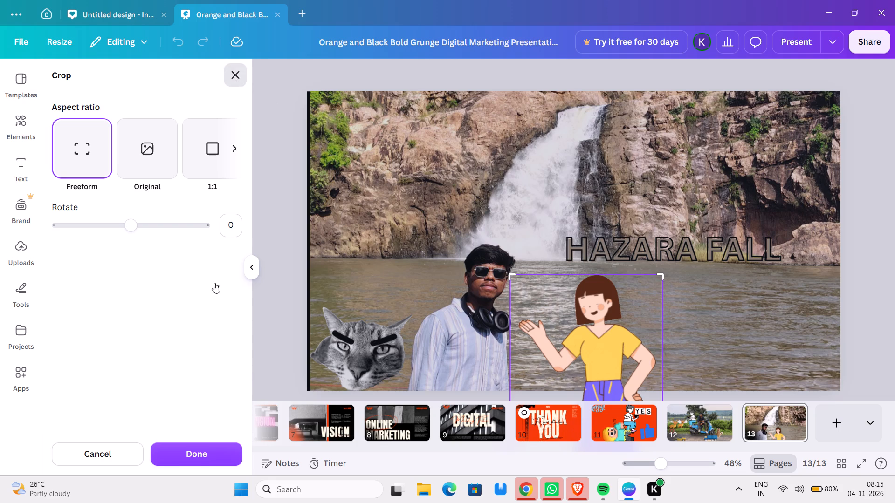
Add the animated flock of black birds to page 13 and shrink it to fit over the waterfall above the man.
{"action": "left_click", "coordinate": [164, 352]}
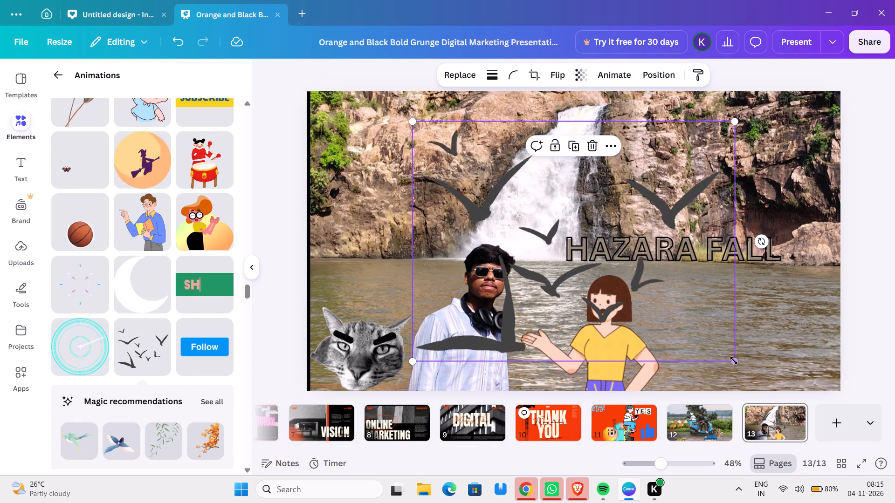
{"action": "left_click_drag", "start_coordinate": [734, 360], "coordinate": [591, 258]}
{"action": "left_click_drag", "start_coordinate": [588, 256], "coordinate": [566, 236]}
{"action": "left_click_drag", "start_coordinate": [561, 231], "coordinate": [552, 218]}
{"action": "left_click_drag", "start_coordinate": [551, 217], "coordinate": [549, 212]}
{"action": "left_click_drag", "start_coordinate": [548, 211], "coordinate": [548, 207]}
{"action": "triple_click", "coordinate": [548, 206]}
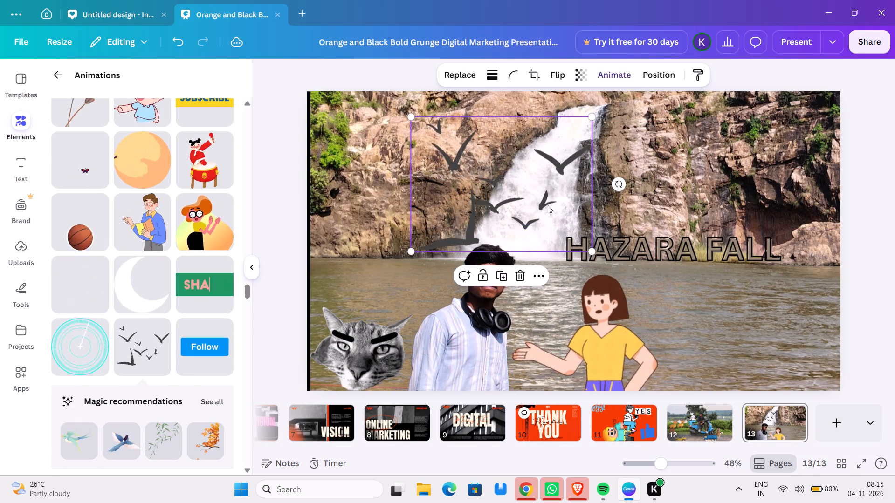
{"action": "left_click", "coordinate": [537, 191]}
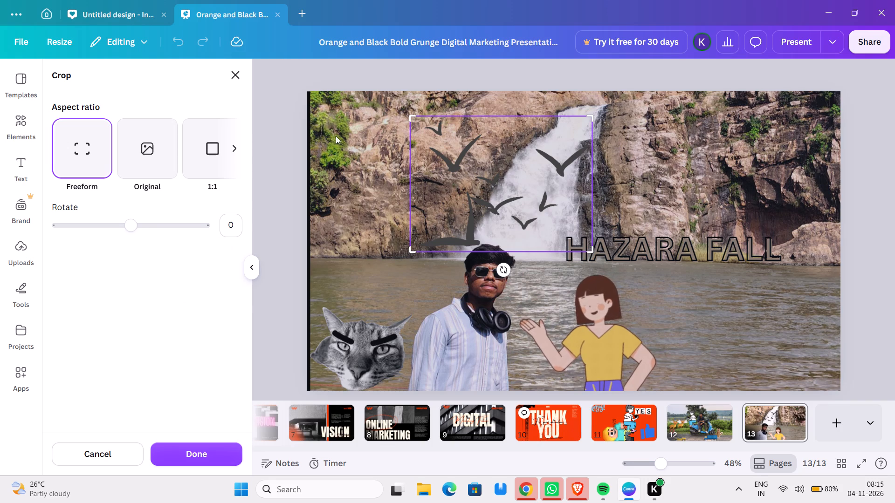
{"action": "left_click", "coordinate": [238, 75]}
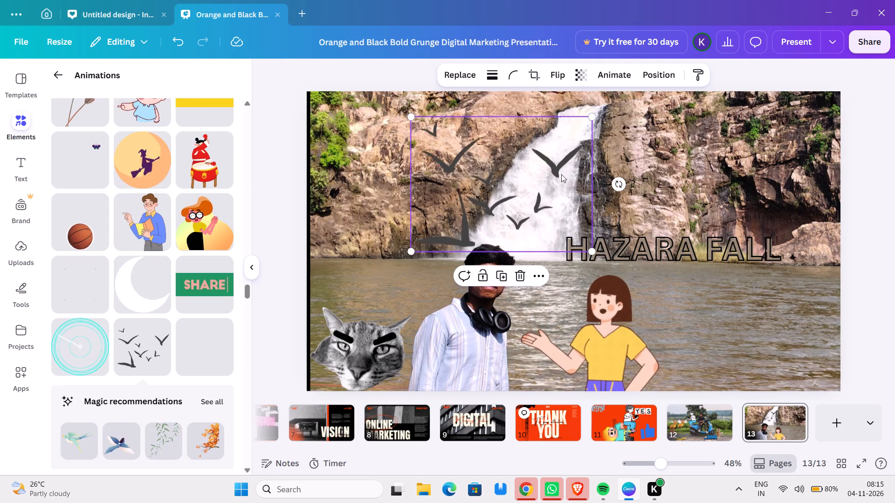
Move the flock of birds from page 13 onto page 12.
{"action": "left_click_drag", "start_coordinate": [533, 164], "coordinate": [731, 422]}
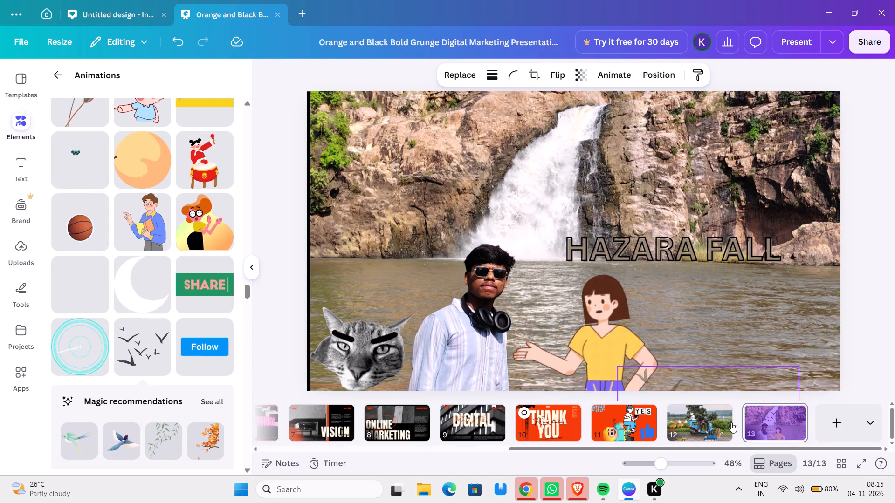
{"action": "left_click_drag", "start_coordinate": [731, 422], "coordinate": [710, 427]}
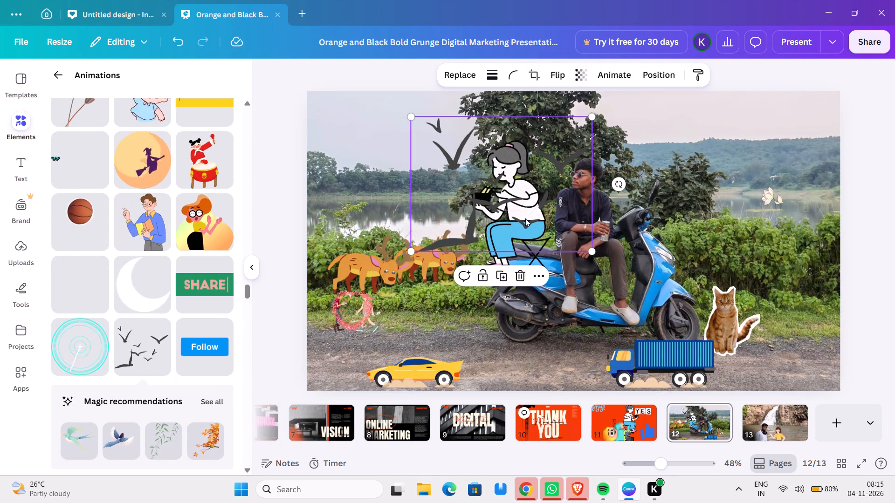
Shrink the flock of birds on page 12 and place it in the sky at the photo's upper right, above the hills.
{"action": "left_click_drag", "start_coordinate": [589, 247], "coordinate": [548, 209]}
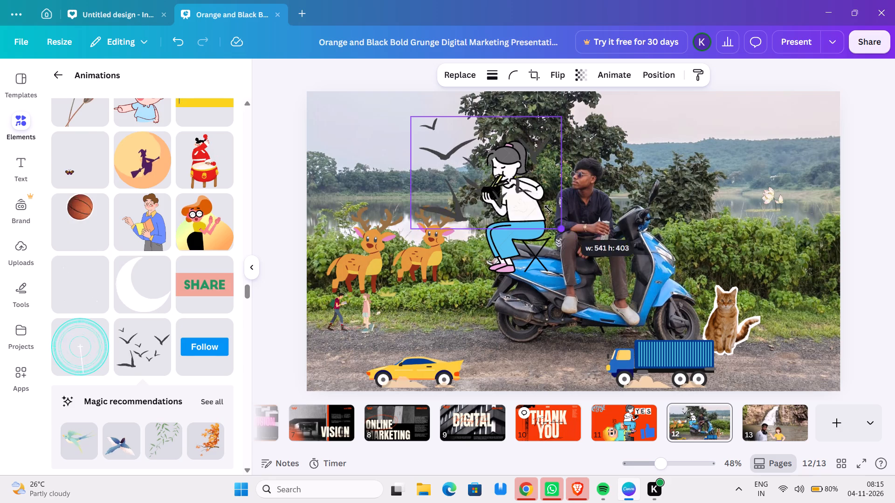
{"action": "left_click_drag", "start_coordinate": [548, 209], "coordinate": [544, 206]}
{"action": "left_click", "coordinate": [542, 204]}
{"action": "left_click_drag", "start_coordinate": [452, 181], "coordinate": [823, 116]}
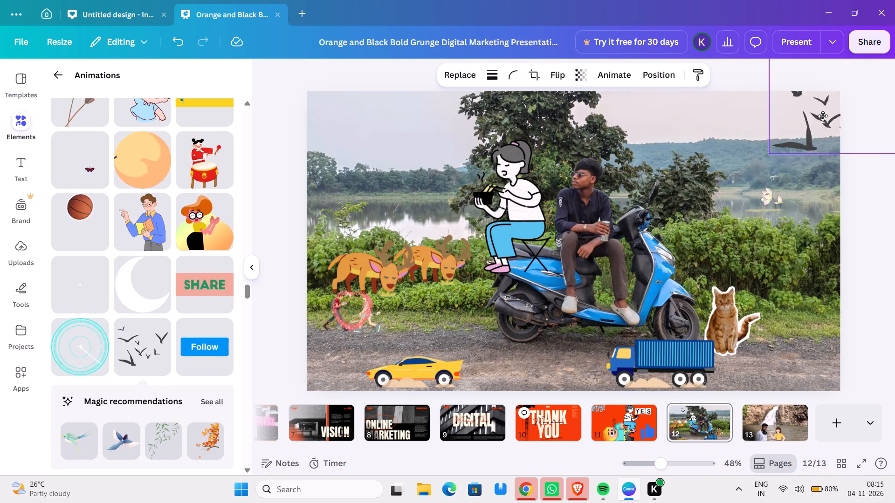
{"action": "left_click_drag", "start_coordinate": [823, 116], "coordinate": [736, 153]}
{"action": "left_click", "coordinate": [757, 246]}
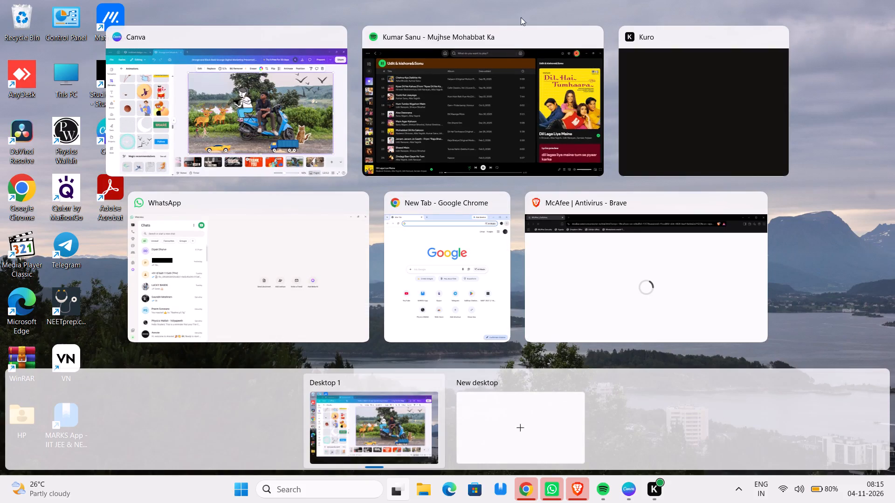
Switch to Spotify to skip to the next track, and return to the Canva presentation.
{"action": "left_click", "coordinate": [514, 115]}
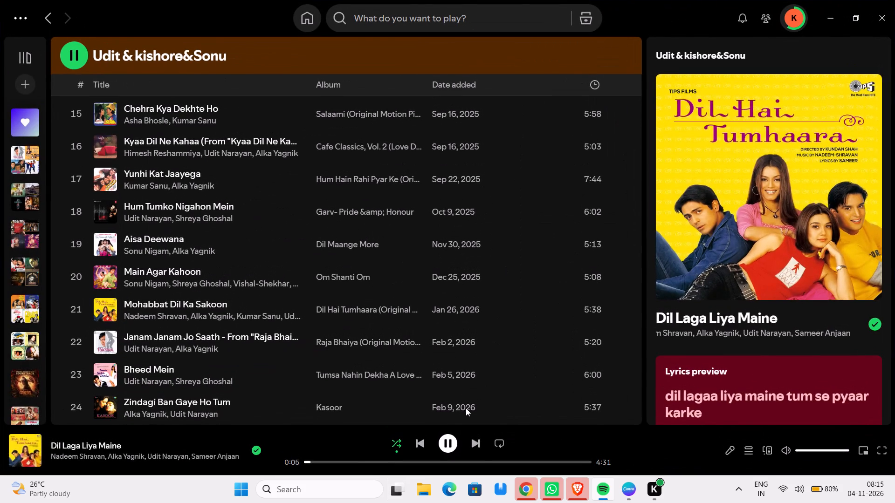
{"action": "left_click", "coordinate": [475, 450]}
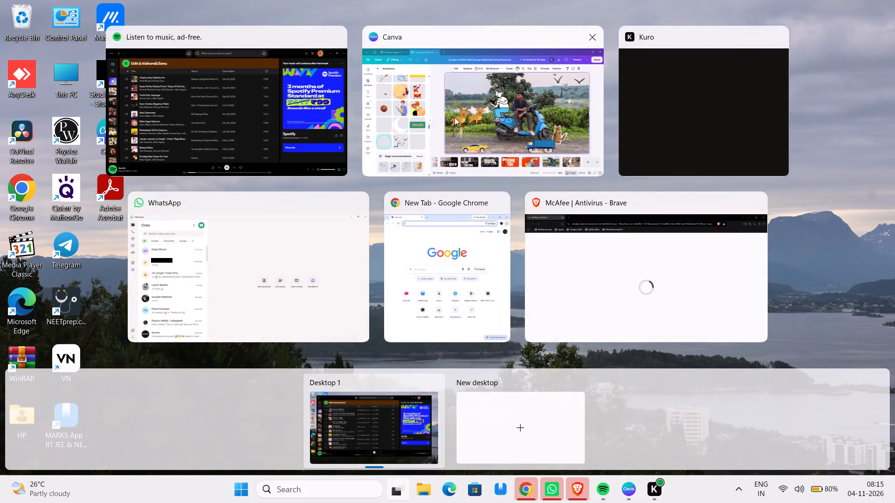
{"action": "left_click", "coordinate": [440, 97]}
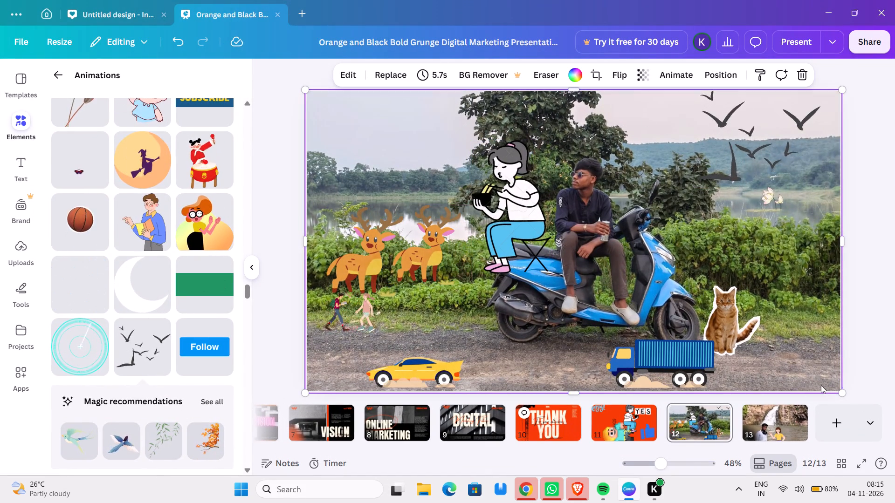
Open page 13 and browse the animations collection for another element to add to the waterfall photo.
{"action": "double_click", "coordinate": [759, 412]}
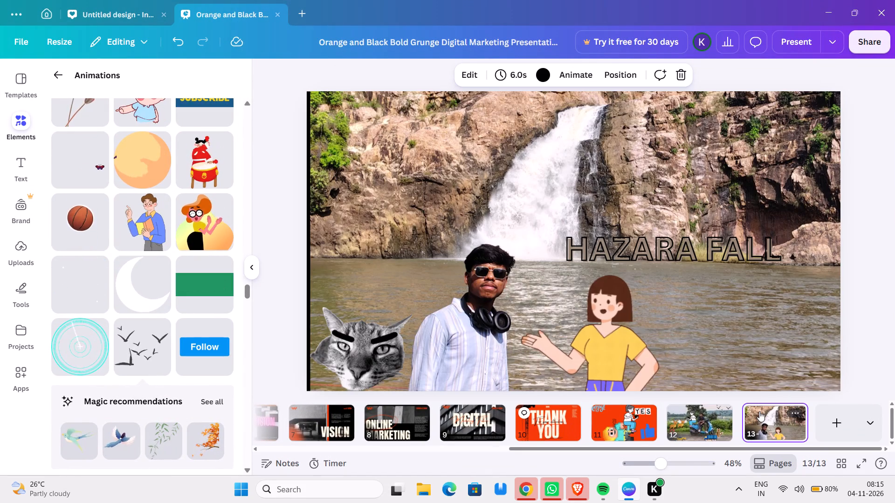
{"action": "scroll", "coordinate": [85, 239], "scroll_direction": "down", "scroll_amount": 3}
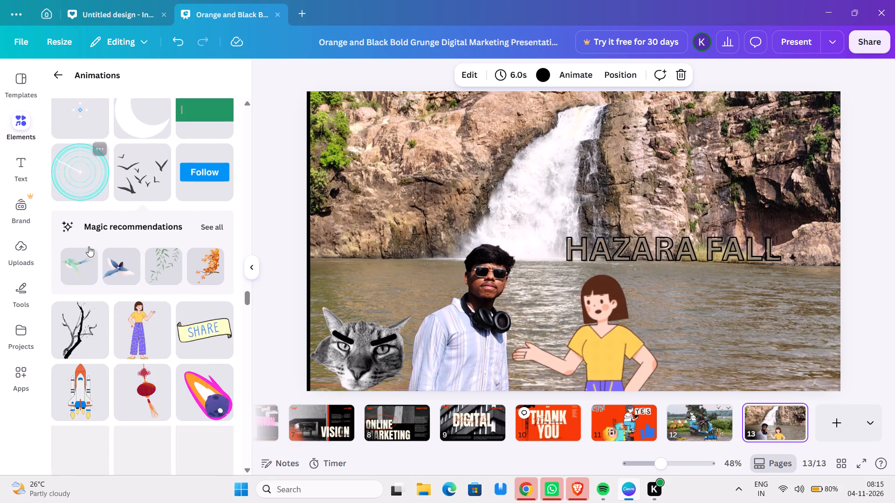
{"action": "scroll", "coordinate": [105, 284], "scroll_direction": "down", "scroll_amount": 2}
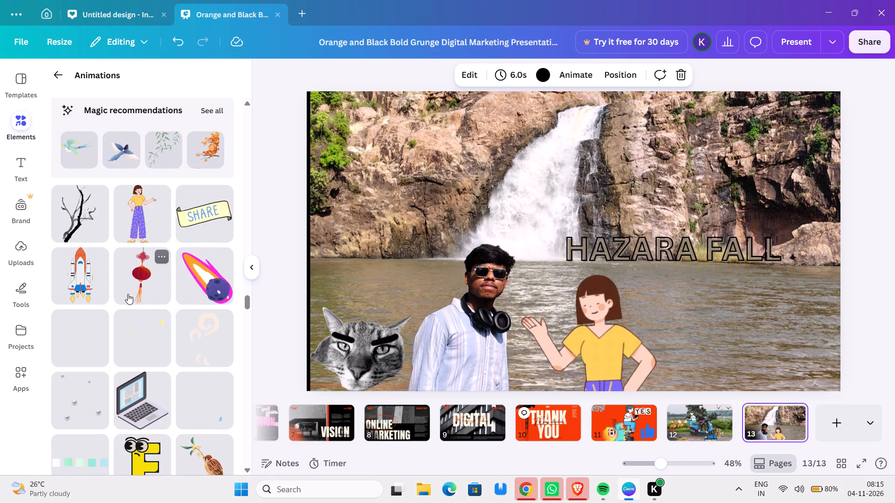
{"action": "scroll", "coordinate": [143, 293], "scroll_direction": "down", "scroll_amount": 3}
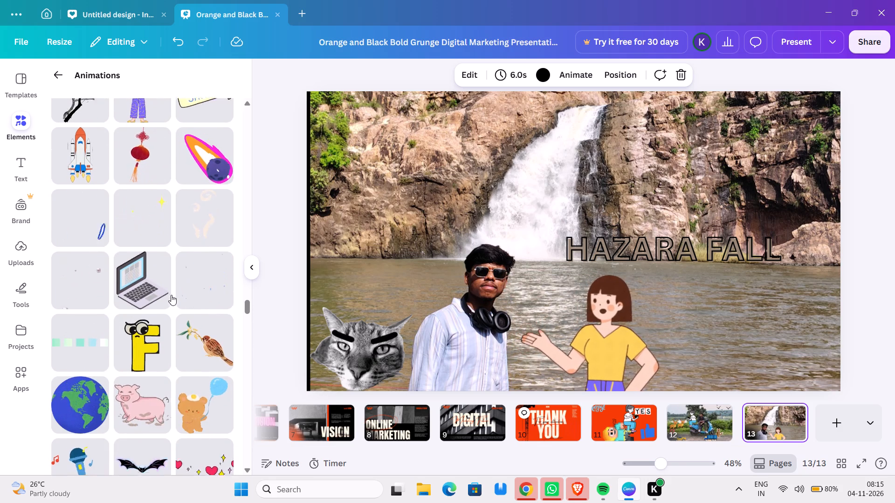
{"action": "scroll", "coordinate": [171, 295], "scroll_direction": "down", "scroll_amount": 3}
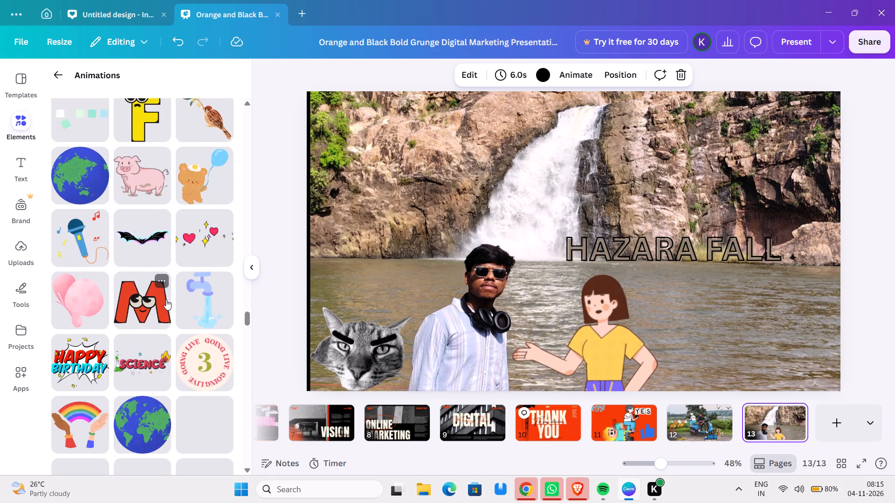
{"action": "scroll", "coordinate": [166, 310], "scroll_direction": "down", "scroll_amount": 1}
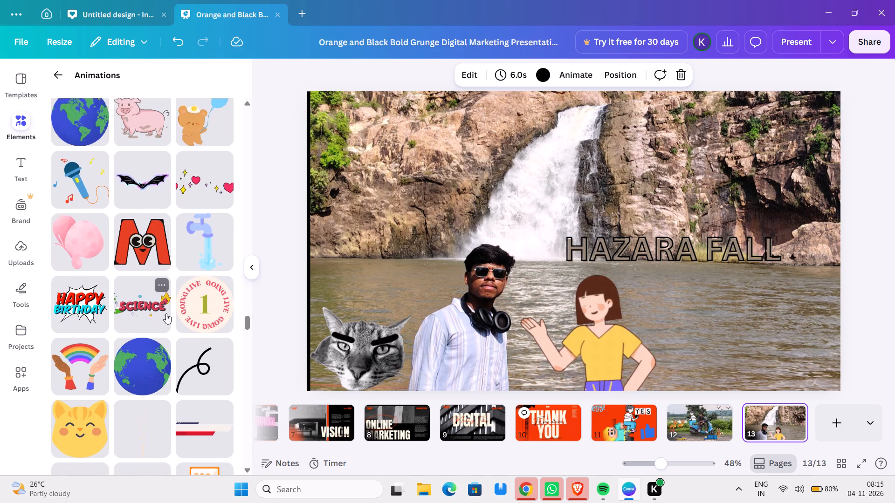
{"action": "scroll", "coordinate": [164, 314], "scroll_direction": "down", "scroll_amount": 3}
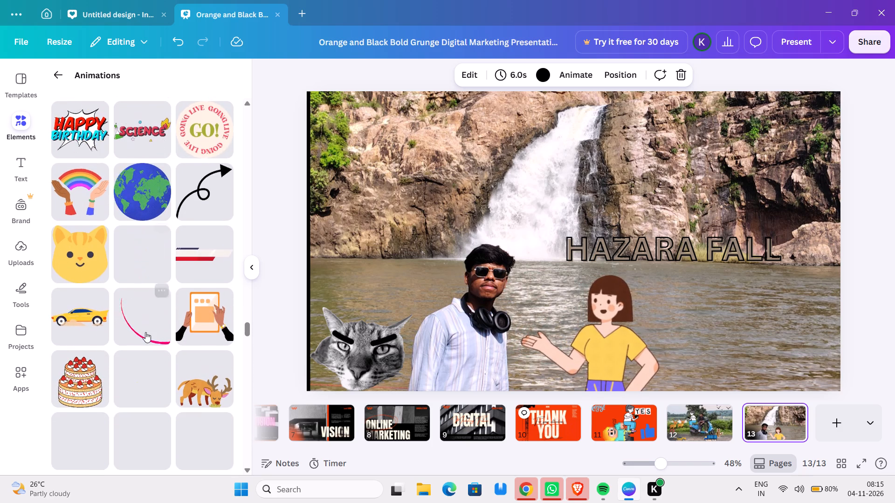
{"action": "scroll", "coordinate": [145, 333], "scroll_direction": "down", "scroll_amount": 2}
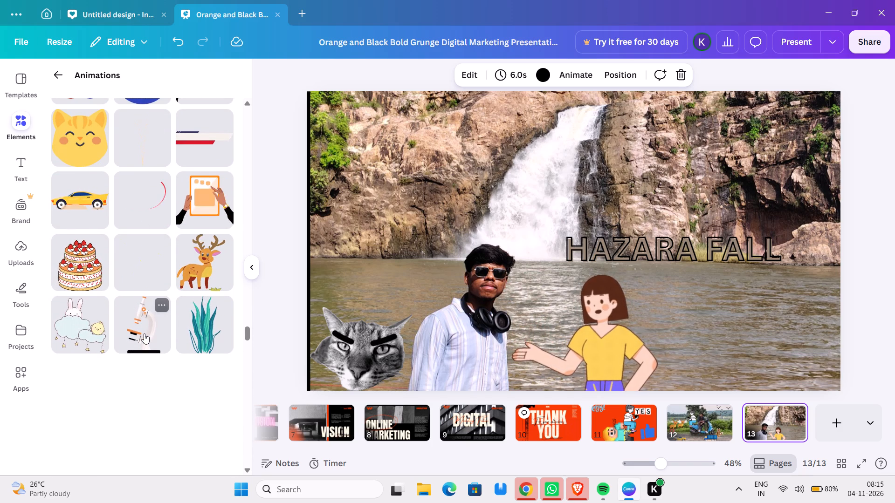
{"action": "scroll", "coordinate": [144, 333], "scroll_direction": "down", "scroll_amount": 2}
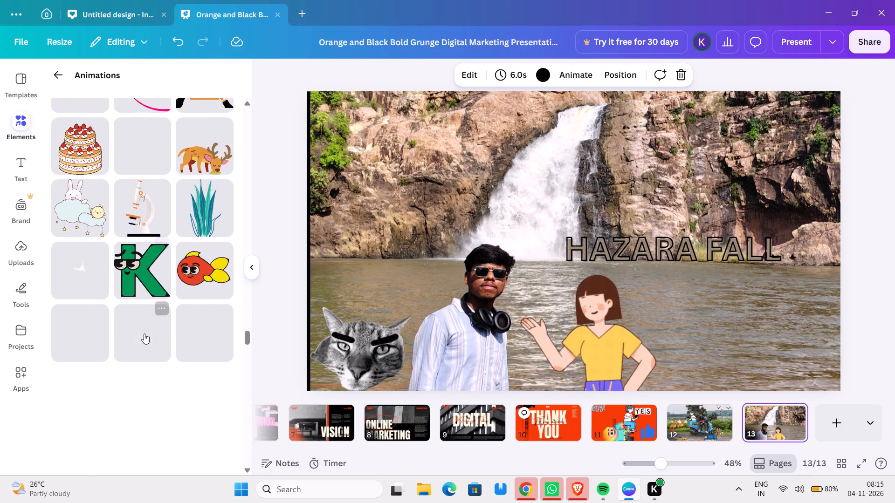
{"action": "scroll", "coordinate": [144, 326], "scroll_direction": "down", "scroll_amount": 1}
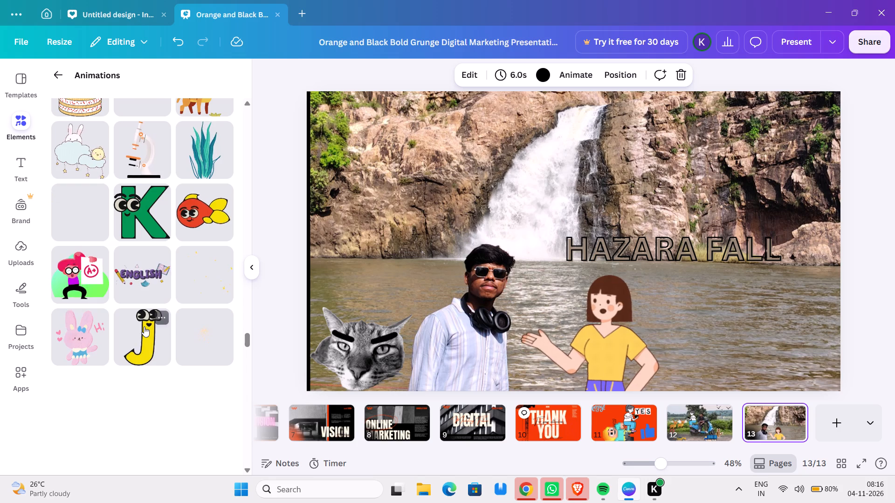
{"action": "scroll", "coordinate": [144, 326], "scroll_direction": "down", "scroll_amount": 2}
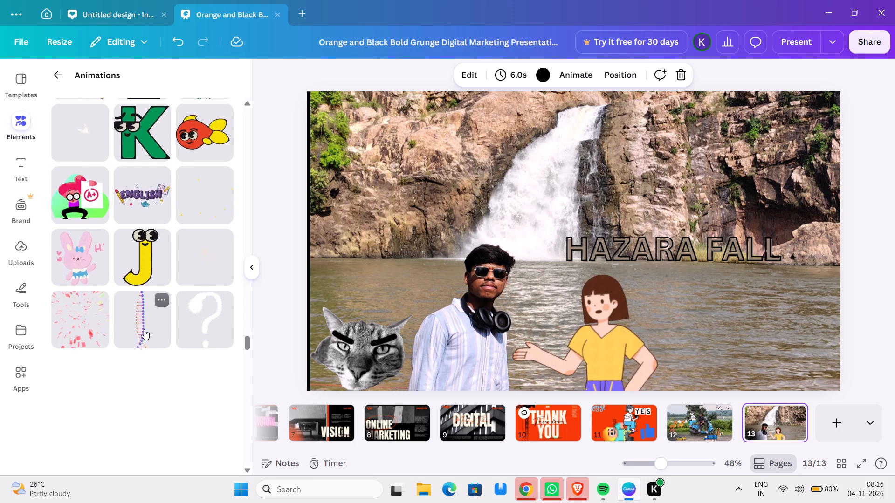
{"action": "scroll", "coordinate": [144, 329], "scroll_direction": "down", "scroll_amount": 3}
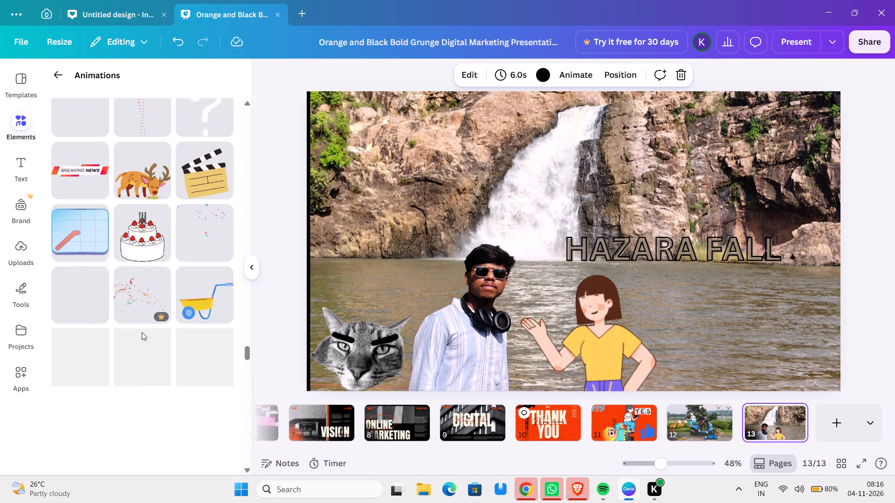
{"action": "scroll", "coordinate": [142, 332], "scroll_direction": "down", "scroll_amount": 2}
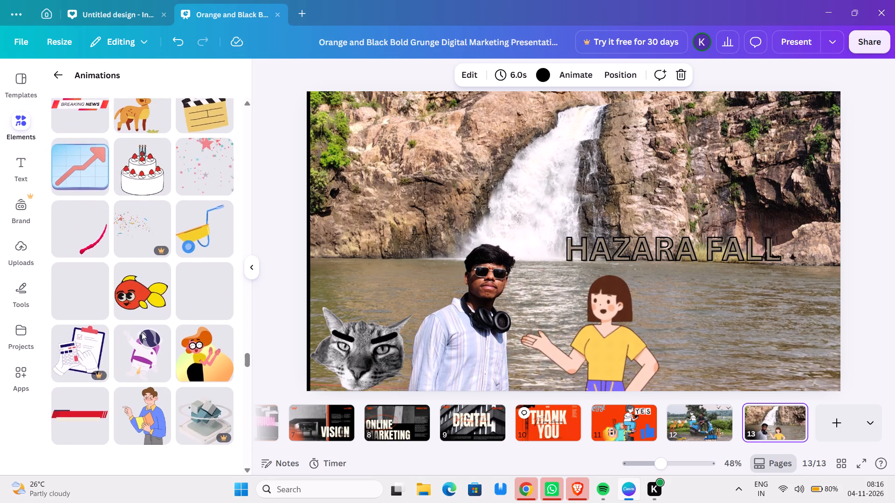
{"action": "scroll", "coordinate": [142, 332], "scroll_direction": "down", "scroll_amount": 3}
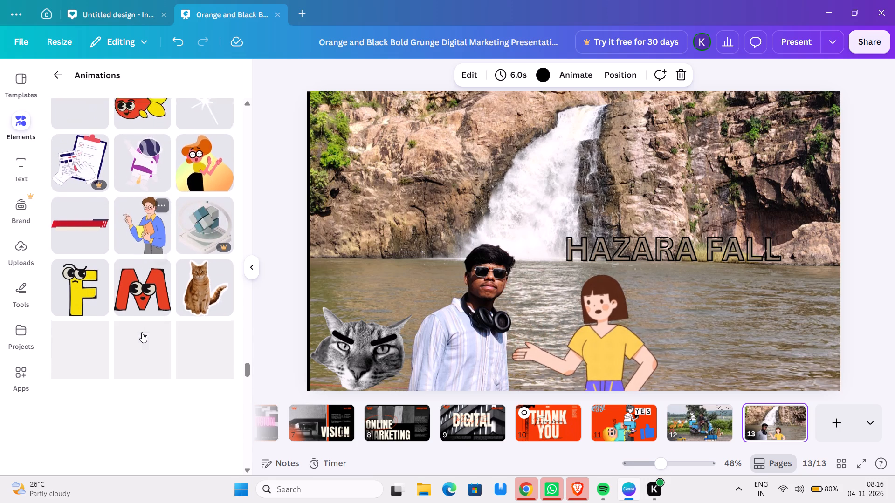
{"action": "scroll", "coordinate": [139, 331], "scroll_direction": "down", "scroll_amount": 2}
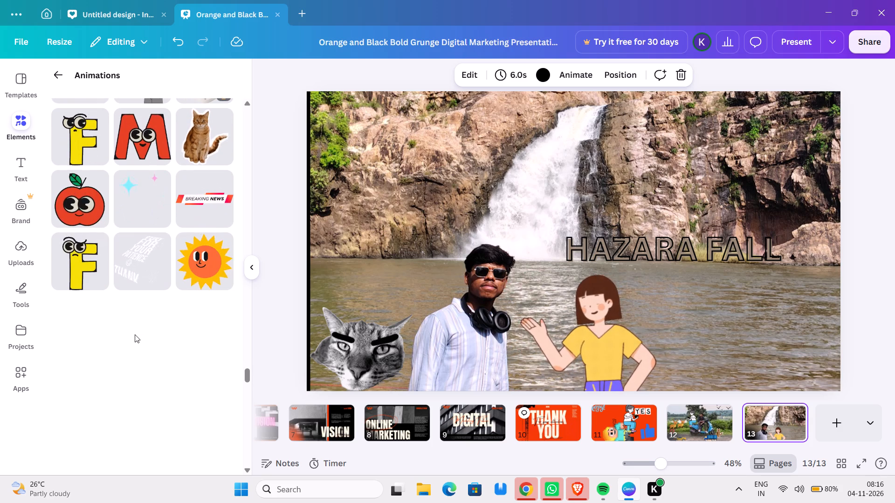
{"action": "scroll", "coordinate": [134, 335], "scroll_direction": "down", "scroll_amount": 2}
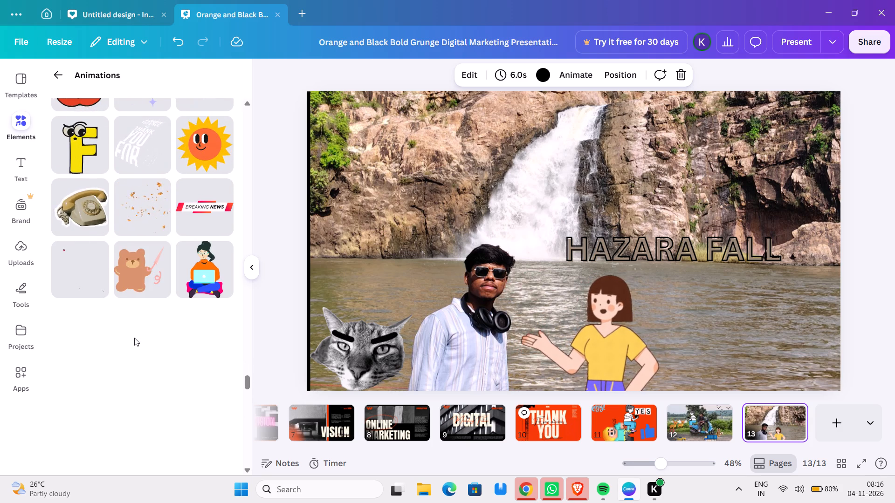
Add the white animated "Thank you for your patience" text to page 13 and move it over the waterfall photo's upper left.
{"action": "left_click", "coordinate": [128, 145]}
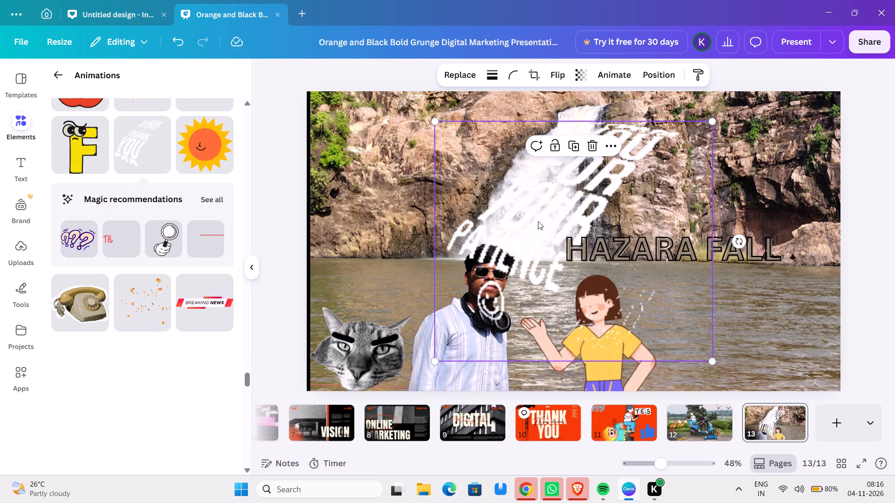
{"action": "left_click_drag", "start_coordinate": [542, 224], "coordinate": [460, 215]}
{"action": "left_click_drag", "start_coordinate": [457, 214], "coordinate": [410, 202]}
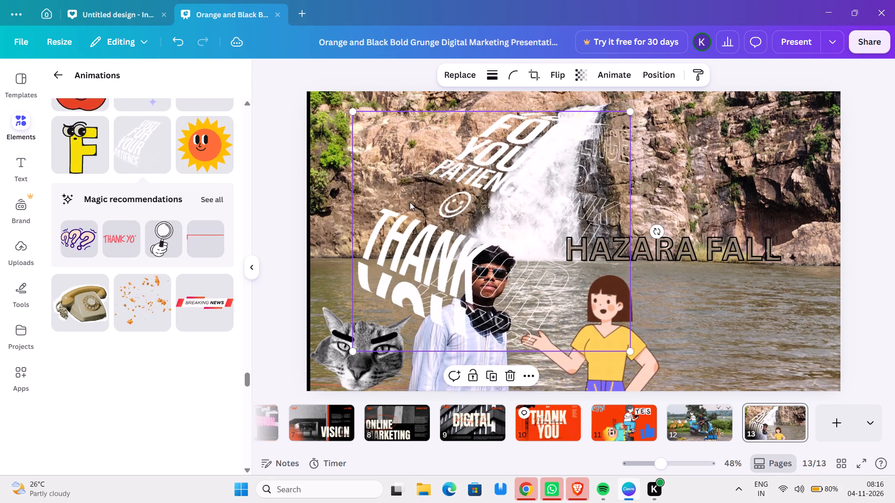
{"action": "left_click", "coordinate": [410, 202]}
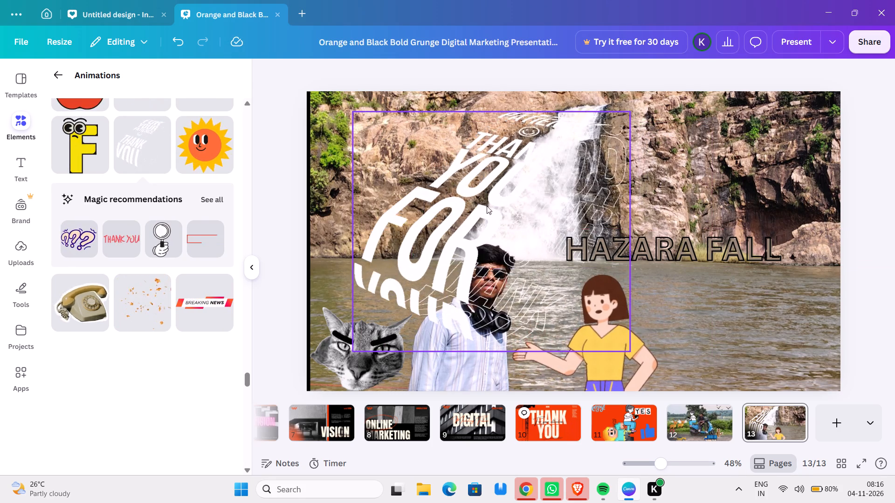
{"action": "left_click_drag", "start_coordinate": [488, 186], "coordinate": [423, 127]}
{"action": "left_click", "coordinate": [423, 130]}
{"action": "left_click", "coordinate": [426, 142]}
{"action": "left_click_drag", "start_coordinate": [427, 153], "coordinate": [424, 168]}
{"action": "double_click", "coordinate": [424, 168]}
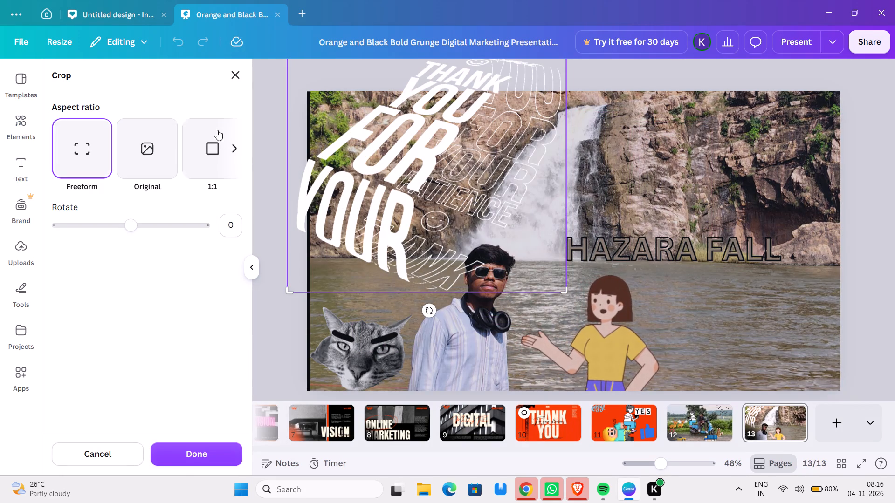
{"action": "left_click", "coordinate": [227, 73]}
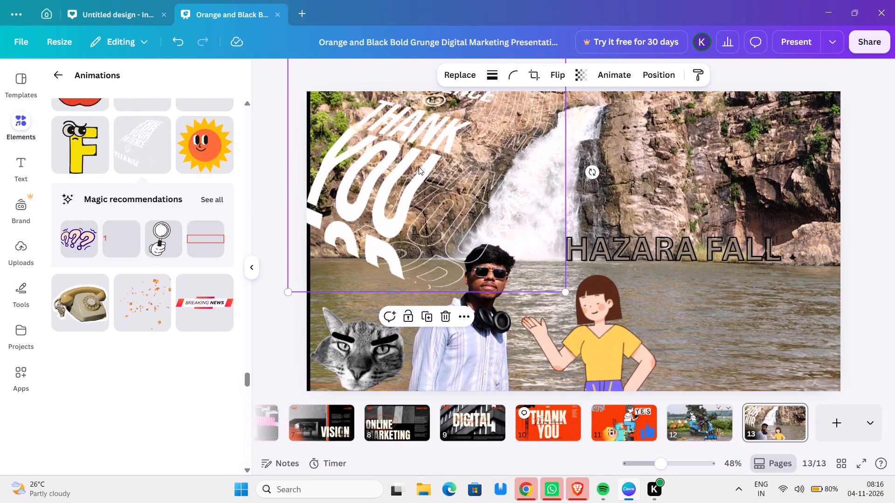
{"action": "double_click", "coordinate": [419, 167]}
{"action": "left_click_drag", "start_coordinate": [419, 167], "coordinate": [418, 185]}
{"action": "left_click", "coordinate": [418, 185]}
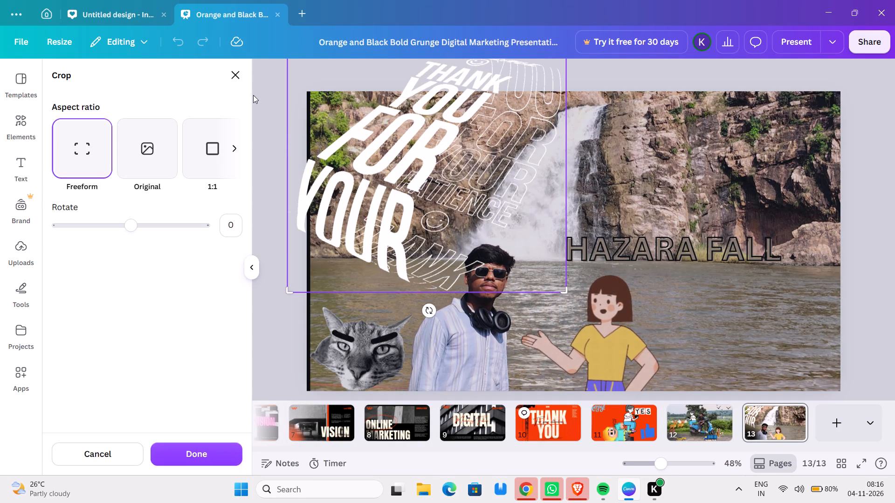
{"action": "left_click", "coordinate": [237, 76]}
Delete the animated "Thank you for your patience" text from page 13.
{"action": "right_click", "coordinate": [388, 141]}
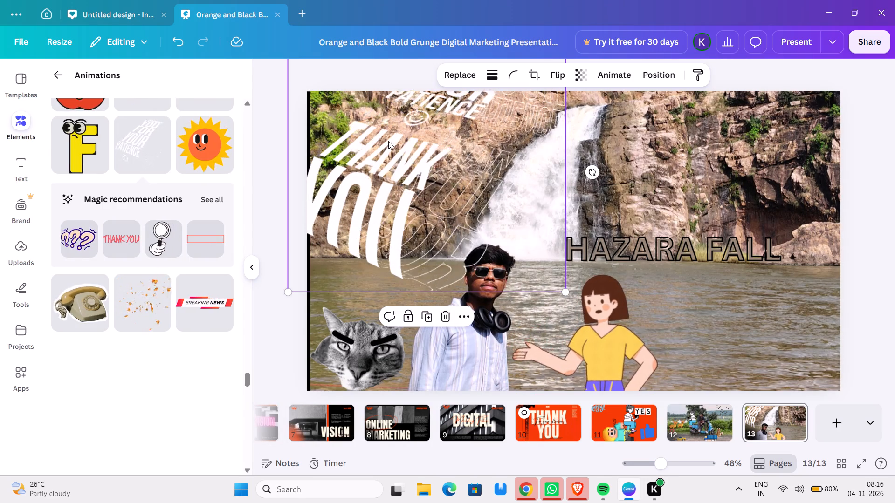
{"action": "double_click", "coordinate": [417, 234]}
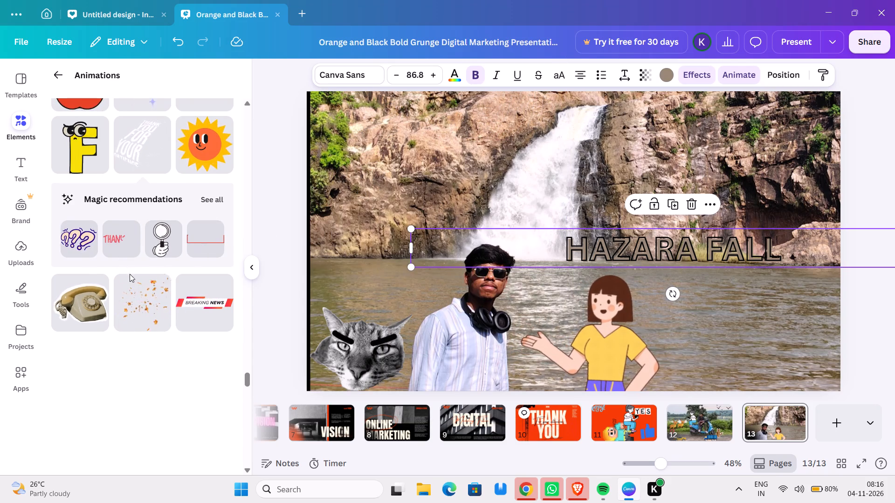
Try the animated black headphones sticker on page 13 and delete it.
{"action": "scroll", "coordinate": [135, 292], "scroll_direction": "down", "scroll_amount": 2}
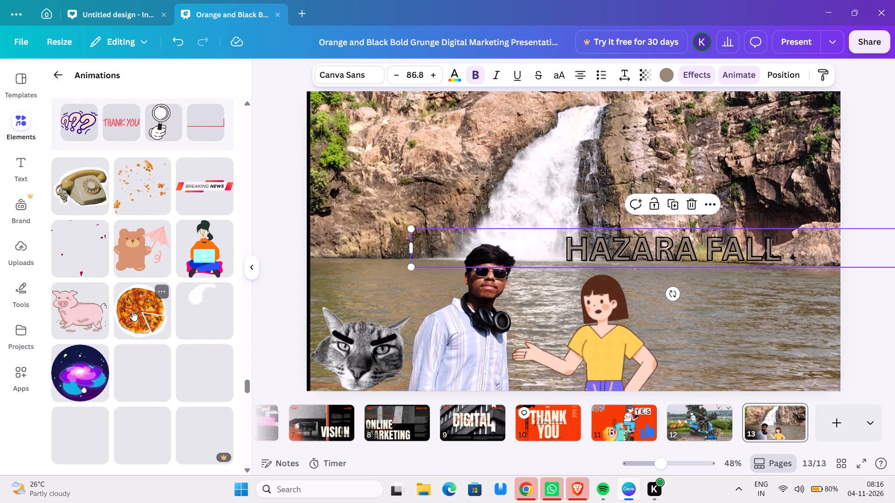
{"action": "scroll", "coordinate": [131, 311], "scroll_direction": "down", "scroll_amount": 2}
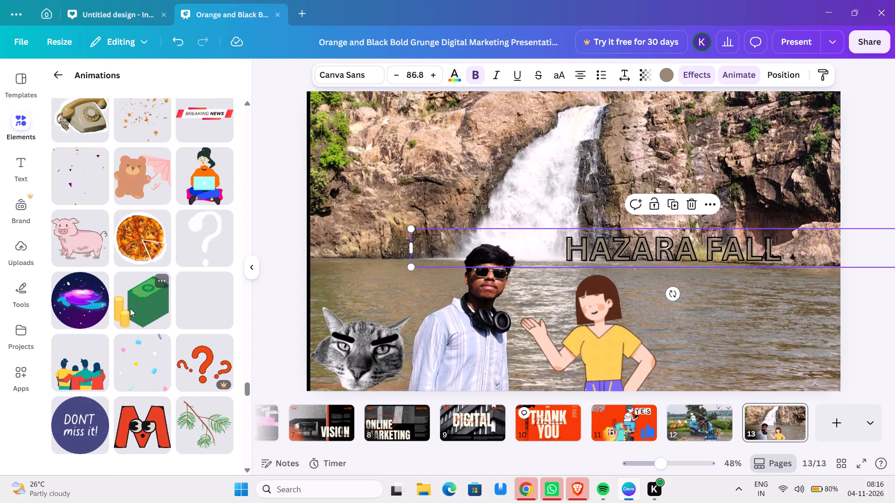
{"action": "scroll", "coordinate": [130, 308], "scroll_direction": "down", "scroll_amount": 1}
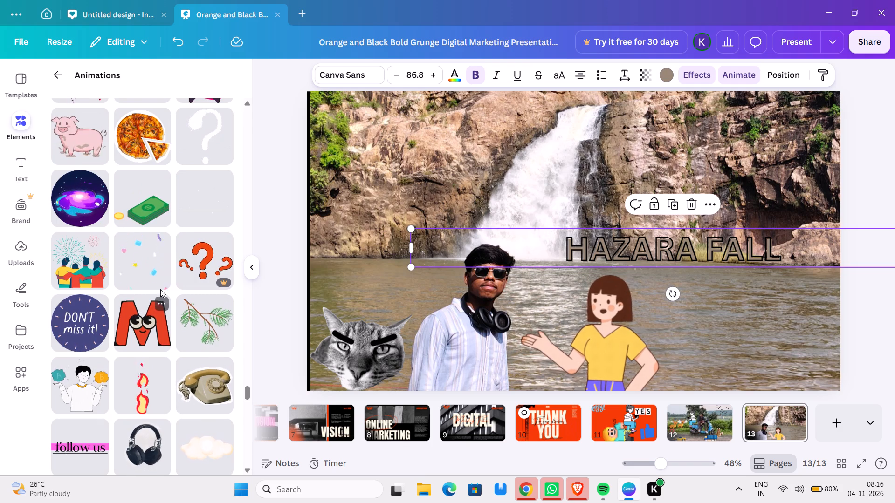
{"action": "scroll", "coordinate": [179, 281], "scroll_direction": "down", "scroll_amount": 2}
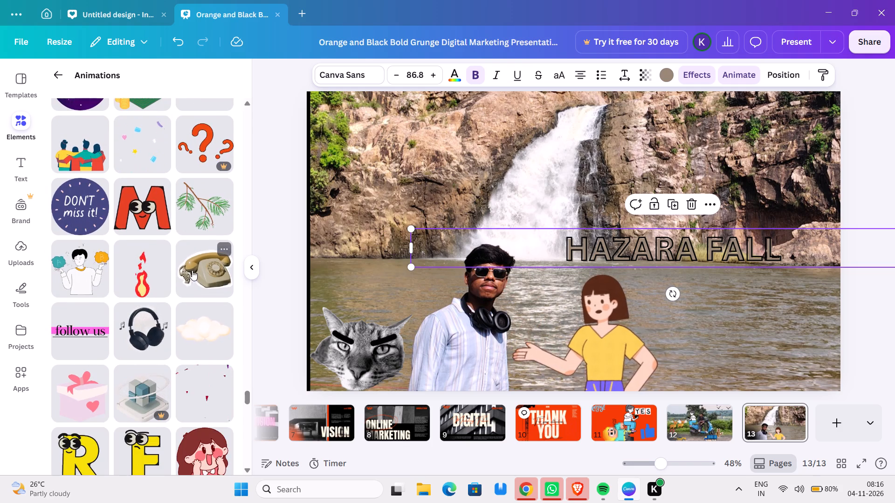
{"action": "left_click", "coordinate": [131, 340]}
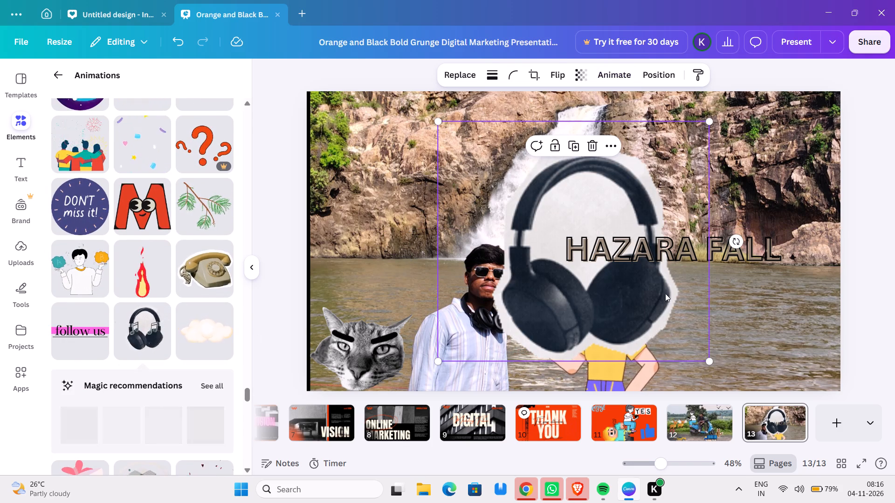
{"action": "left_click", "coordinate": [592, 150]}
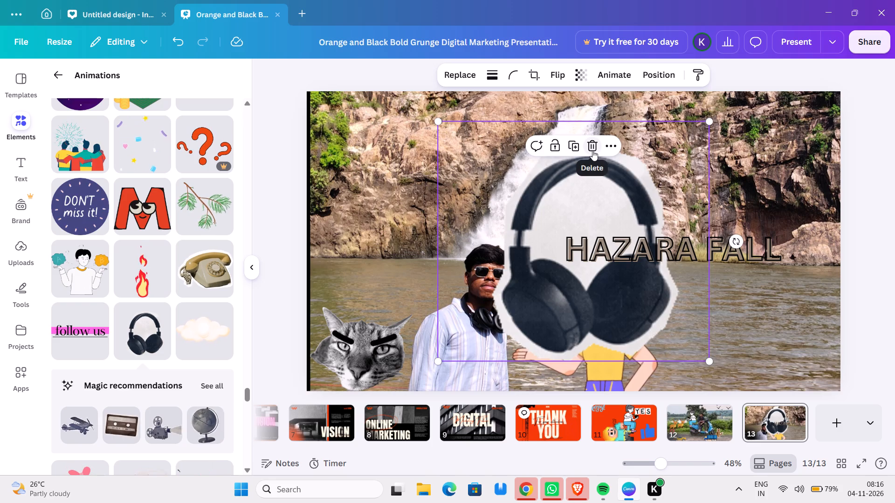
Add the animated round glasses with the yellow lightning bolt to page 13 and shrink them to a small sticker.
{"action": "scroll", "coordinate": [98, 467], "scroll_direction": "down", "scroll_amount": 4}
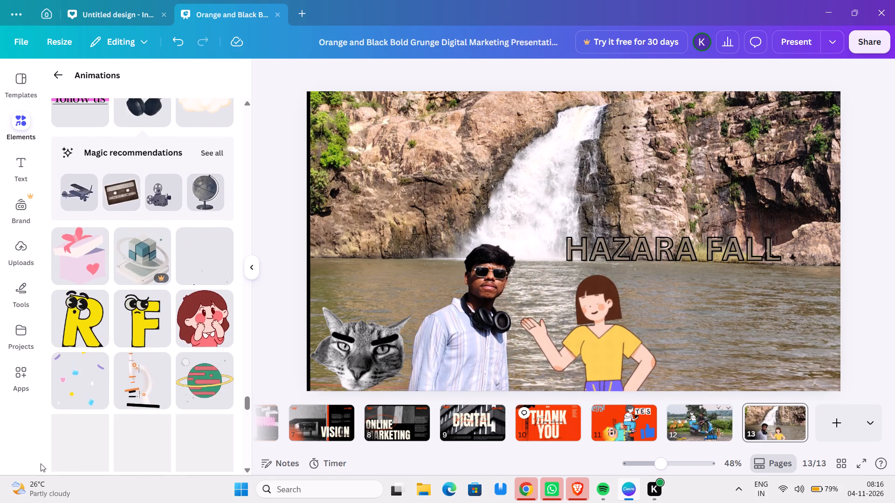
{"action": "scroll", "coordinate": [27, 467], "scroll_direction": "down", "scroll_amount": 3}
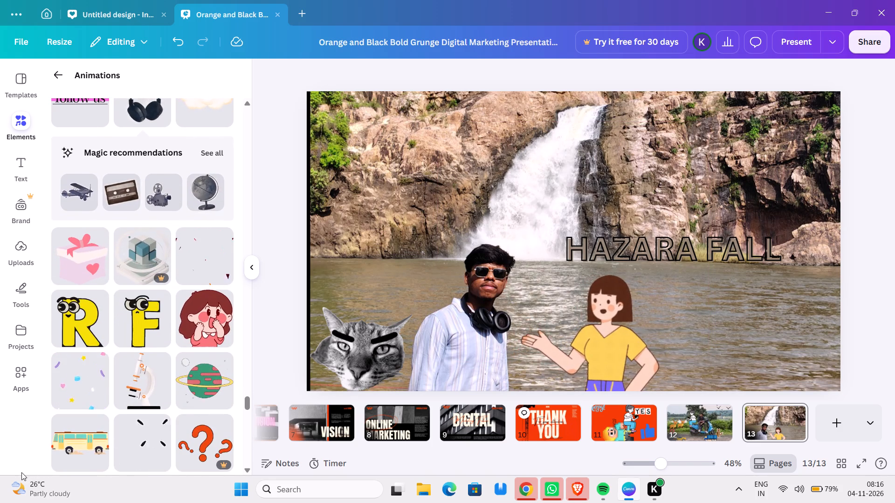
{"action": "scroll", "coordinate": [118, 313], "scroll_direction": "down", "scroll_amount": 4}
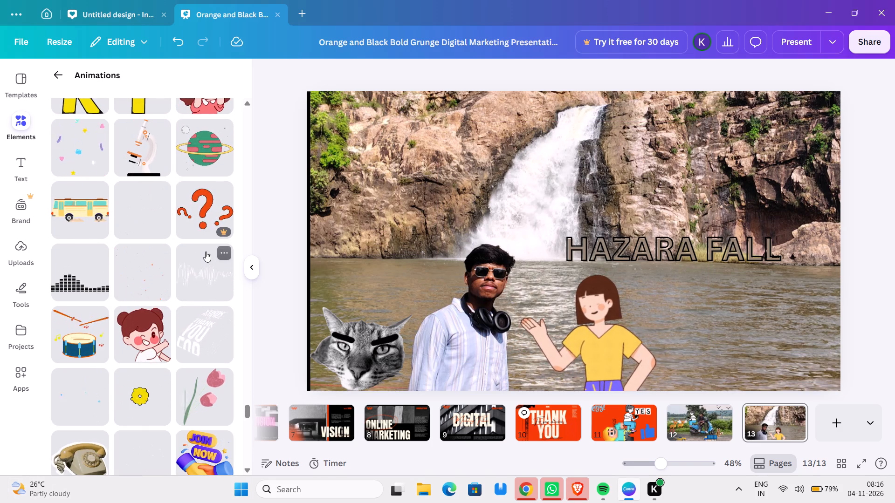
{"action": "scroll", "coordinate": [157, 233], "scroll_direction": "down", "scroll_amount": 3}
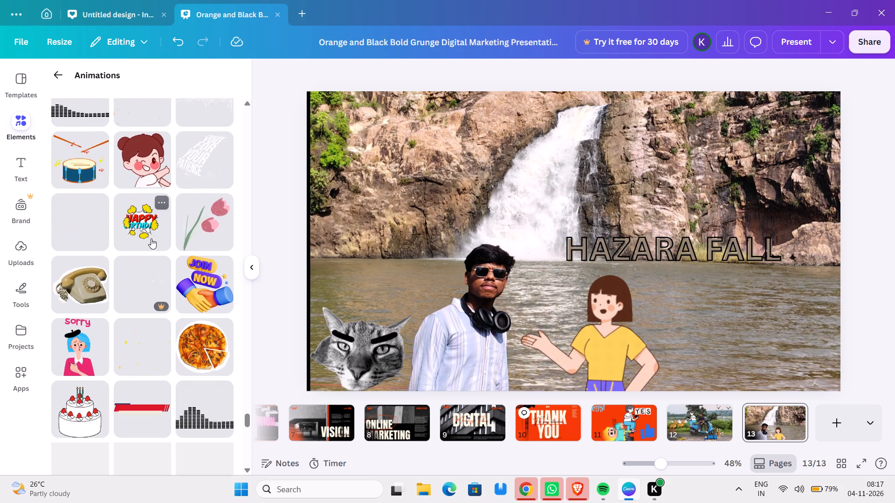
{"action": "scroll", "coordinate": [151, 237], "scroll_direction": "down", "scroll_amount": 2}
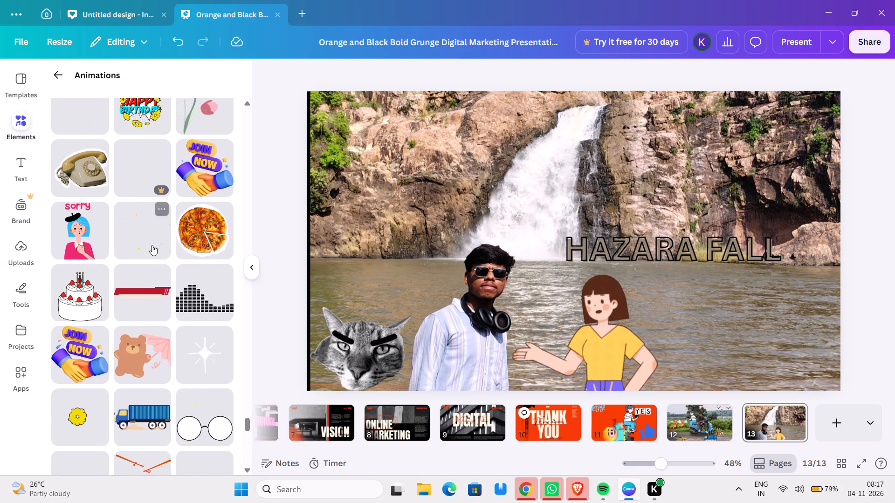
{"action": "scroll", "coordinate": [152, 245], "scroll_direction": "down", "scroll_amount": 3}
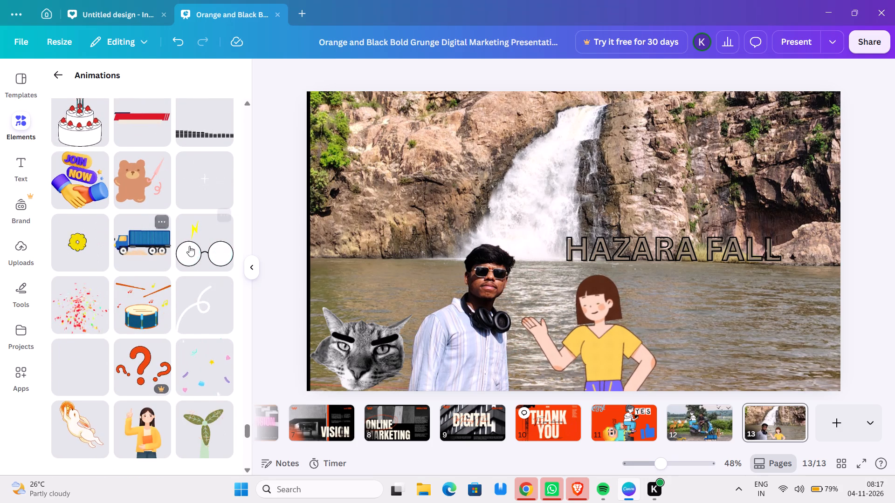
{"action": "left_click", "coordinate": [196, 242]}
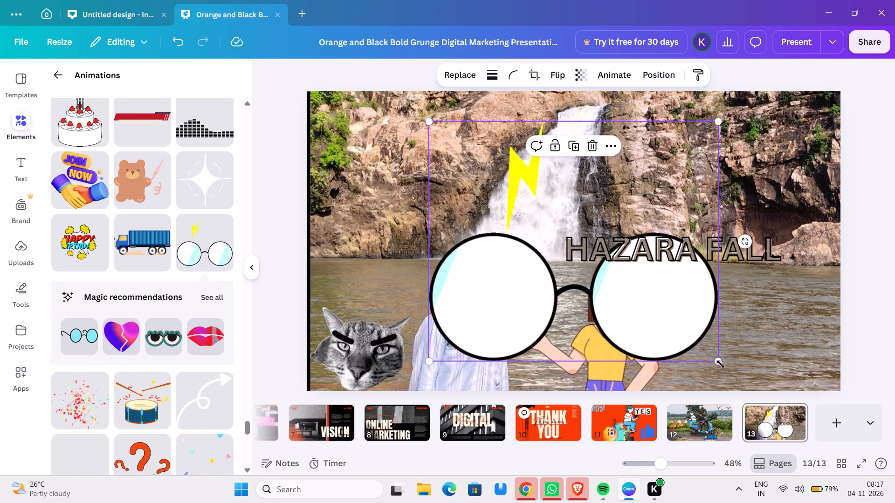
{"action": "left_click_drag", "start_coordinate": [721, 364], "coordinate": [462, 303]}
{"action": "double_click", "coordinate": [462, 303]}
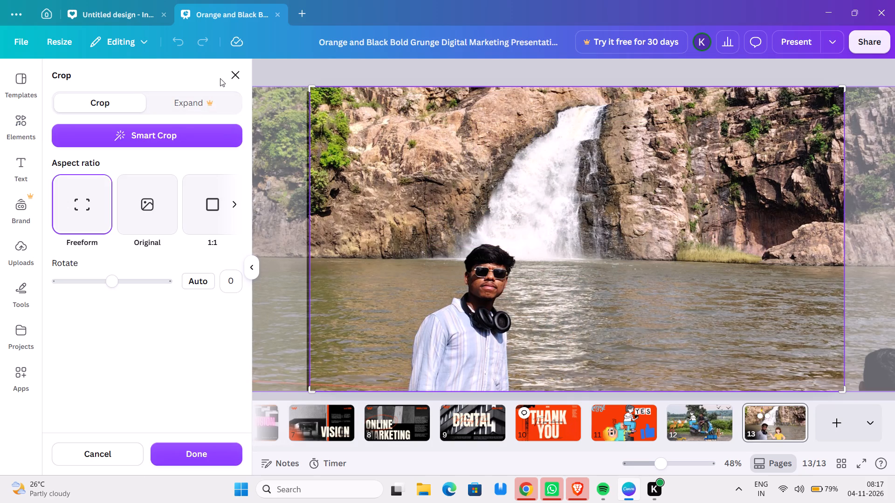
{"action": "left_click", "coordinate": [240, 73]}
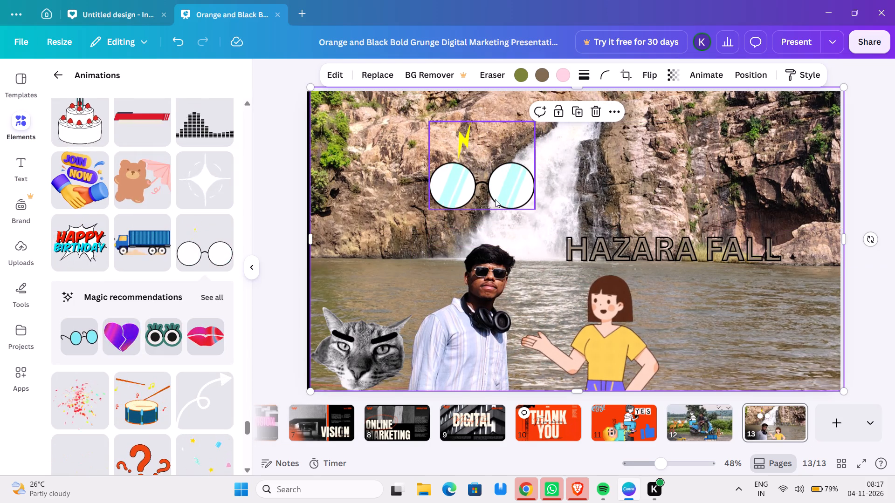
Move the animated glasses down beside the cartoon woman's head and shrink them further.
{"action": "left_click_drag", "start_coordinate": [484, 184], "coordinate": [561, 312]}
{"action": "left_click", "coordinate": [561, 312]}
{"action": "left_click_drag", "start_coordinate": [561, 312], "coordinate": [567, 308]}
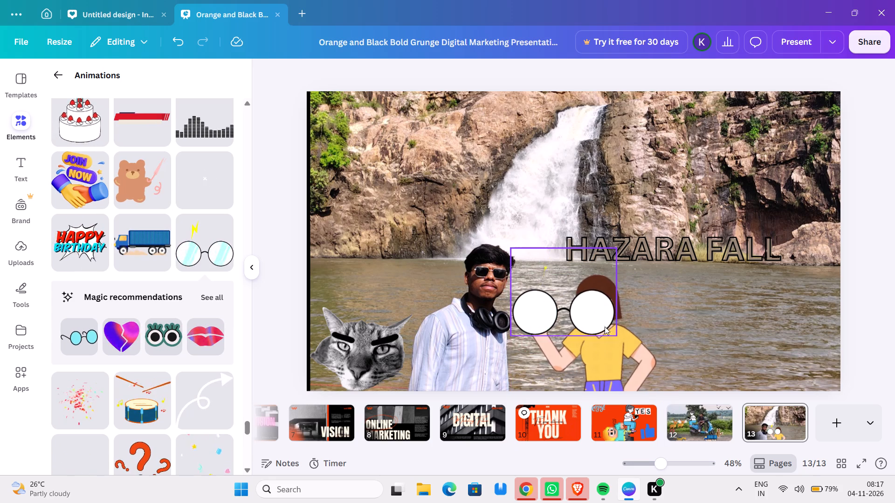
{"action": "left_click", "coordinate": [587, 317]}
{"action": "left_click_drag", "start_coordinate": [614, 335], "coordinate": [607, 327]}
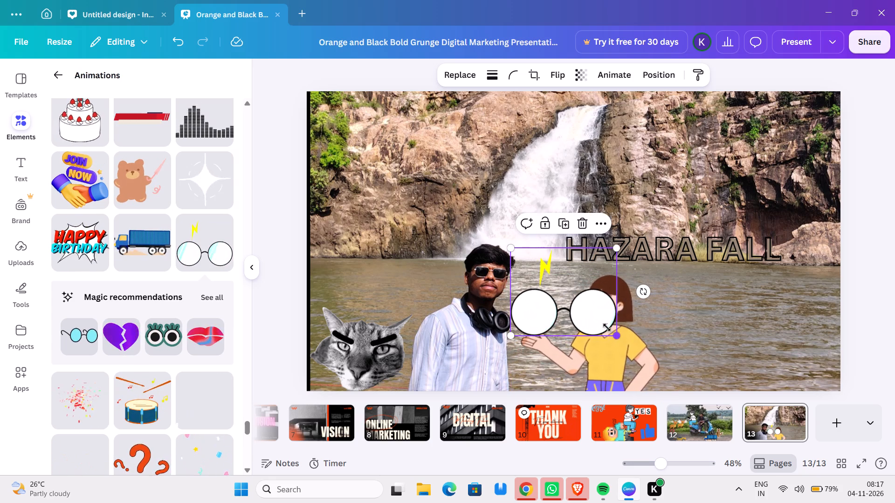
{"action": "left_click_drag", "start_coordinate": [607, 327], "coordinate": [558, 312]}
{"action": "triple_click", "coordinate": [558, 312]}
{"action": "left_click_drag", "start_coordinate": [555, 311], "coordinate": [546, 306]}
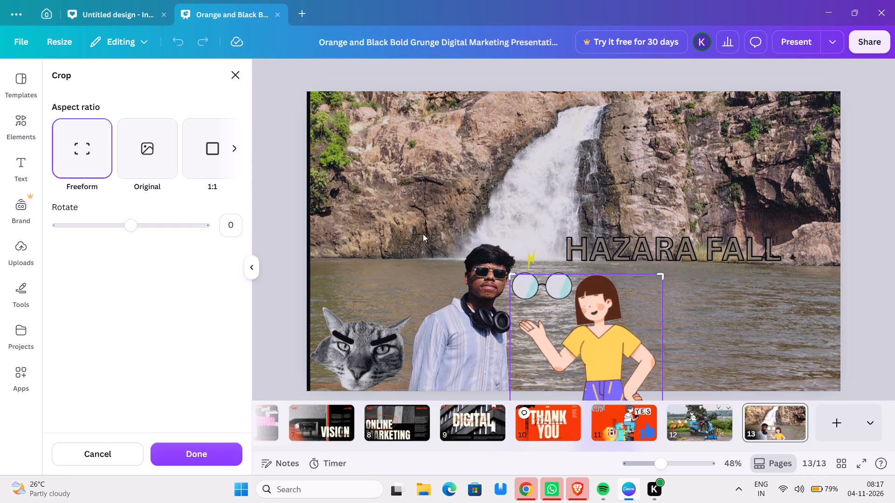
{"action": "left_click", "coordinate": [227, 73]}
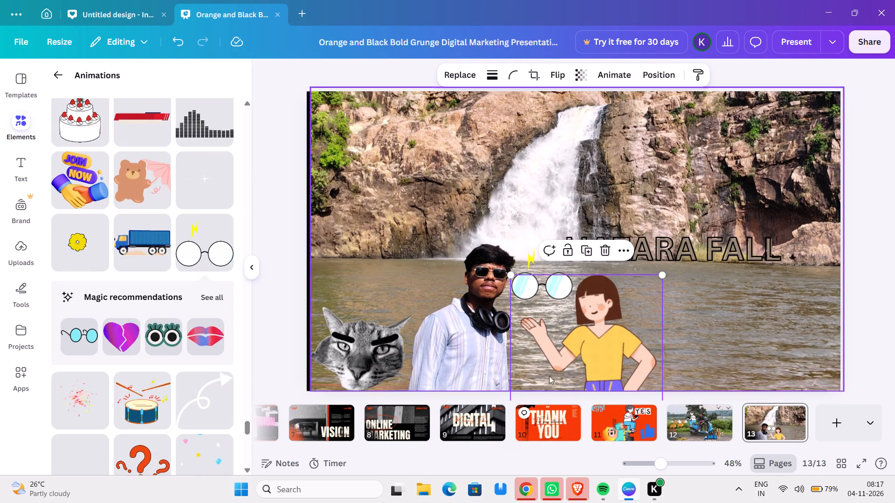
Reposition the cartoon woman slightly higher beside the man in the waterfall photo.
{"action": "left_click_drag", "start_coordinate": [531, 290], "coordinate": [573, 314]}
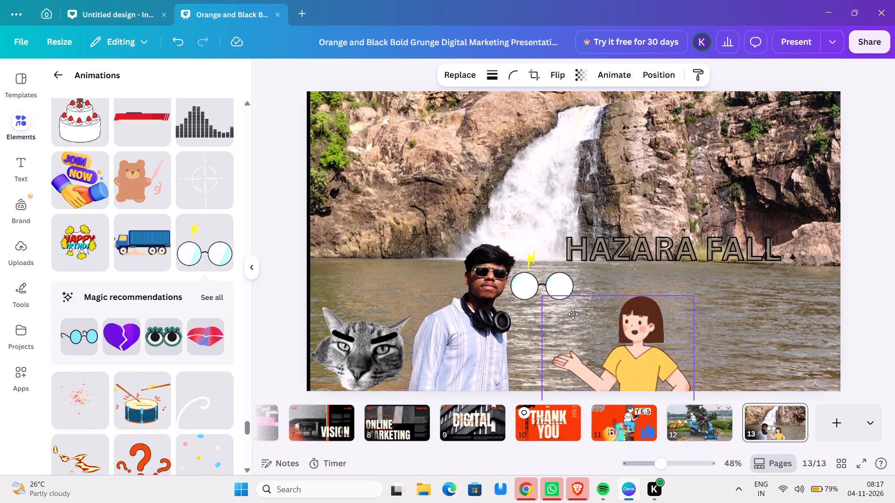
{"action": "left_click_drag", "start_coordinate": [573, 314], "coordinate": [579, 314]}
{"action": "left_click", "coordinate": [579, 314]}
{"action": "left_click_drag", "start_coordinate": [578, 311], "coordinate": [569, 304]}
{"action": "left_click_drag", "start_coordinate": [566, 302], "coordinate": [540, 298]}
{"action": "left_click_drag", "start_coordinate": [634, 340], "coordinate": [612, 324]}
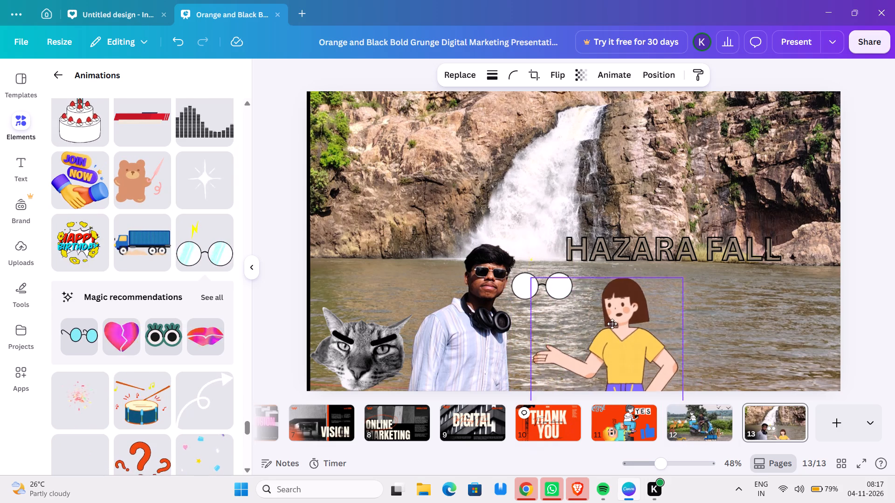
{"action": "left_click_drag", "start_coordinate": [612, 324], "coordinate": [594, 313]}
{"action": "double_click", "coordinate": [594, 313]}
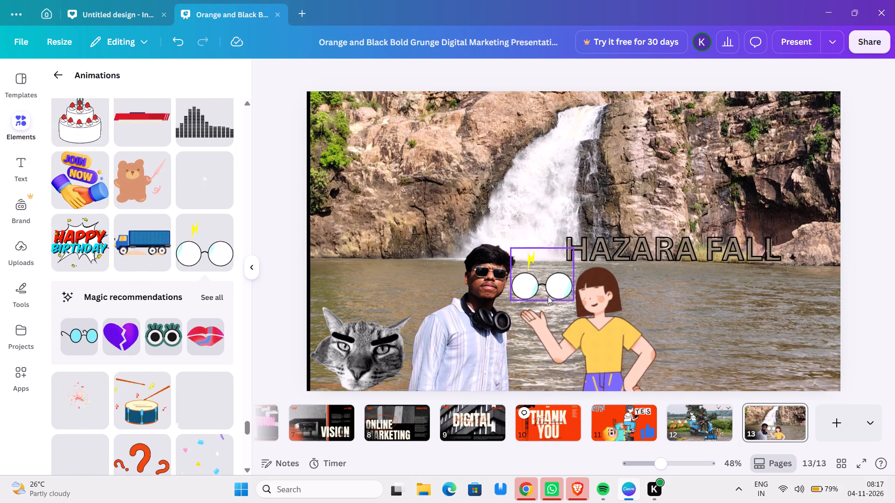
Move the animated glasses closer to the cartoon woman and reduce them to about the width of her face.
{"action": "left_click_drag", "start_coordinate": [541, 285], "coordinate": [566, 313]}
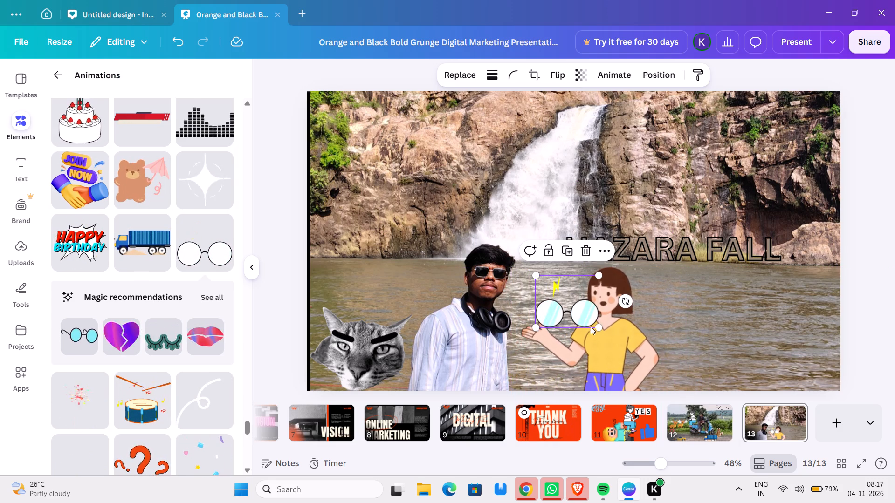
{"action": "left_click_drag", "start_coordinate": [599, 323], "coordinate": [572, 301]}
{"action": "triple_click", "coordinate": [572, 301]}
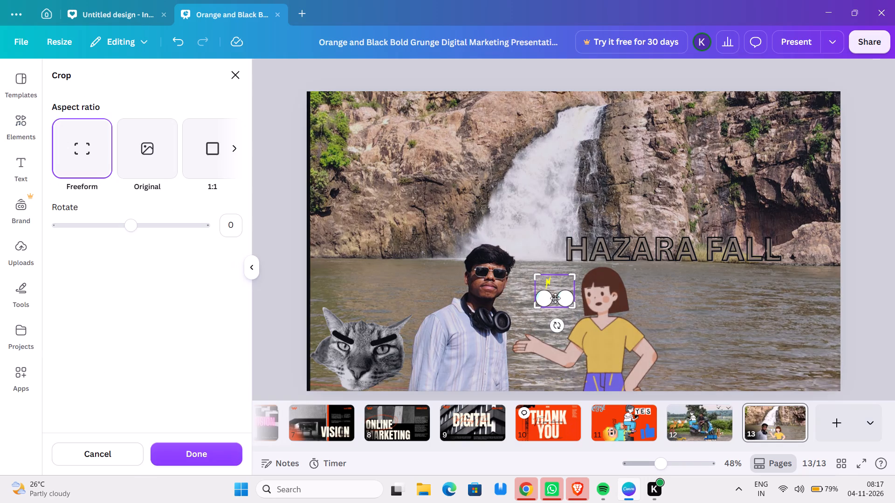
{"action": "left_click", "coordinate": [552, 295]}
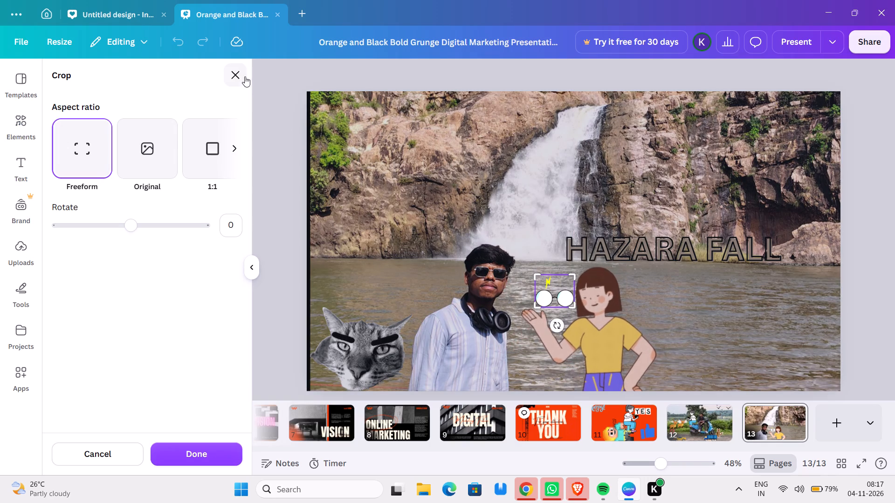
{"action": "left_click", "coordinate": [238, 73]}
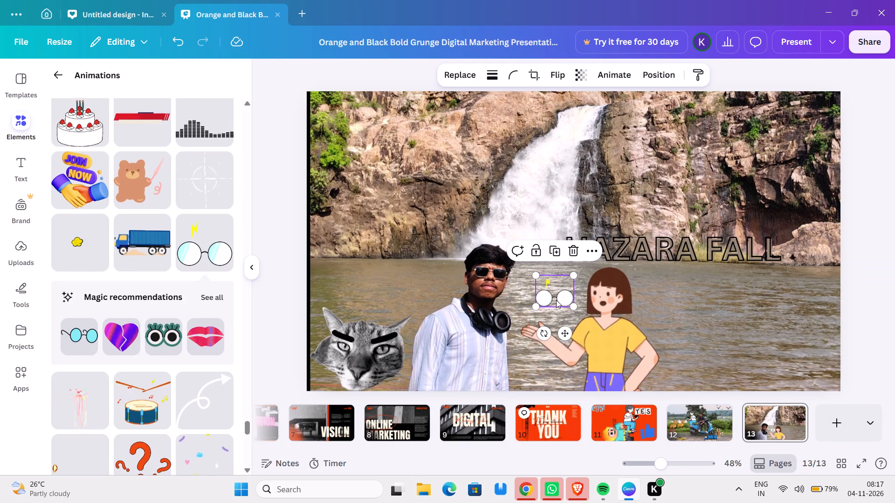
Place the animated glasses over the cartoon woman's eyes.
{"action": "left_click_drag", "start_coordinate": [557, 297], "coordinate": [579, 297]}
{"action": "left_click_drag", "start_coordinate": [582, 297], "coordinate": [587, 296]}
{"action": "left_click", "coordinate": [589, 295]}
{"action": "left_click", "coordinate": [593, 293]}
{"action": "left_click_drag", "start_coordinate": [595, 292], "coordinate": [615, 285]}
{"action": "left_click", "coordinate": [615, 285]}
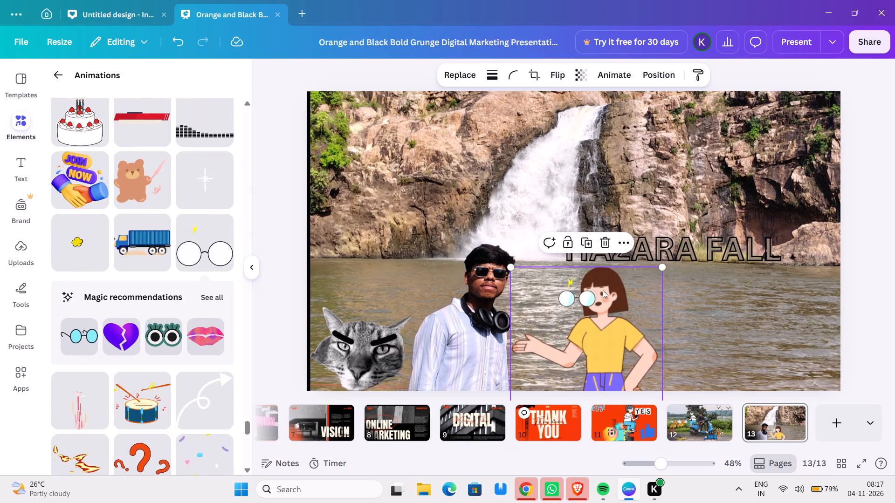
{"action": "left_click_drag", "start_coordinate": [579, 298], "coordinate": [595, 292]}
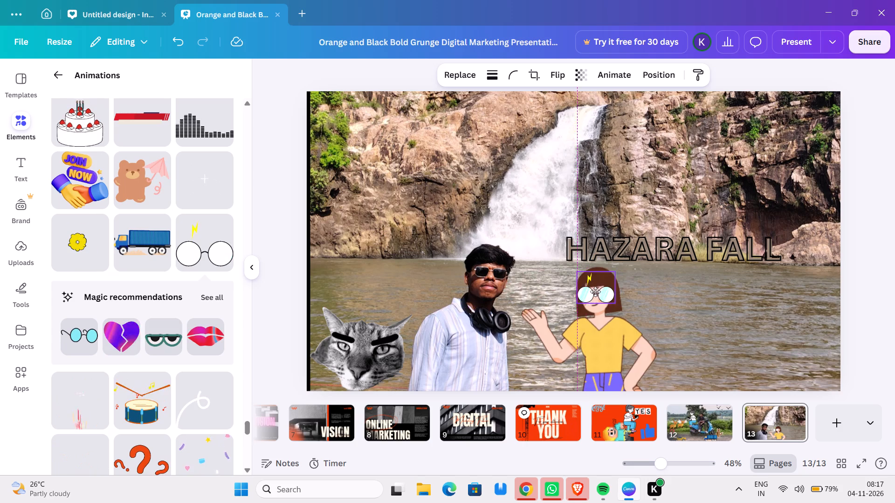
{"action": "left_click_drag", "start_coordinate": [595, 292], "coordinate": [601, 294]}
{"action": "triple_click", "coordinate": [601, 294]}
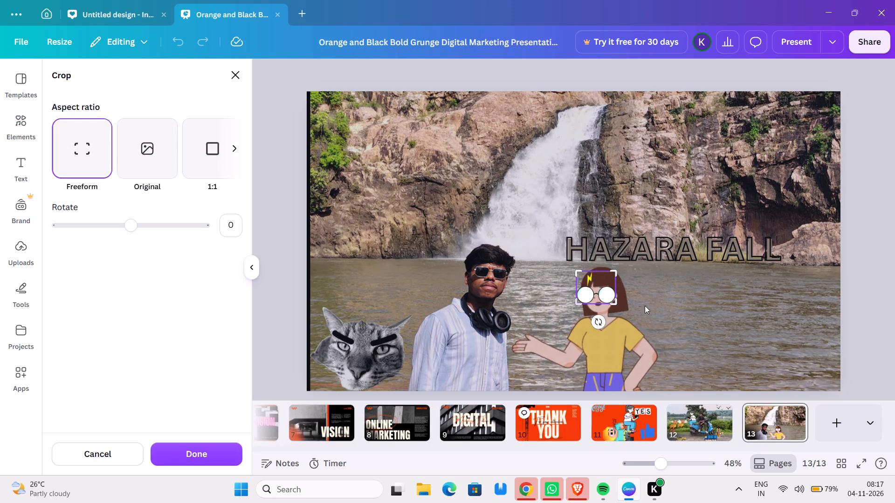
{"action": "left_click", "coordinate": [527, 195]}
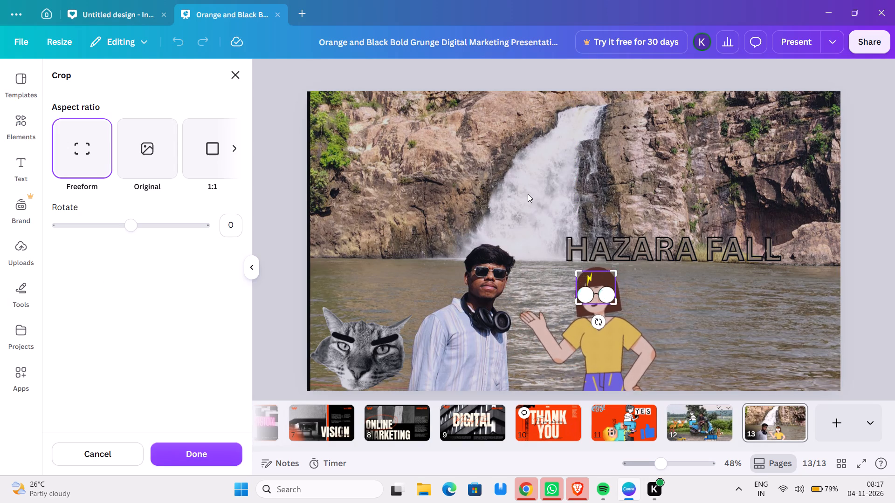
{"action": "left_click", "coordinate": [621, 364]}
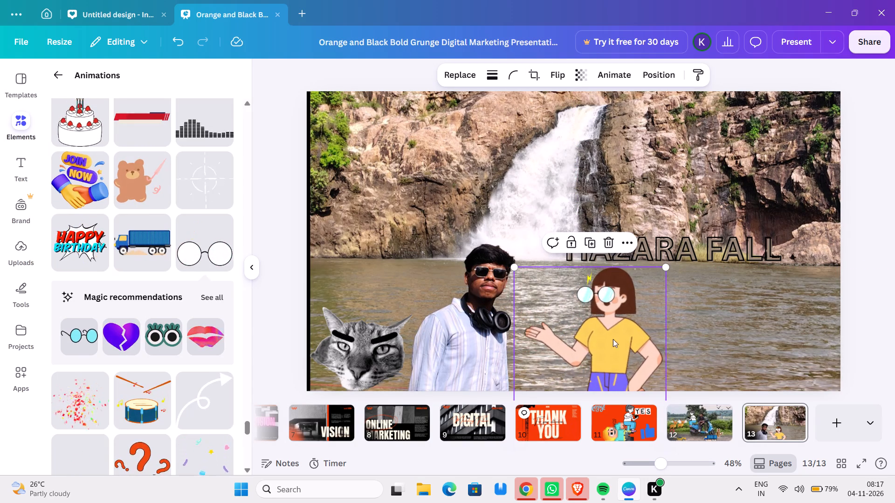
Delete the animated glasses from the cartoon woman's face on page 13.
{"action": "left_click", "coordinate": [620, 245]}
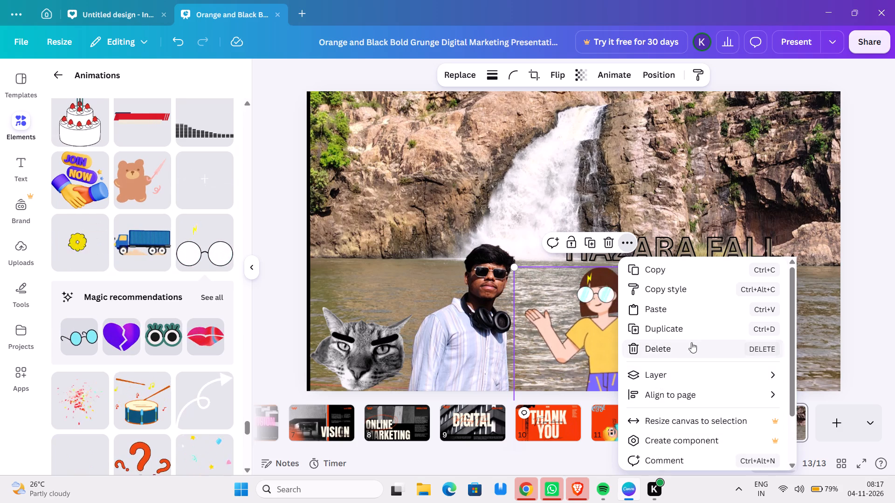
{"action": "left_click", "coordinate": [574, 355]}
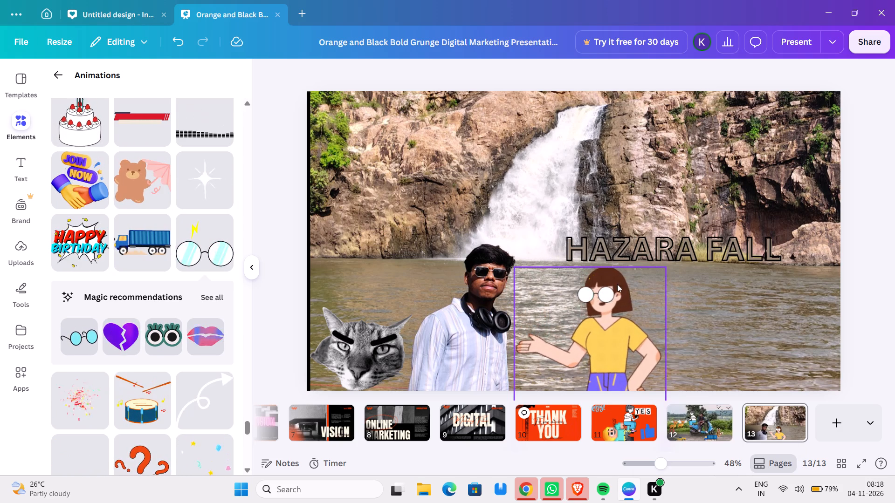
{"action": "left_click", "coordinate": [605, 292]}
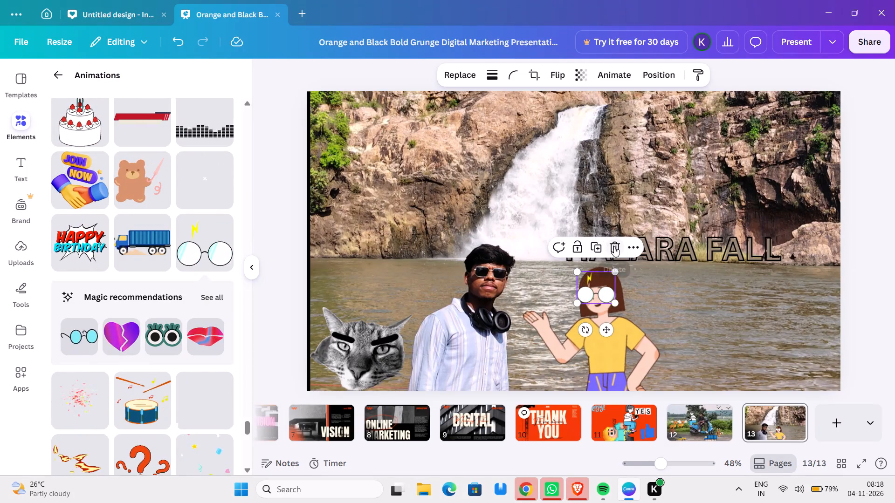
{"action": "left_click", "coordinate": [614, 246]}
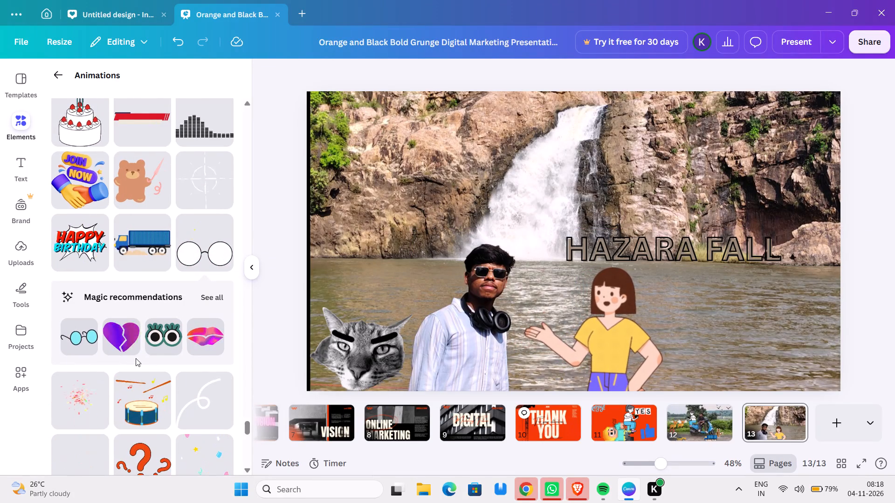
Browse the animations collection for another sticker that suits the waterfall photo on page 13.
{"action": "scroll", "coordinate": [180, 248], "scroll_direction": "down", "scroll_amount": 1}
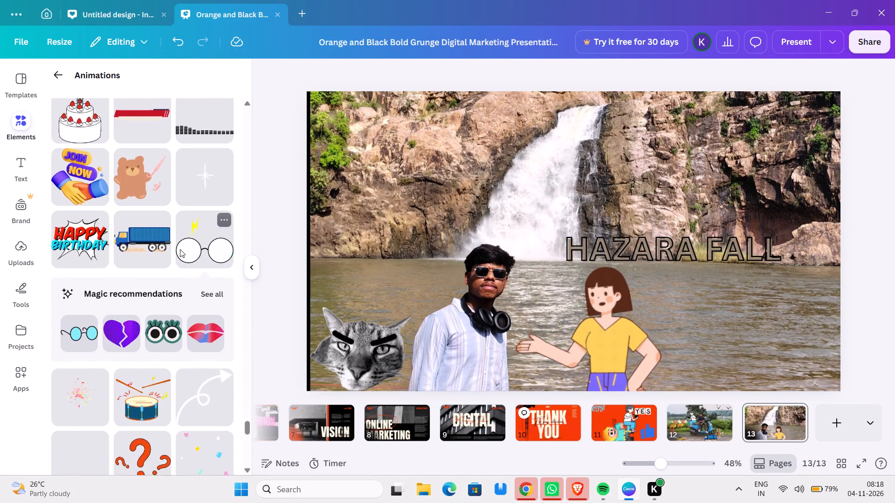
{"action": "scroll", "coordinate": [180, 249], "scroll_direction": "down", "scroll_amount": 3}
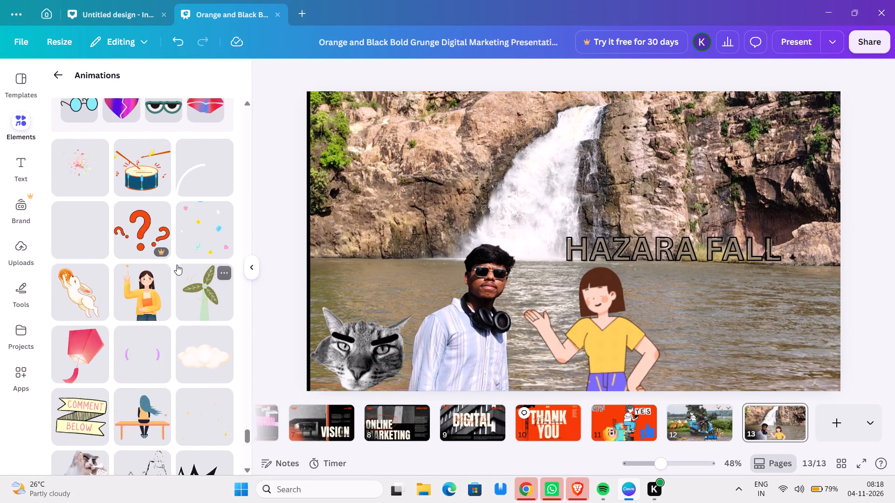
{"action": "scroll", "coordinate": [177, 265], "scroll_direction": "down", "scroll_amount": 1}
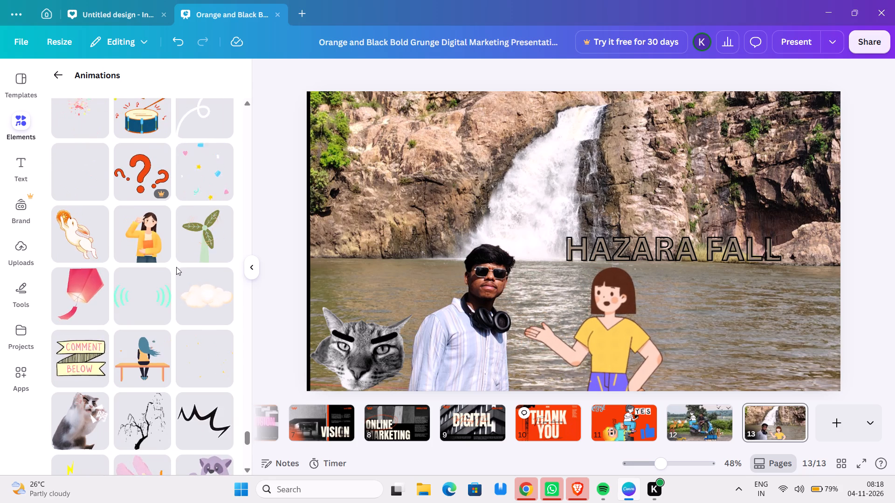
{"action": "scroll", "coordinate": [176, 267], "scroll_direction": "down", "scroll_amount": 5}
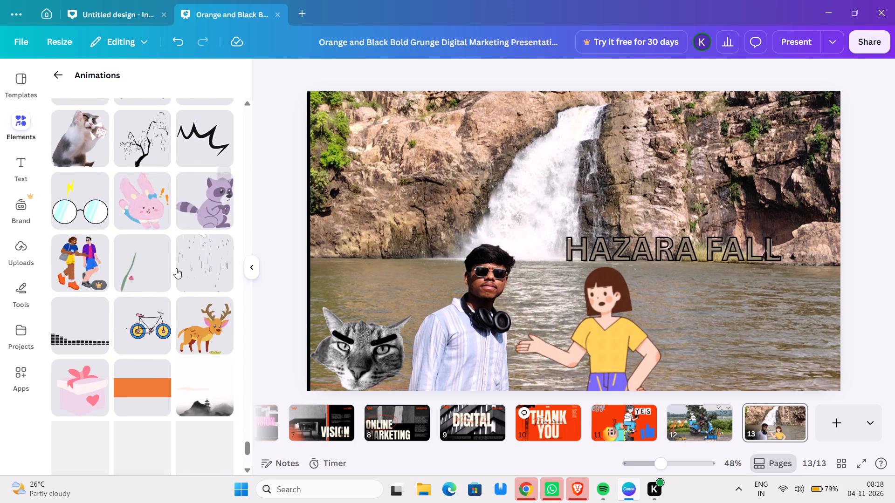
{"action": "scroll", "coordinate": [176, 268], "scroll_direction": "down", "scroll_amount": 2}
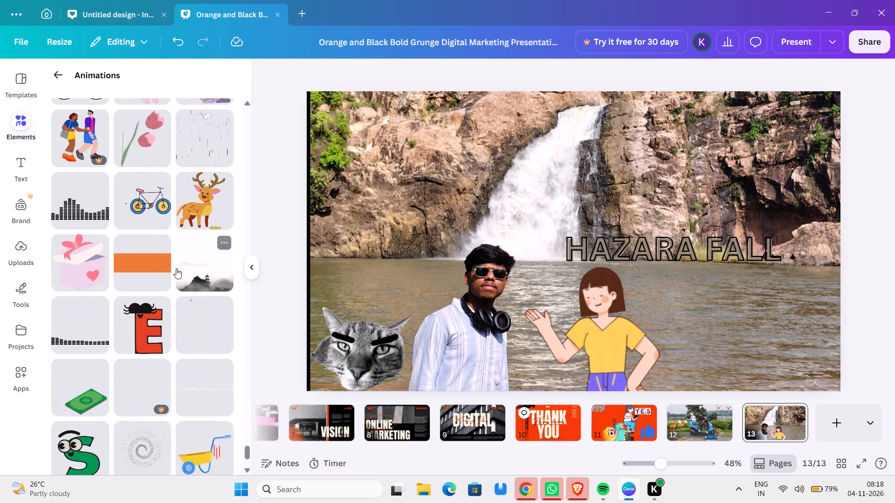
{"action": "scroll", "coordinate": [185, 266], "scroll_direction": "down", "scroll_amount": 3}
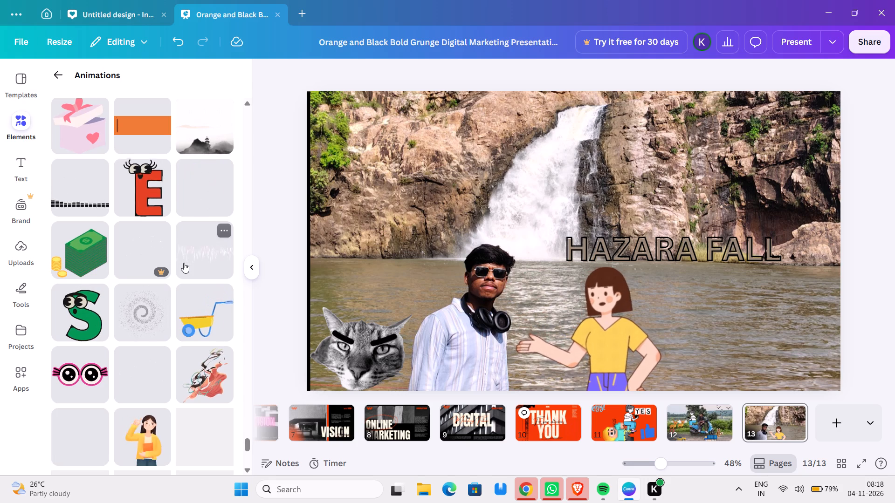
{"action": "scroll", "coordinate": [184, 263], "scroll_direction": "down", "scroll_amount": 5}
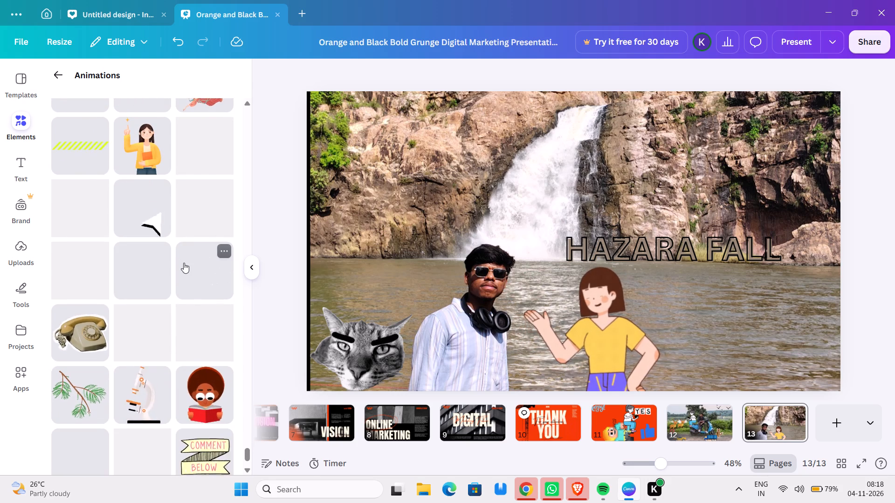
{"action": "scroll", "coordinate": [184, 263], "scroll_direction": "down", "scroll_amount": 8}
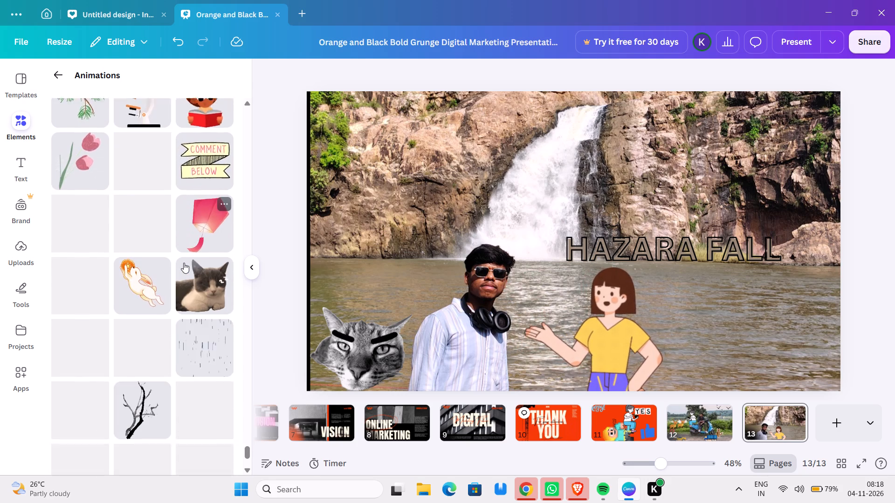
{"action": "scroll", "coordinate": [184, 263], "scroll_direction": "down", "scroll_amount": 6}
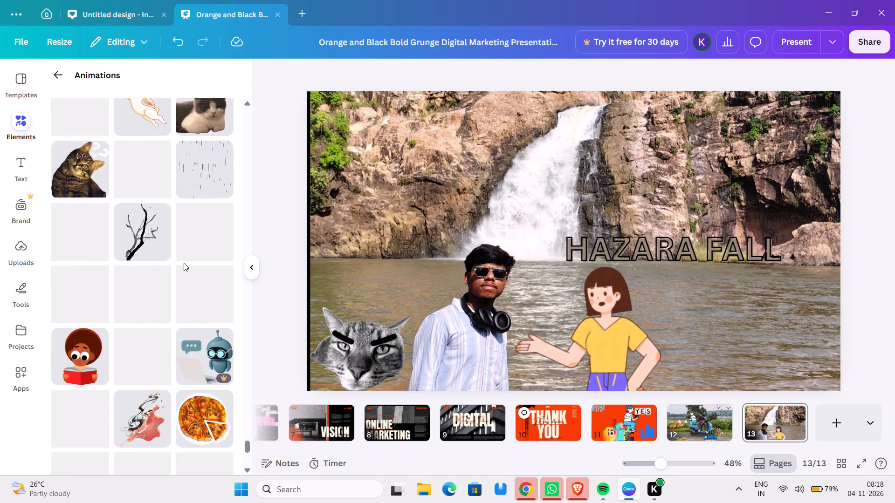
{"action": "scroll", "coordinate": [184, 263], "scroll_direction": "up", "scroll_amount": 3}
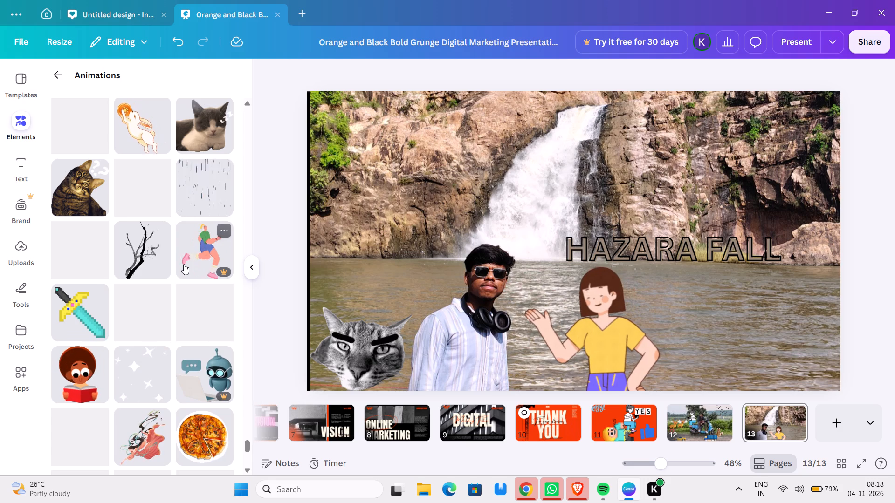
{"action": "scroll", "coordinate": [184, 264], "scroll_direction": "up", "scroll_amount": 1}
{"action": "scroll", "coordinate": [184, 264], "scroll_direction": "down", "scroll_amount": 5}
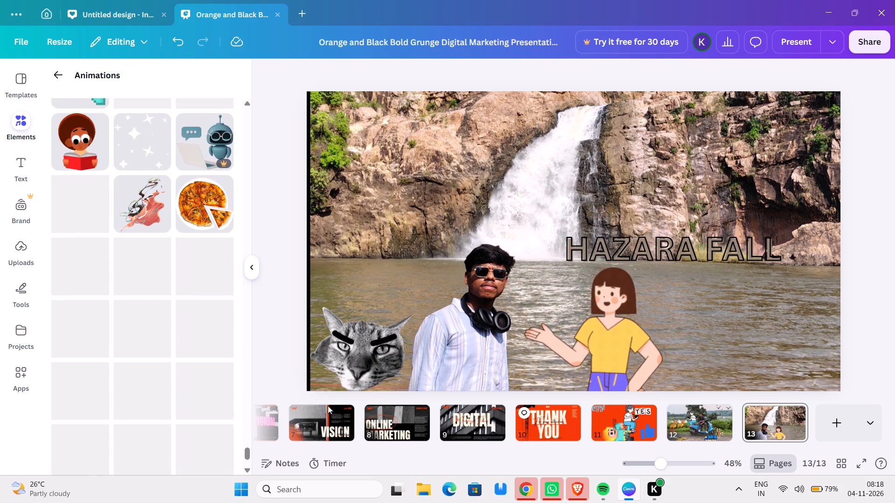
Delete the cat head with the black eyebrows from beside the man on page 13.
{"action": "left_click", "coordinate": [357, 363]}
{"action": "left_click", "coordinate": [379, 279]}
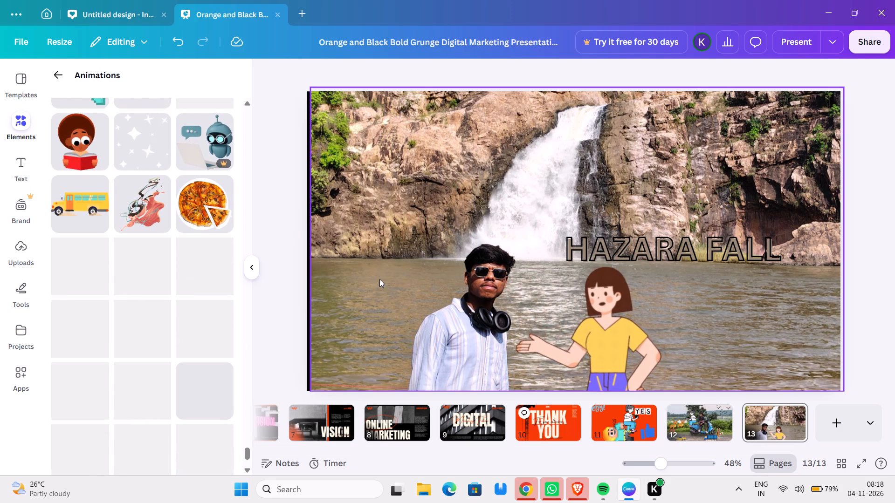
Find the animated vintage biplane in the animations collection and add it to page 13.
{"action": "scroll", "coordinate": [111, 350], "scroll_direction": "up", "scroll_amount": 8}
{"action": "scroll", "coordinate": [120, 329], "scroll_direction": "down", "scroll_amount": 2}
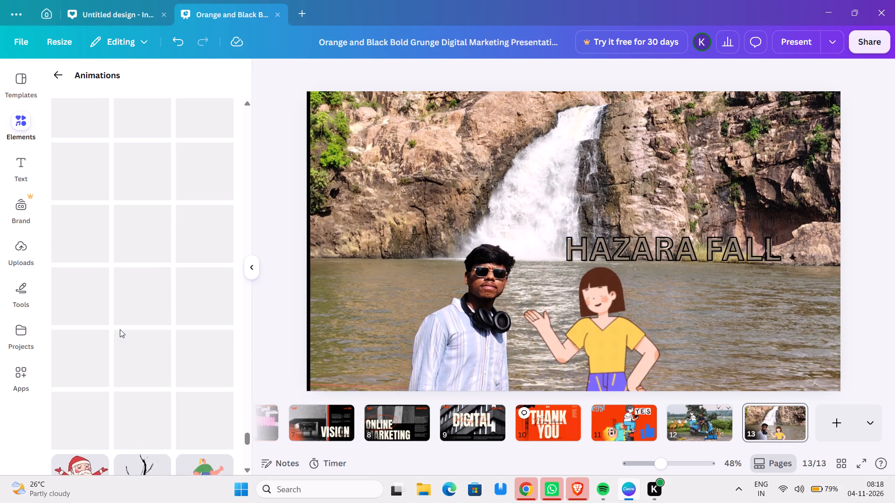
{"action": "scroll", "coordinate": [120, 329], "scroll_direction": "down", "scroll_amount": 3}
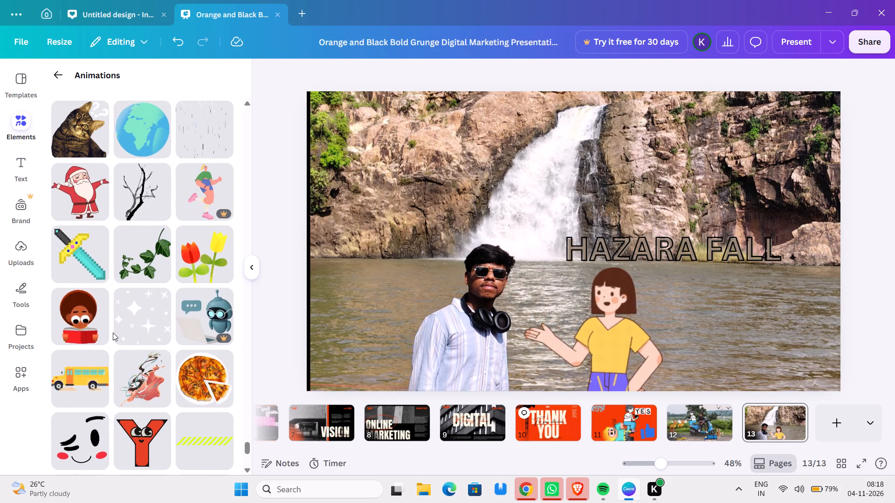
{"action": "scroll", "coordinate": [147, 306], "scroll_direction": "down", "scroll_amount": 5}
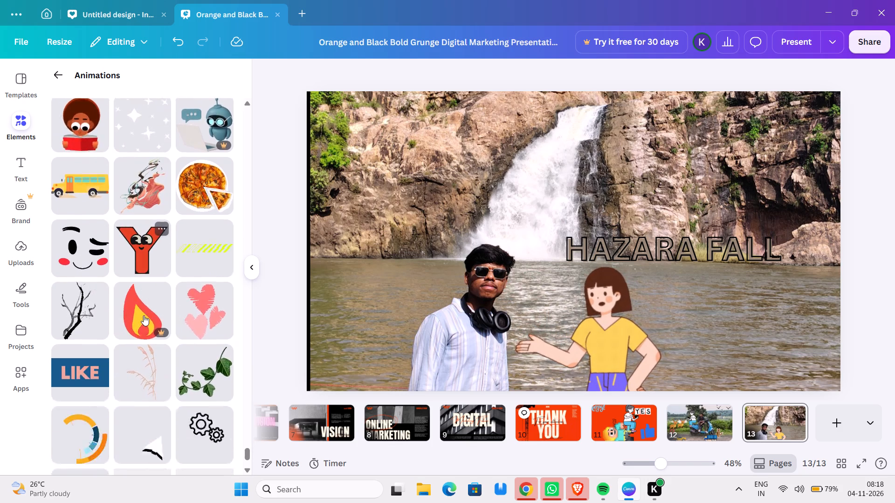
{"action": "scroll", "coordinate": [142, 318], "scroll_direction": "down", "scroll_amount": 2}
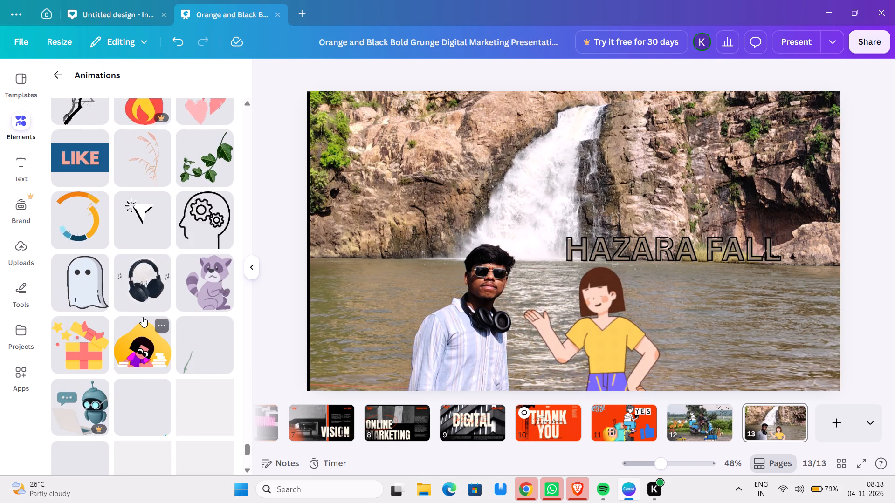
{"action": "scroll", "coordinate": [131, 333], "scroll_direction": "down", "scroll_amount": 3}
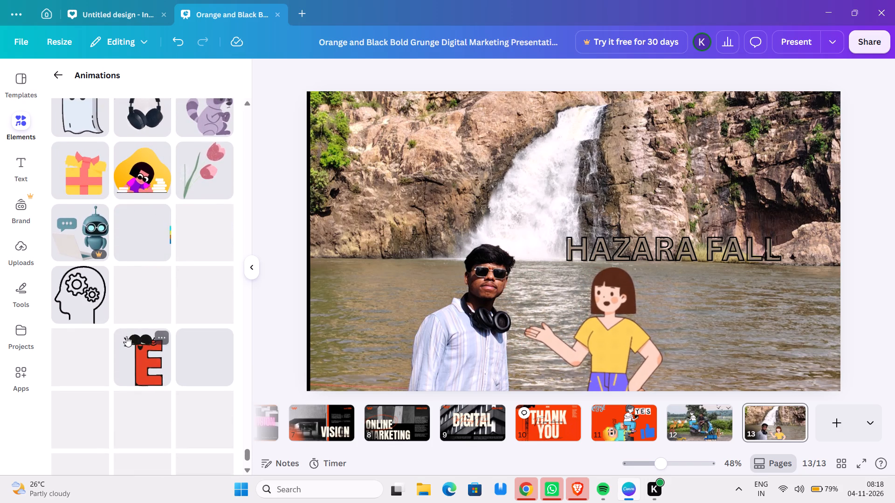
{"action": "scroll", "coordinate": [126, 336], "scroll_direction": "down", "scroll_amount": 2}
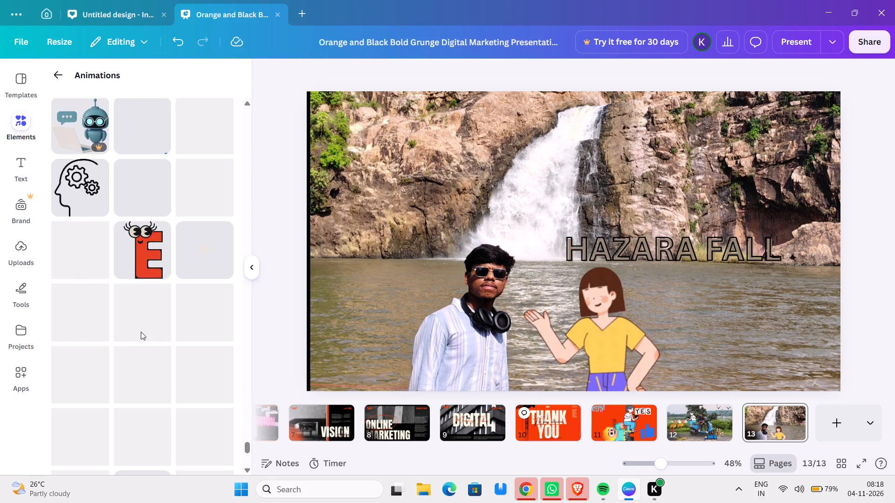
{"action": "scroll", "coordinate": [153, 293], "scroll_direction": "up", "scroll_amount": 2}
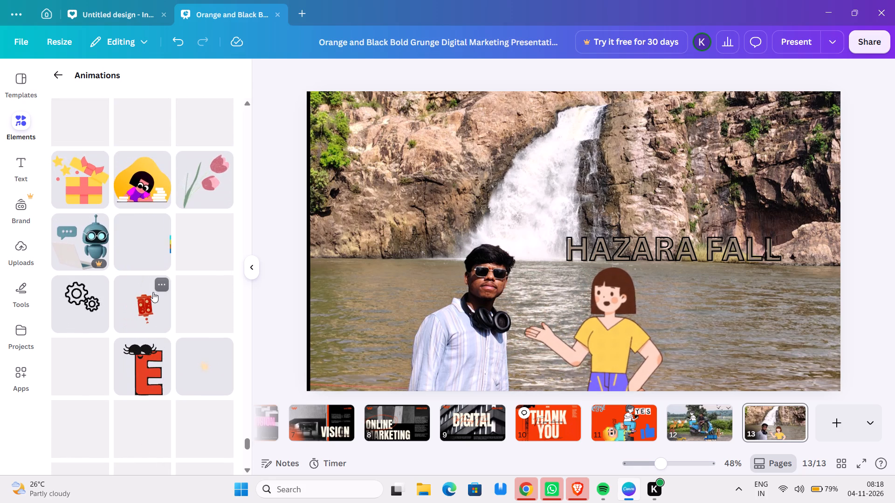
{"action": "scroll", "coordinate": [149, 292], "scroll_direction": "up", "scroll_amount": 1}
{"action": "scroll", "coordinate": [144, 302], "scroll_direction": "down", "scroll_amount": 2}
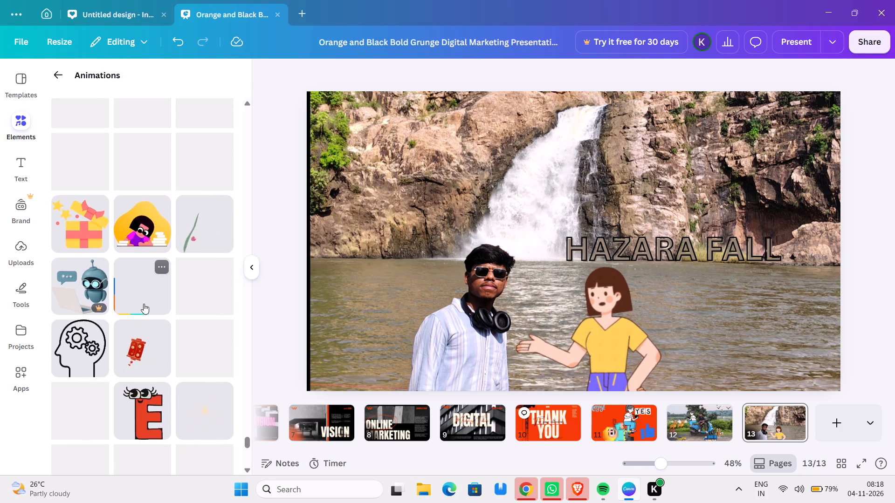
{"action": "scroll", "coordinate": [143, 304], "scroll_direction": "down", "scroll_amount": 3}
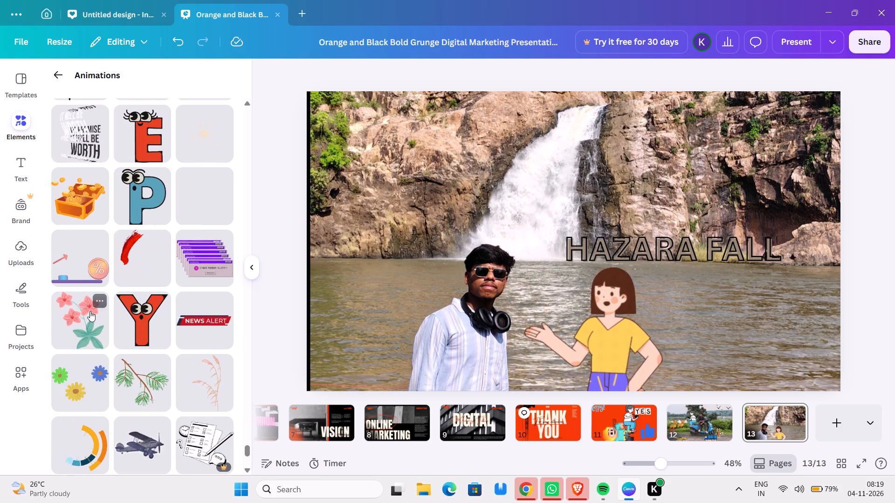
{"action": "scroll", "coordinate": [95, 298], "scroll_direction": "down", "scroll_amount": 2}
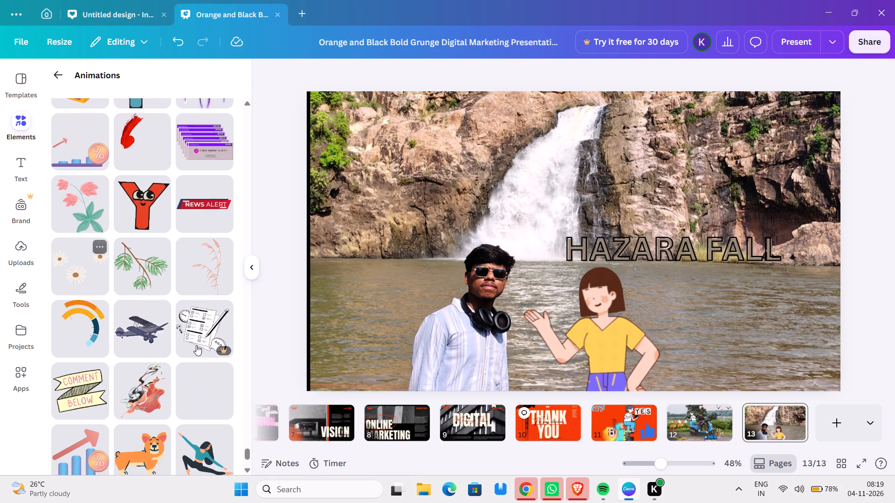
{"action": "left_click", "coordinate": [163, 336]}
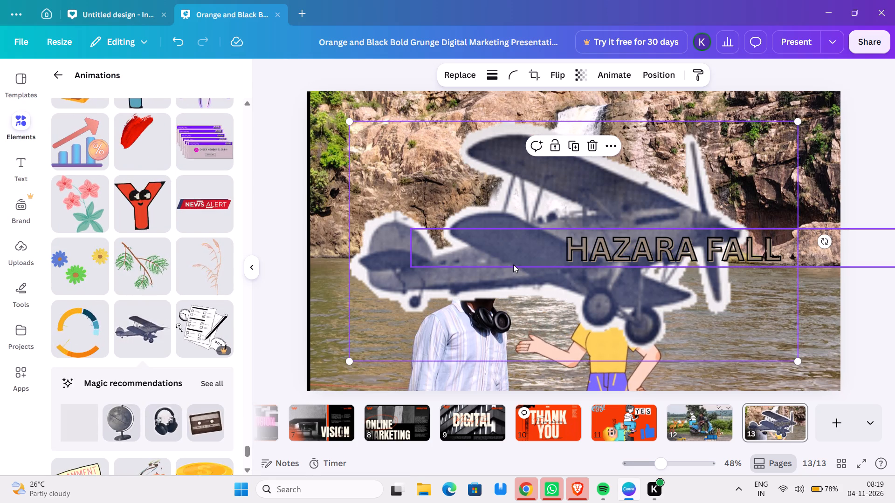
Move the biplane up toward the upper-left corner of the waterfall photo, clear of the man's face.
{"action": "left_click_drag", "start_coordinate": [502, 287], "coordinate": [482, 256]}
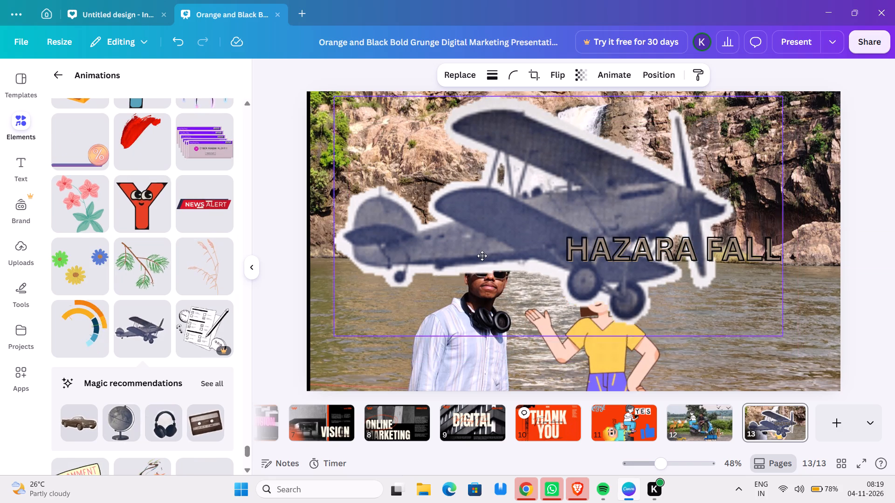
{"action": "left_click_drag", "start_coordinate": [482, 256], "coordinate": [460, 229]}
{"action": "left_click_drag", "start_coordinate": [456, 226], "coordinate": [448, 222]}
{"action": "triple_click", "coordinate": [447, 220]}
{"action": "left_click", "coordinate": [446, 220]}
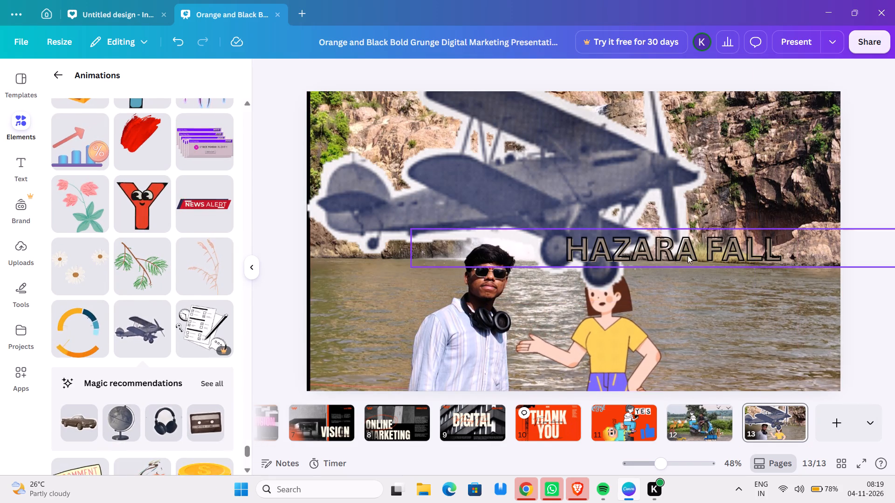
Shrink the biplane to about a quarter of the page width, keeping it in the page's upper-left corner.
{"action": "left_click", "coordinate": [524, 152]}
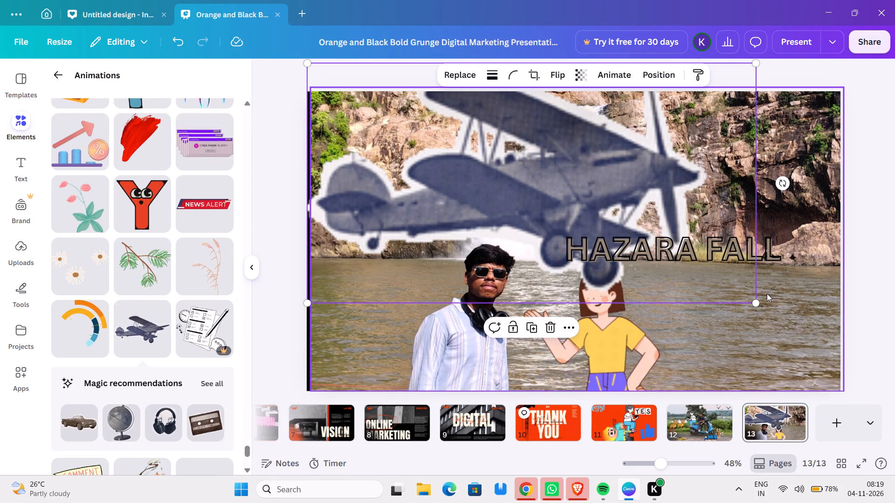
{"action": "left_click_drag", "start_coordinate": [755, 301], "coordinate": [698, 265]}
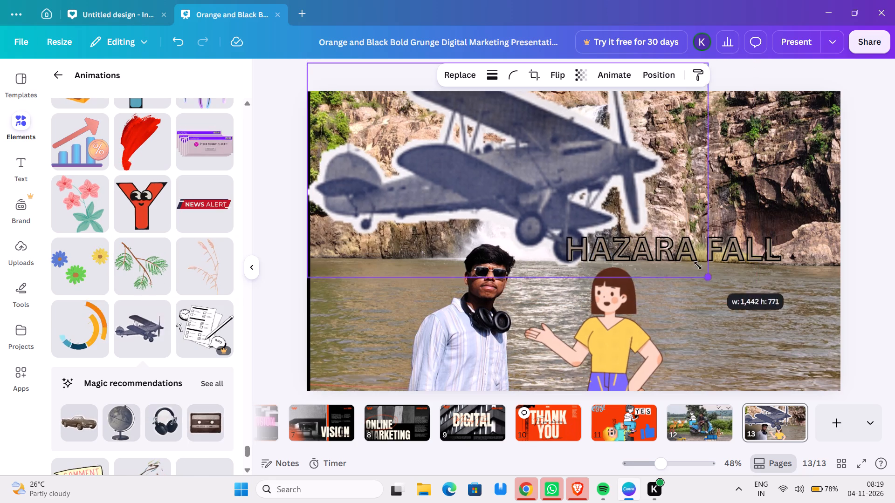
{"action": "left_click_drag", "start_coordinate": [698, 265], "coordinate": [382, 266]}
{"action": "double_click", "coordinate": [382, 266]}
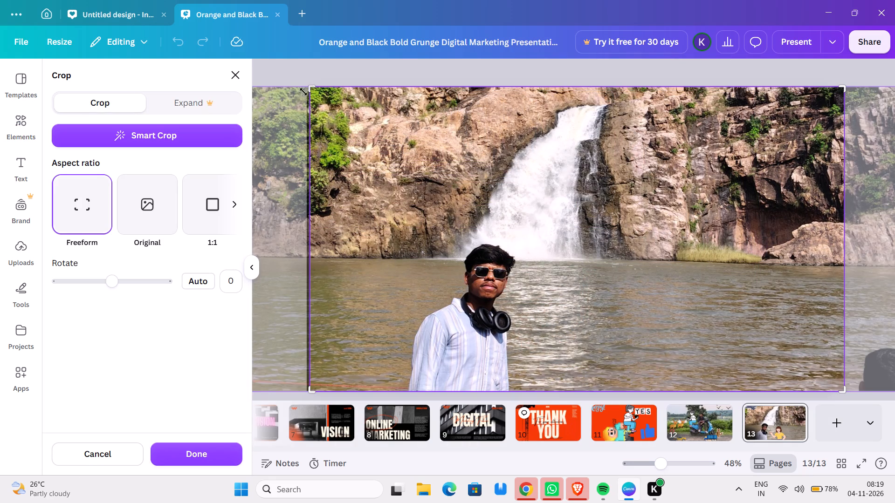
{"action": "left_click", "coordinate": [235, 75]}
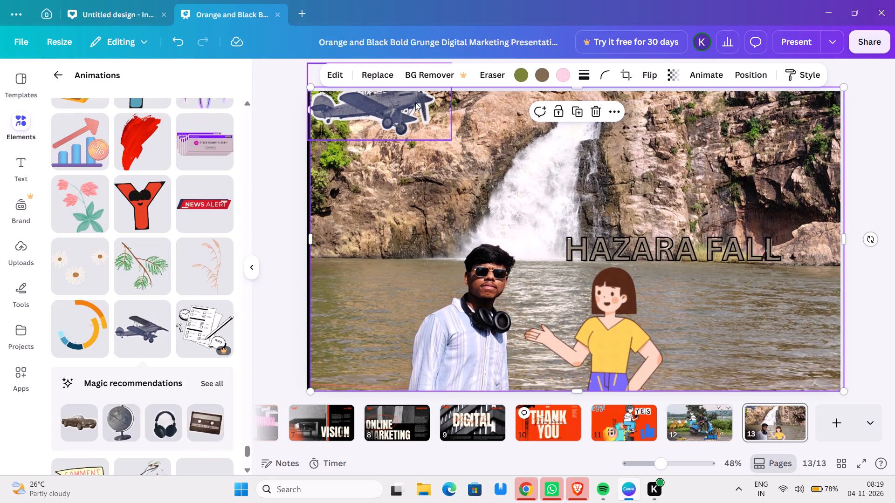
Shift the waterfall photo slightly left so it covers the black strip along the page's left edge.
{"action": "left_click_drag", "start_coordinate": [384, 106], "coordinate": [402, 136]}
{"action": "left_click_drag", "start_coordinate": [402, 136], "coordinate": [375, 108]}
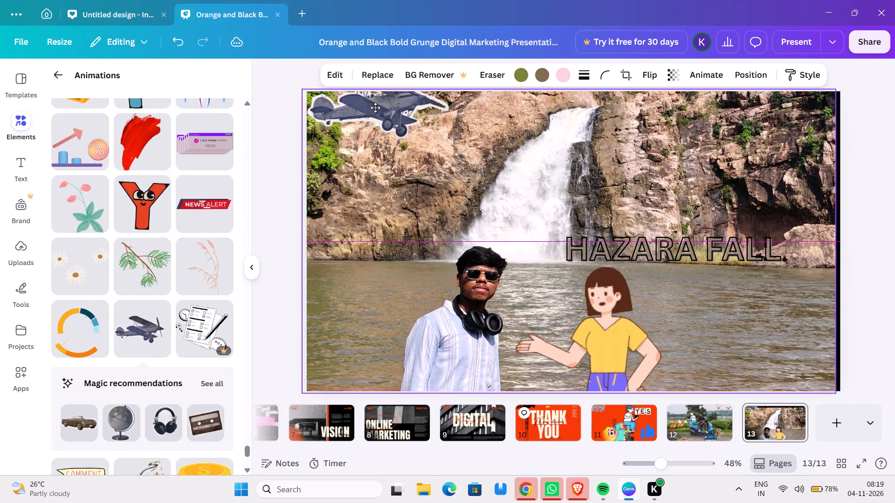
{"action": "left_click_drag", "start_coordinate": [375, 108], "coordinate": [379, 110]}
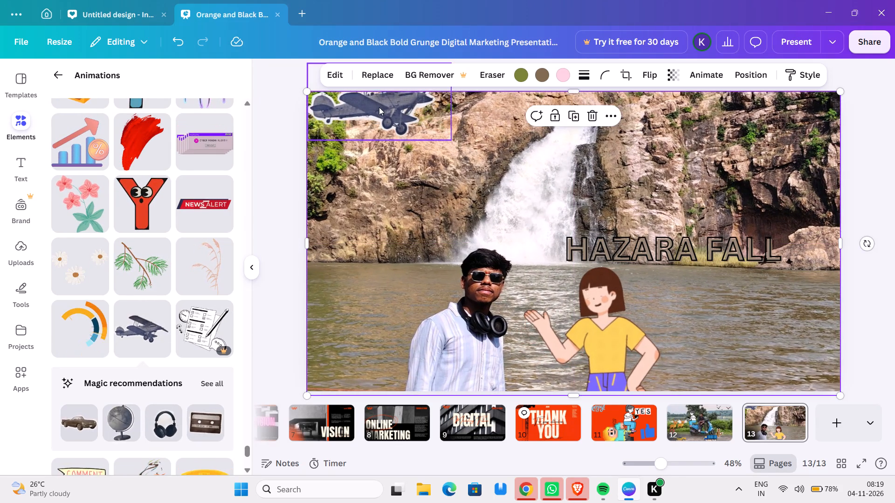
{"action": "left_click", "coordinate": [381, 104]}
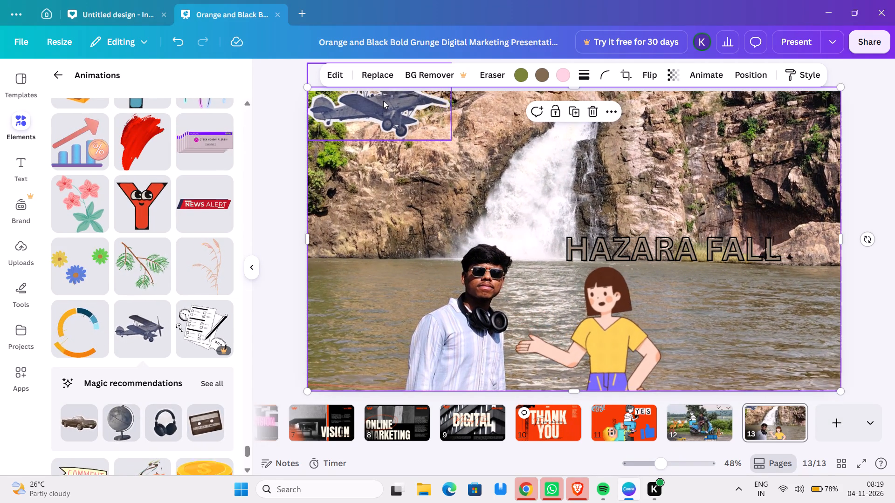
Move the biplane slightly down and to the right over the rocks beside the waterfall.
{"action": "left_click", "coordinate": [383, 102]}
{"action": "left_click_drag", "start_coordinate": [383, 102], "coordinate": [392, 121]}
{"action": "double_click", "coordinate": [392, 121]}
{"action": "double_click", "coordinate": [390, 125]}
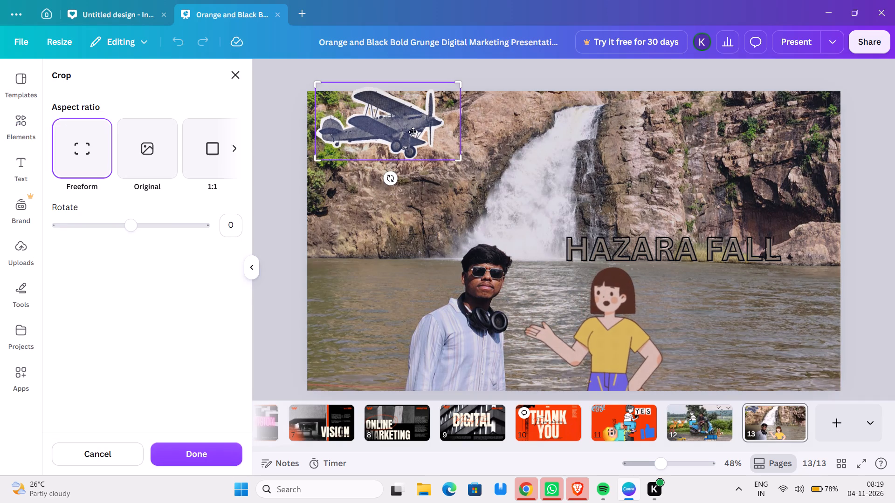
{"action": "left_click", "coordinate": [234, 76]}
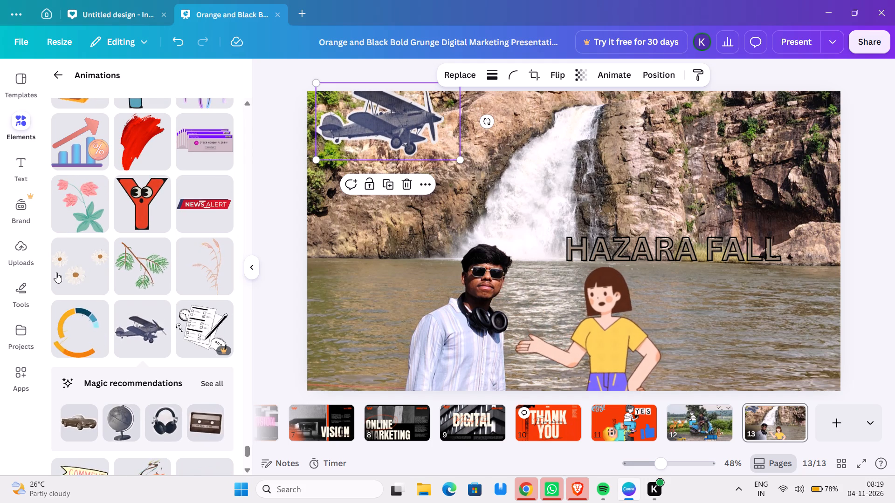
Add the animated tabby cat with question marks to page 13 and shrink it to about a quarter of the page width.
{"action": "scroll", "coordinate": [58, 301], "scroll_direction": "down", "scroll_amount": 3}
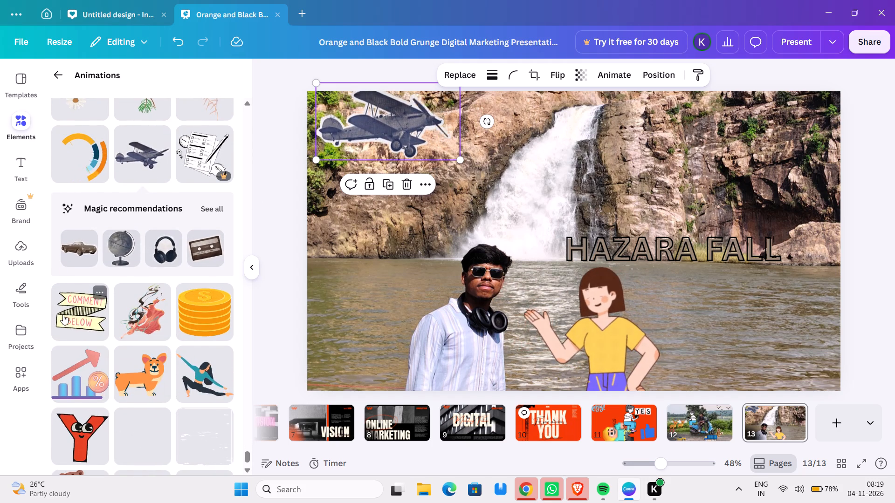
{"action": "scroll", "coordinate": [63, 314], "scroll_direction": "down", "scroll_amount": 4}
{"action": "scroll", "coordinate": [88, 227], "scroll_direction": "down", "scroll_amount": 5}
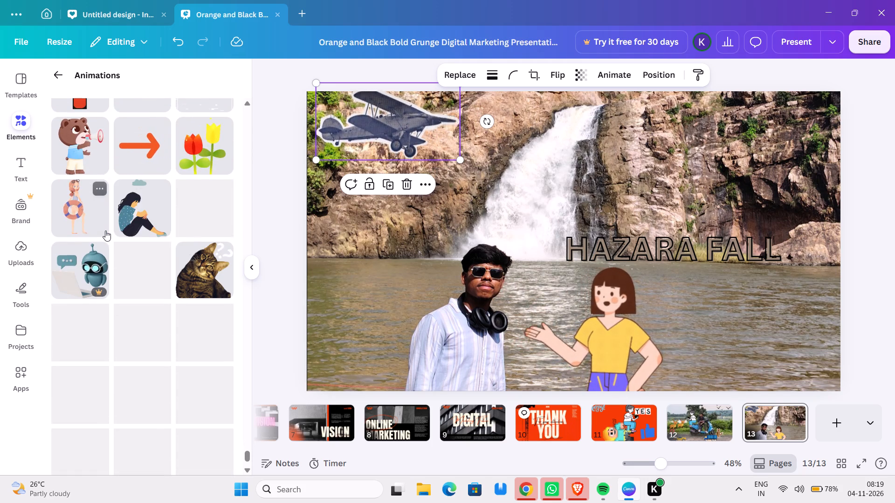
{"action": "left_click", "coordinate": [201, 265]}
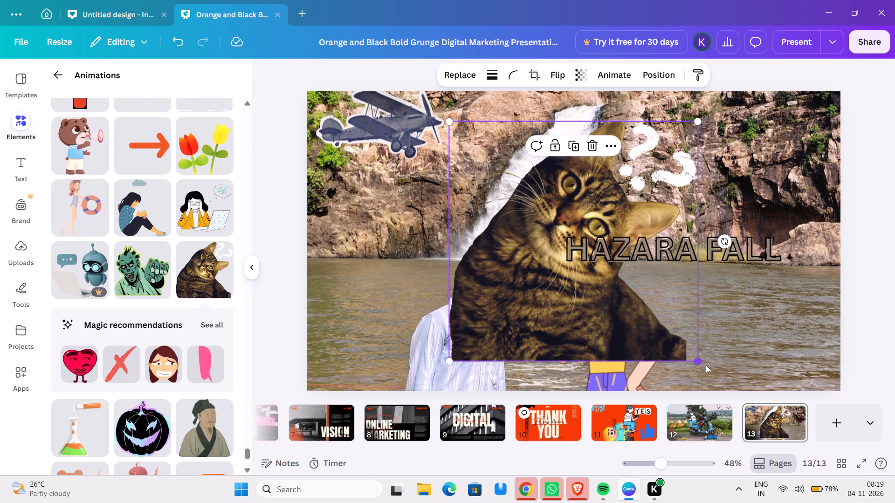
{"action": "left_click_drag", "start_coordinate": [695, 360], "coordinate": [693, 360]}
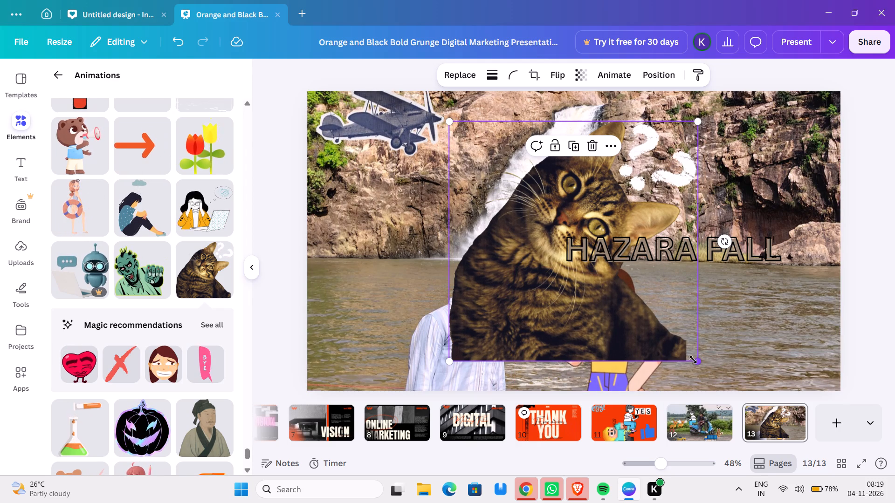
{"action": "left_click_drag", "start_coordinate": [693, 360], "coordinate": [551, 284]}
Nudge the sticker of the woman in the yellow top slightly left and up, toward the man.
{"action": "left_click", "coordinate": [546, 281]}
{"action": "left_click", "coordinate": [542, 278]}
{"action": "left_click_drag", "start_coordinate": [537, 276], "coordinate": [531, 273]}
{"action": "left_click_drag", "start_coordinate": [529, 271], "coordinate": [517, 265]}
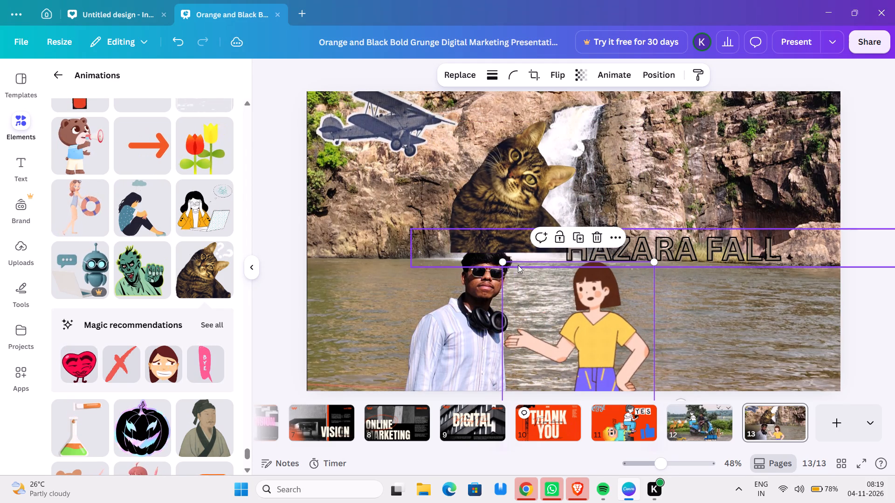
Shrink the cat to about one sixth of the page width and place it in the photo's bottom-left corner beside the man.
{"action": "left_click_drag", "start_coordinate": [523, 171], "coordinate": [379, 288]}
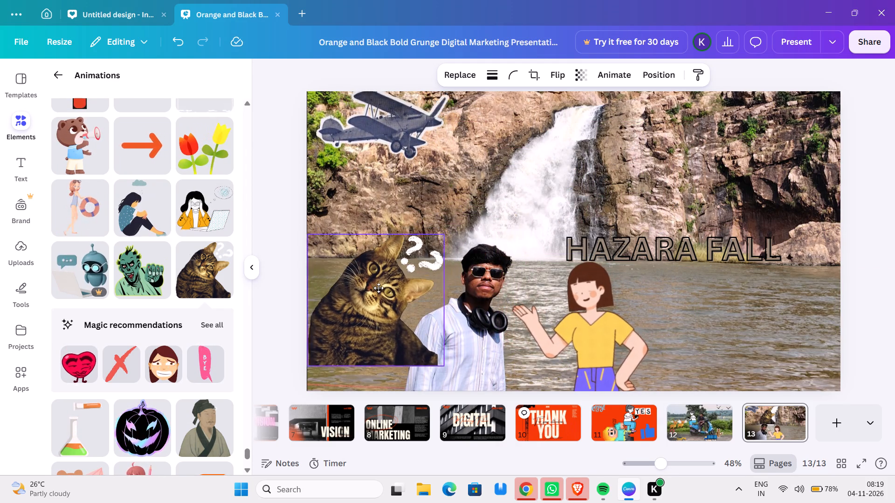
{"action": "left_click_drag", "start_coordinate": [379, 288], "coordinate": [389, 306]}
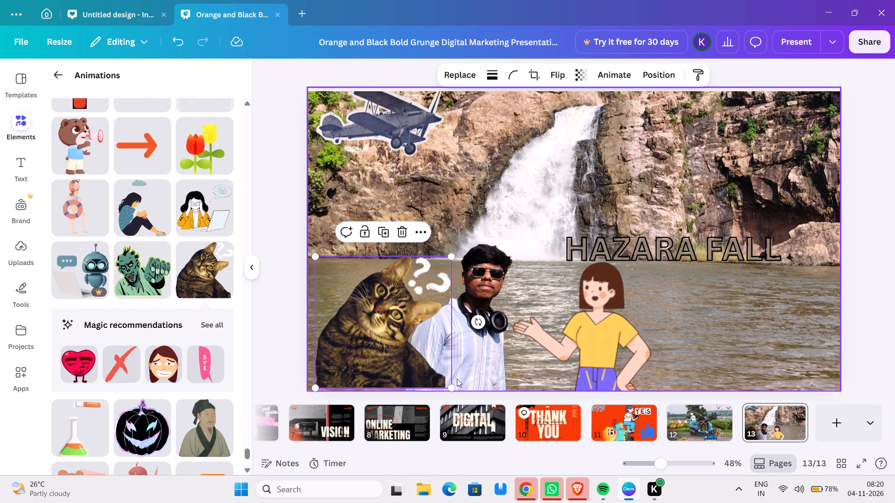
{"action": "left_click_drag", "start_coordinate": [451, 387], "coordinate": [406, 333]}
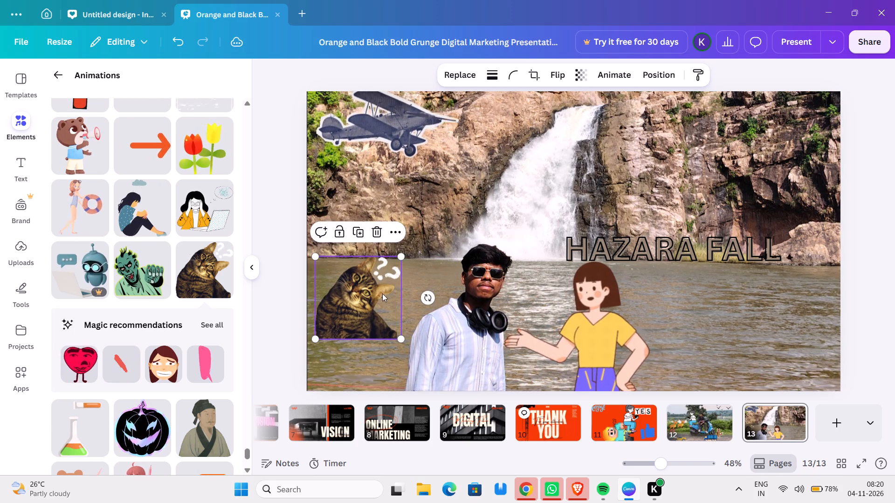
{"action": "left_click_drag", "start_coordinate": [377, 290], "coordinate": [373, 346]}
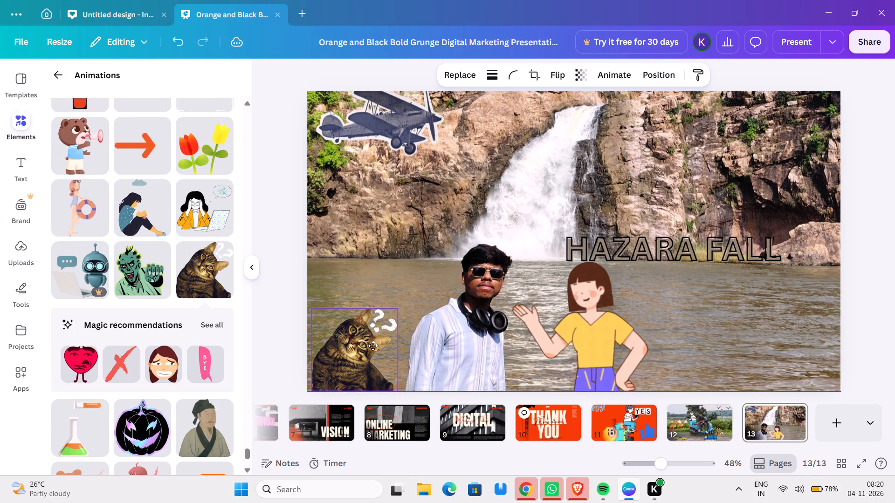
{"action": "left_click", "coordinate": [286, 335]}
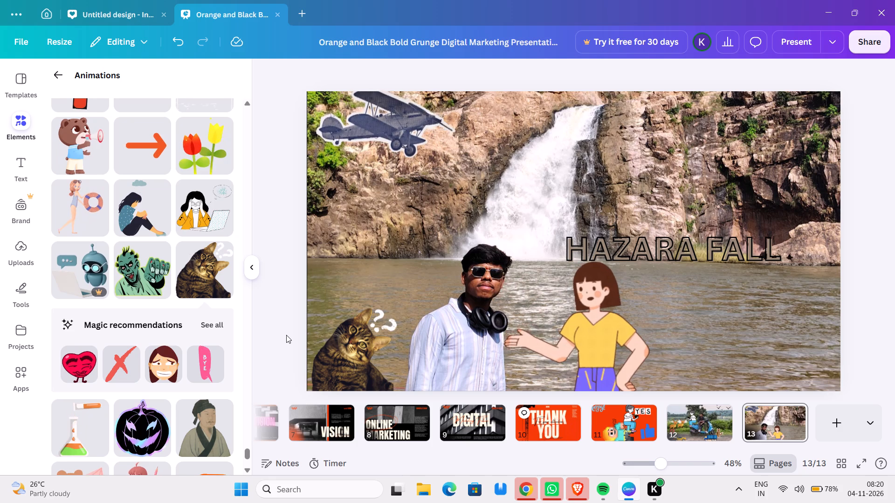
Browse the animated graphics for another sticker to suit the waterfall page.
{"action": "scroll", "coordinate": [31, 247], "scroll_direction": "down", "scroll_amount": 3}
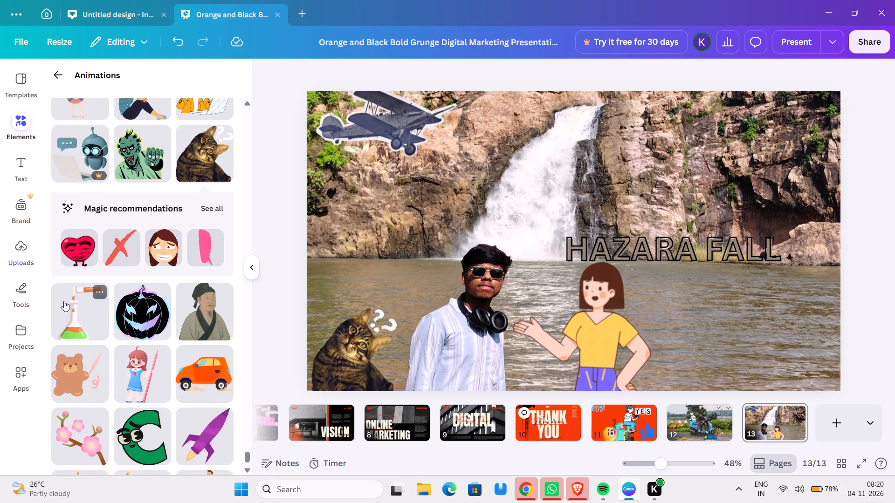
{"action": "scroll", "coordinate": [70, 287], "scroll_direction": "down", "scroll_amount": 2}
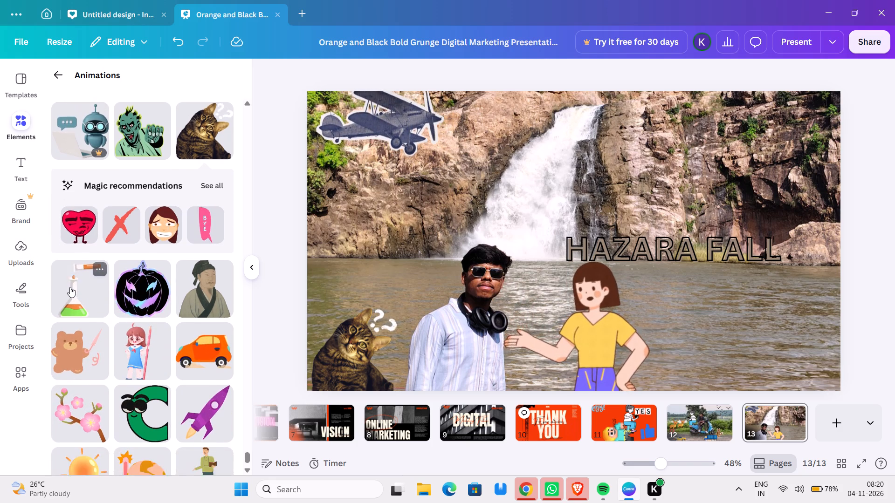
{"action": "scroll", "coordinate": [70, 287], "scroll_direction": "down", "scroll_amount": 2}
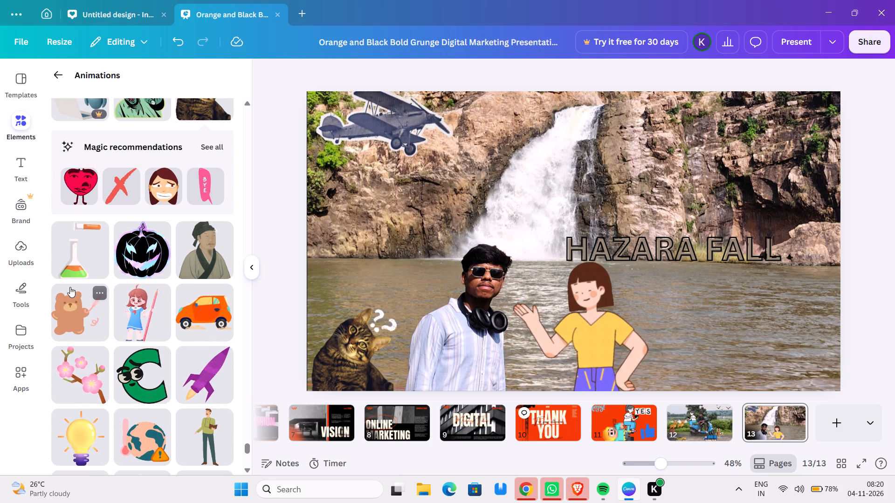
{"action": "scroll", "coordinate": [82, 287], "scroll_direction": "down", "scroll_amount": 3}
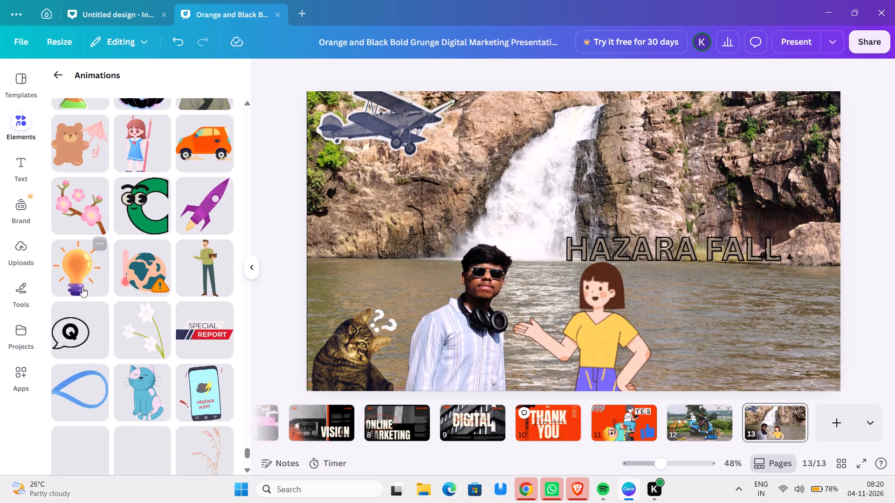
{"action": "scroll", "coordinate": [84, 291], "scroll_direction": "down", "scroll_amount": 3}
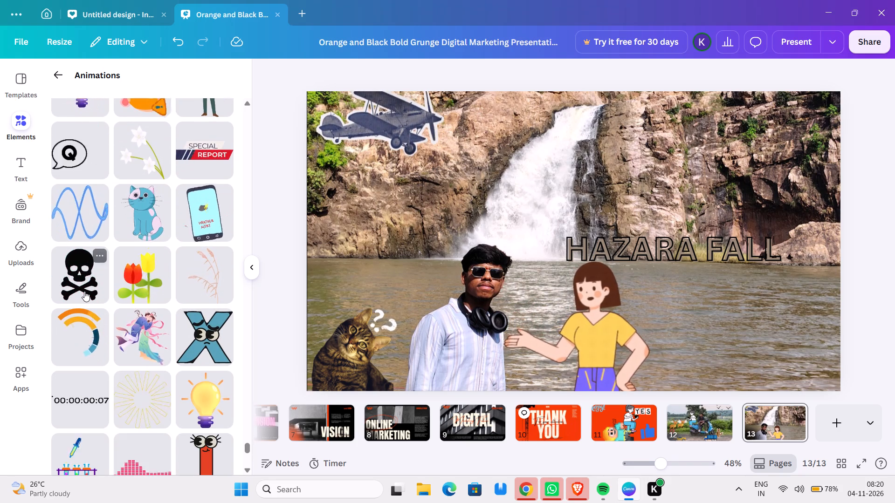
{"action": "scroll", "coordinate": [100, 308], "scroll_direction": "down", "scroll_amount": 1}
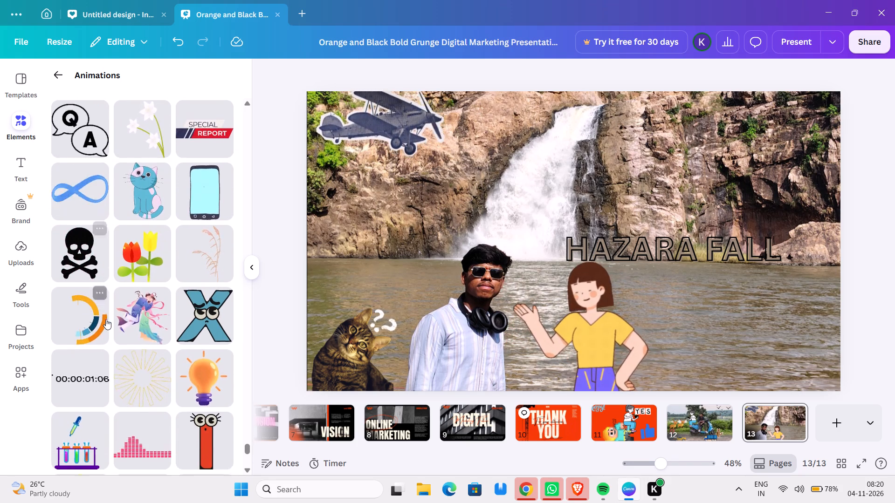
{"action": "scroll", "coordinate": [106, 319], "scroll_direction": "down", "scroll_amount": 1}
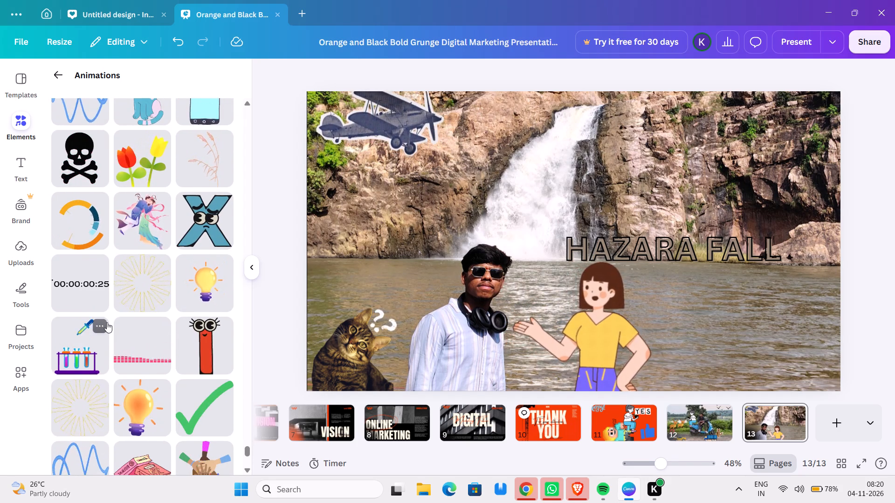
{"action": "scroll", "coordinate": [107, 322], "scroll_direction": "down", "scroll_amount": 2}
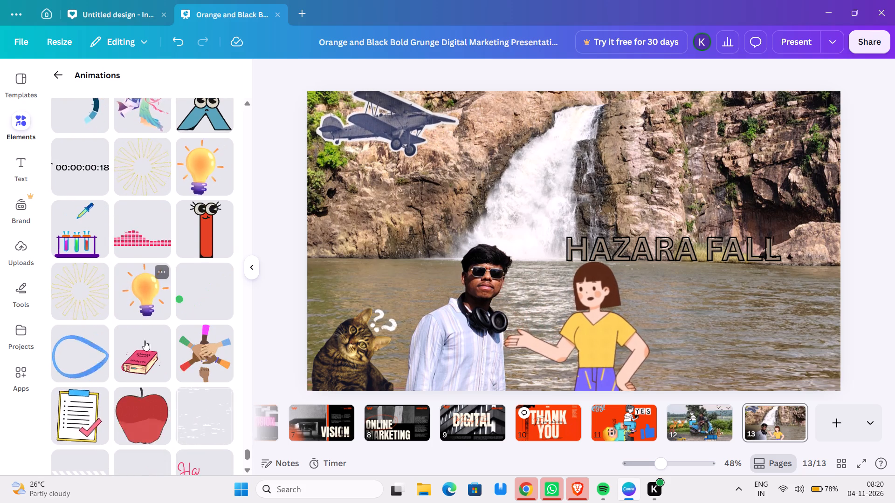
{"action": "scroll", "coordinate": [167, 352], "scroll_direction": "down", "scroll_amount": 4}
{"action": "scroll", "coordinate": [167, 352], "scroll_direction": "up", "scroll_amount": 7}
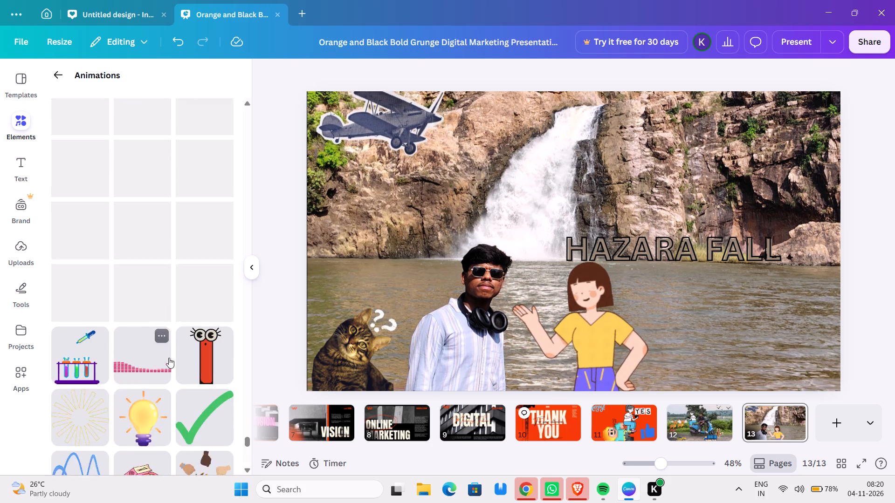
{"action": "scroll", "coordinate": [169, 358], "scroll_direction": "up", "scroll_amount": 3}
{"action": "scroll", "coordinate": [194, 346], "scroll_direction": "down", "scroll_amount": 9}
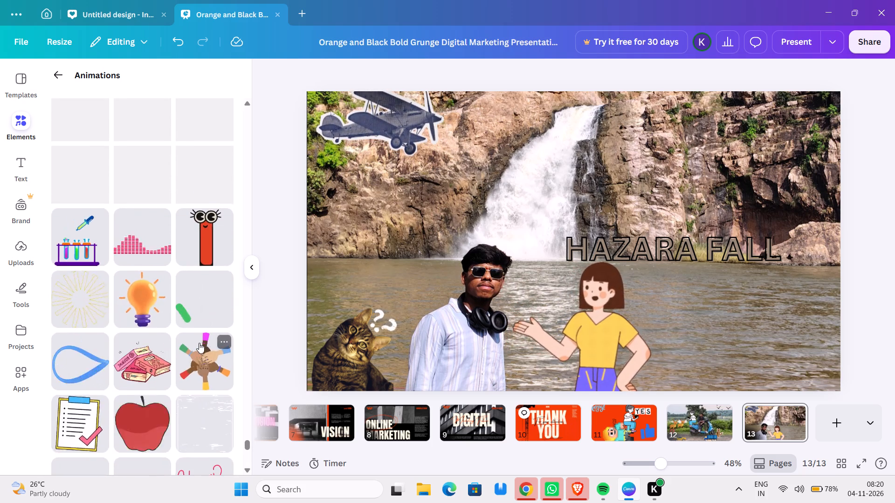
{"action": "scroll", "coordinate": [199, 343], "scroll_direction": "down", "scroll_amount": 5}
{"action": "scroll", "coordinate": [241, 356], "scroll_direction": "up", "scroll_amount": 5}
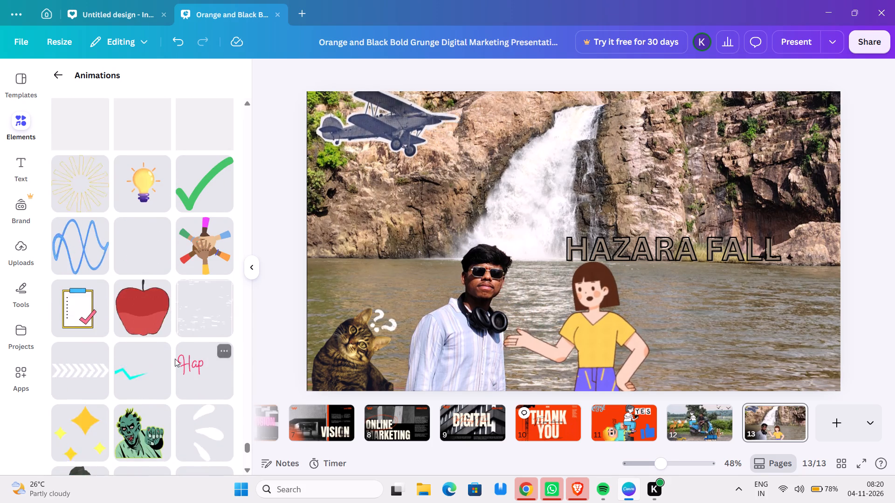
{"action": "scroll", "coordinate": [163, 356], "scroll_direction": "down", "scroll_amount": 6}
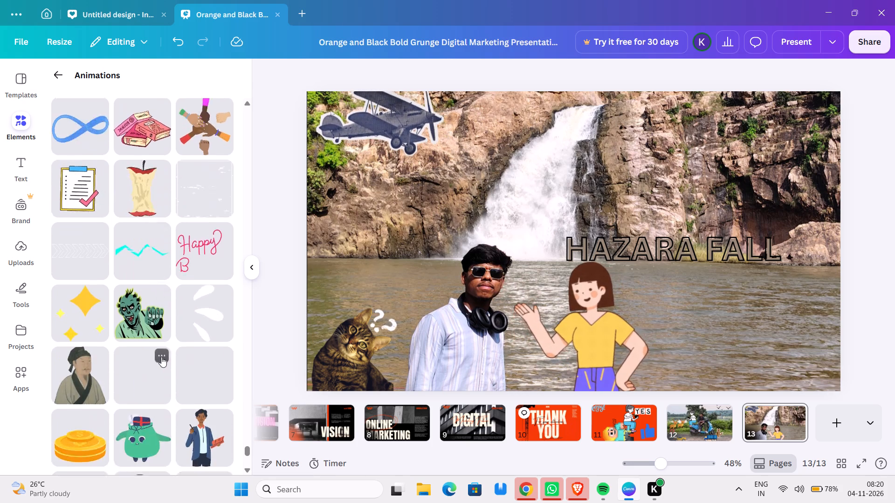
{"action": "scroll", "coordinate": [161, 357], "scroll_direction": "down", "scroll_amount": 6}
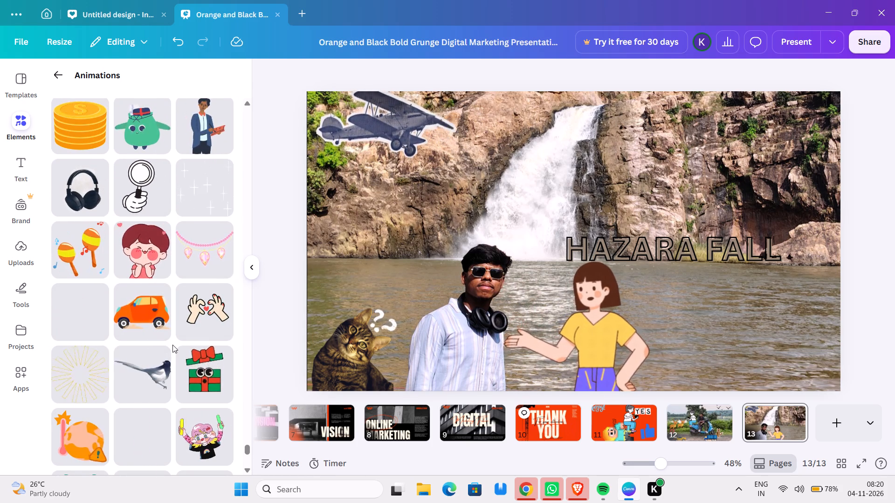
{"action": "scroll", "coordinate": [172, 345], "scroll_direction": "down", "scroll_amount": 2}
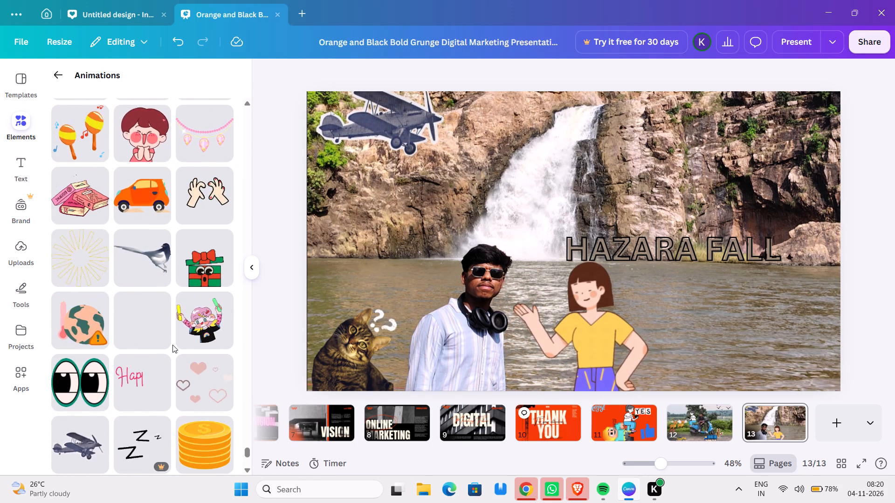
{"action": "scroll", "coordinate": [172, 345], "scroll_direction": "down", "scroll_amount": 3}
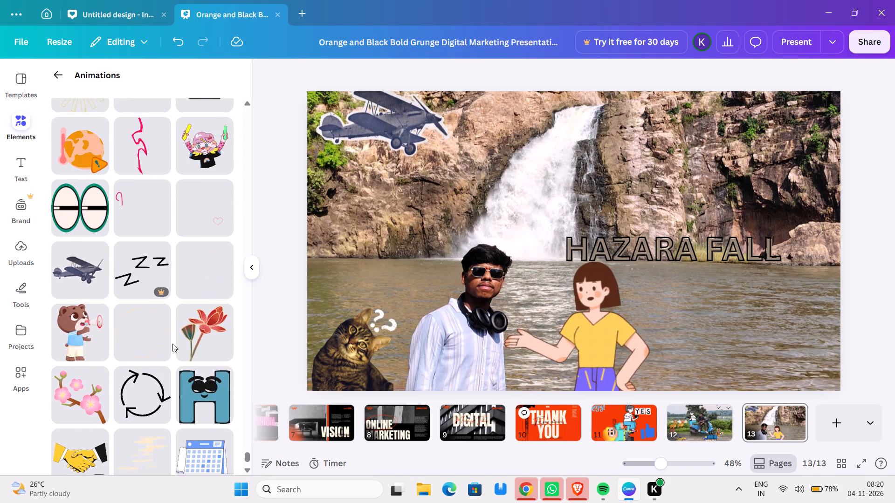
{"action": "scroll", "coordinate": [154, 352], "scroll_direction": "down", "scroll_amount": 7}
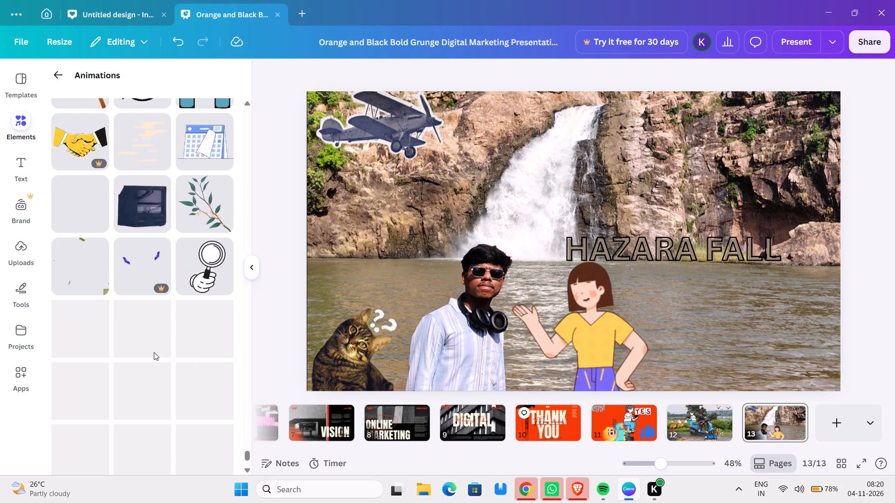
{"action": "scroll", "coordinate": [154, 352], "scroll_direction": "up", "scroll_amount": 1}
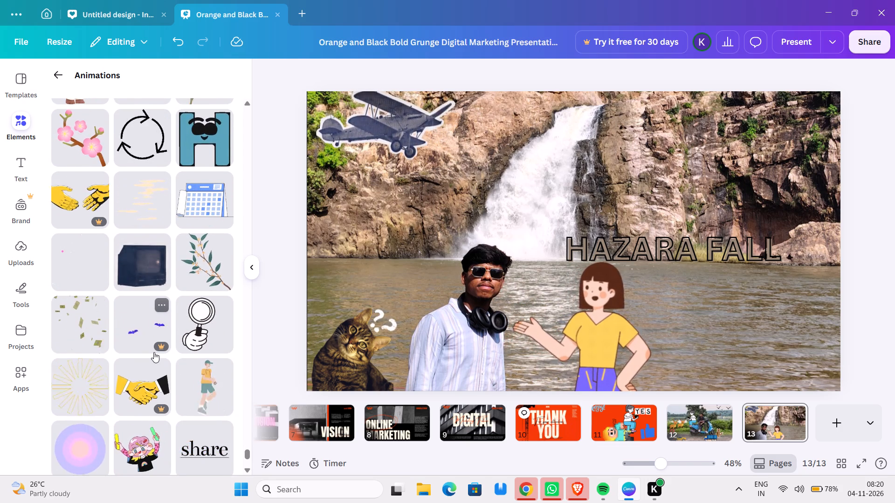
{"action": "scroll", "coordinate": [154, 352], "scroll_direction": "down", "scroll_amount": 4}
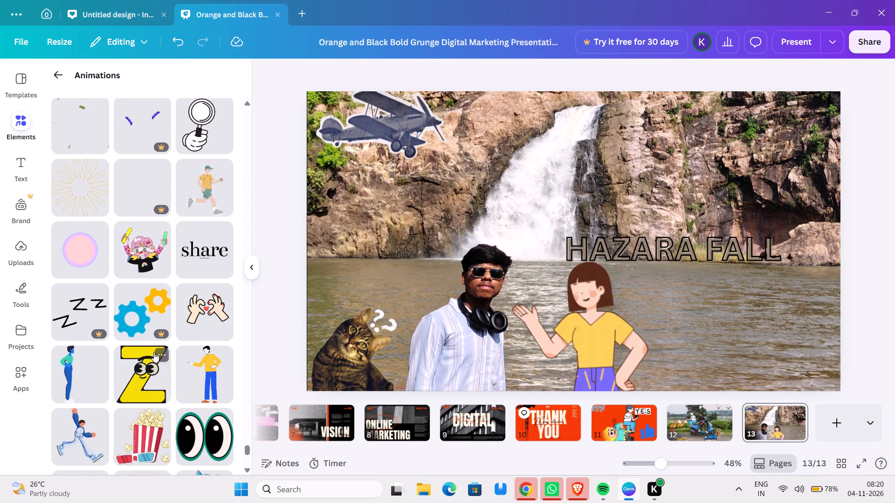
{"action": "scroll", "coordinate": [154, 352], "scroll_direction": "down", "scroll_amount": 4}
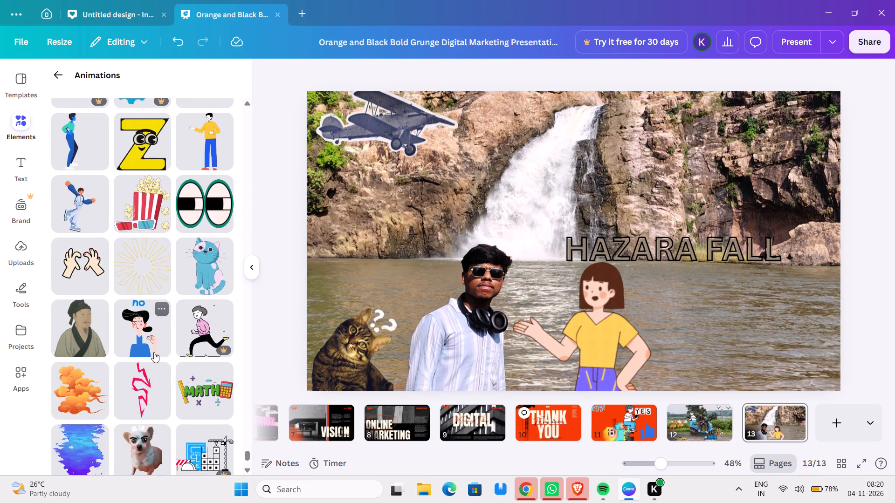
{"action": "scroll", "coordinate": [154, 352], "scroll_direction": "down", "scroll_amount": 10}
{"action": "scroll", "coordinate": [154, 352], "scroll_direction": "up", "scroll_amount": 4}
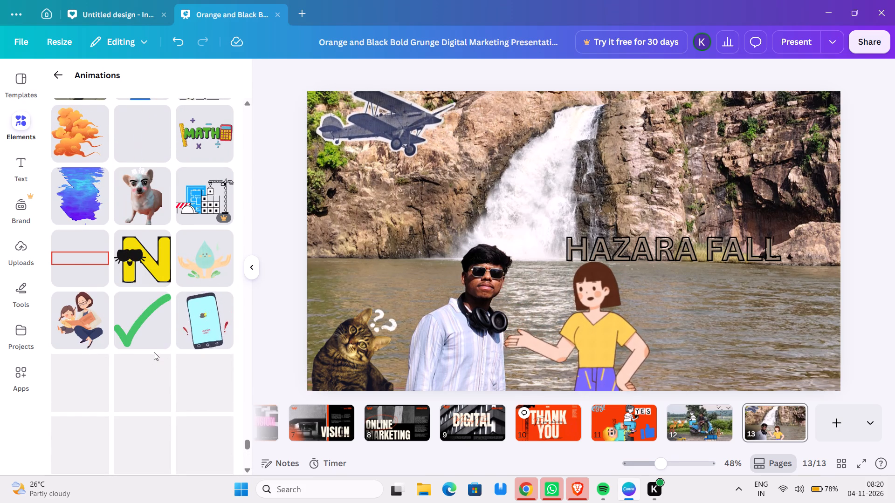
{"action": "scroll", "coordinate": [154, 352], "scroll_direction": "down", "scroll_amount": 2}
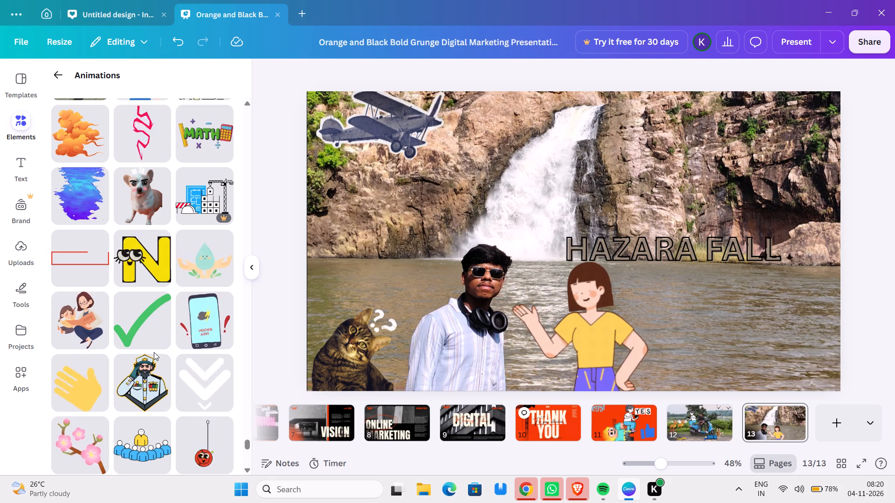
{"action": "scroll", "coordinate": [154, 352], "scroll_direction": "down", "scroll_amount": 5}
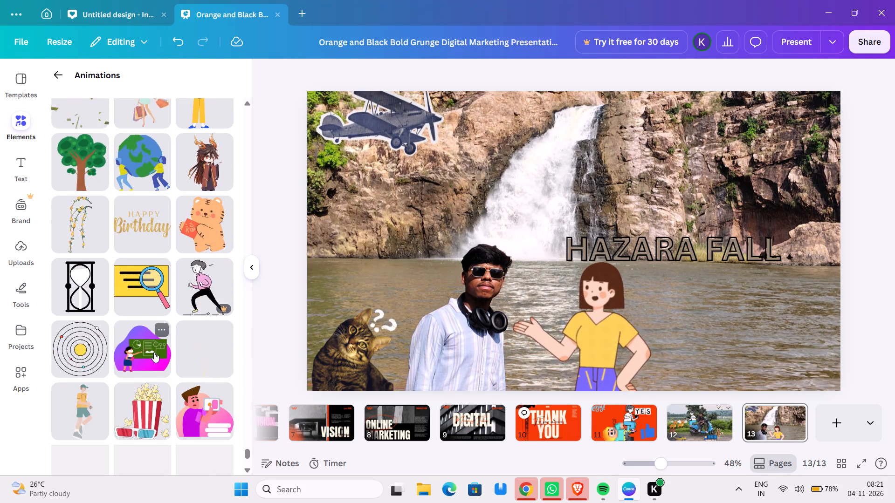
{"action": "scroll", "coordinate": [154, 352], "scroll_direction": "down", "scroll_amount": 1}
{"action": "scroll", "coordinate": [154, 352], "scroll_direction": "up", "scroll_amount": 5}
{"action": "scroll", "coordinate": [154, 352], "scroll_direction": "down", "scroll_amount": 4}
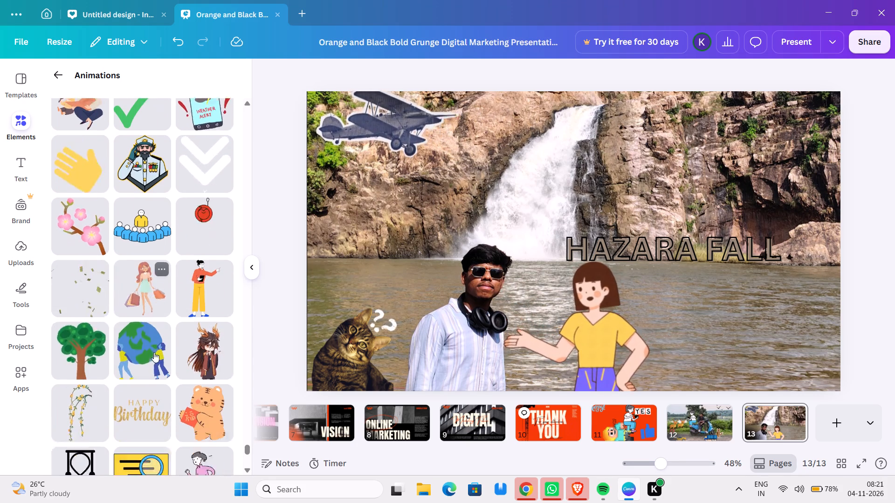
{"action": "scroll", "coordinate": [154, 352], "scroll_direction": "down", "scroll_amount": 1}
{"action": "scroll", "coordinate": [154, 352], "scroll_direction": "up", "scroll_amount": 5}
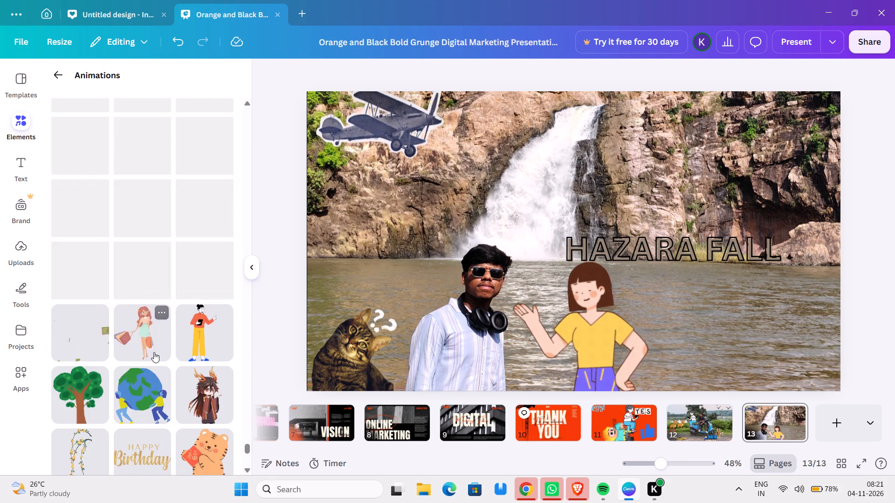
{"action": "scroll", "coordinate": [154, 352], "scroll_direction": "up", "scroll_amount": 6}
{"action": "scroll", "coordinate": [152, 352], "scroll_direction": "down", "scroll_amount": 3}
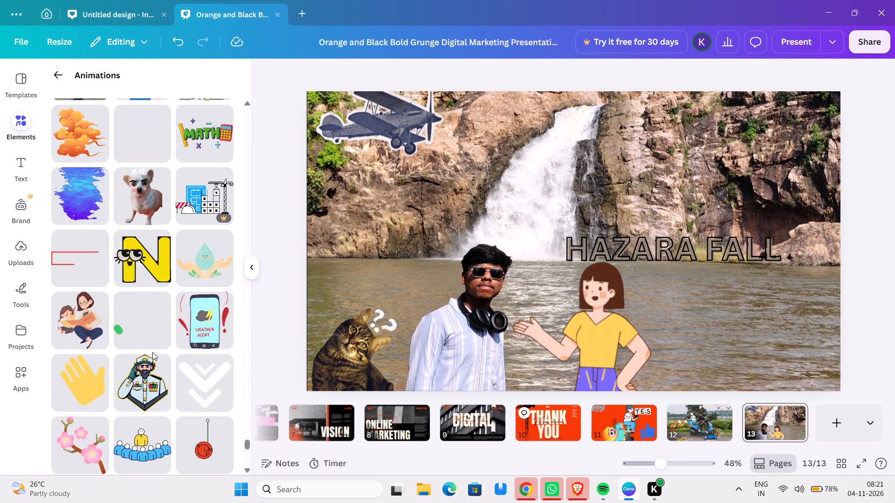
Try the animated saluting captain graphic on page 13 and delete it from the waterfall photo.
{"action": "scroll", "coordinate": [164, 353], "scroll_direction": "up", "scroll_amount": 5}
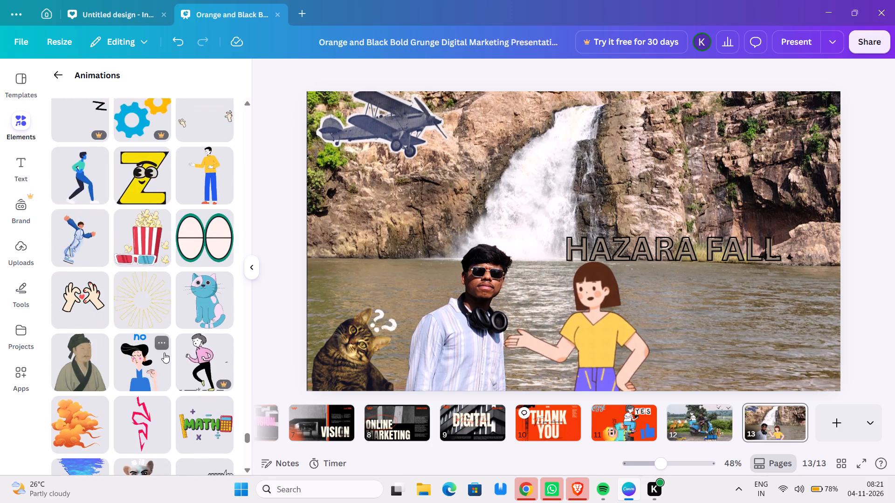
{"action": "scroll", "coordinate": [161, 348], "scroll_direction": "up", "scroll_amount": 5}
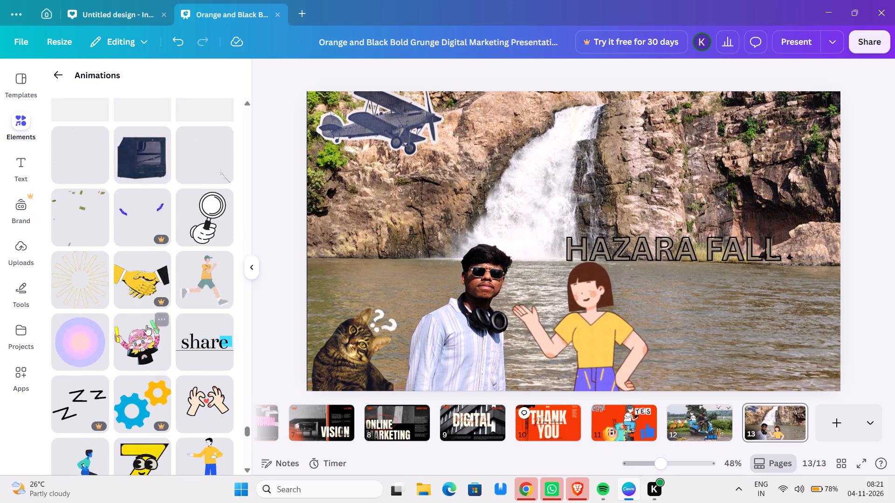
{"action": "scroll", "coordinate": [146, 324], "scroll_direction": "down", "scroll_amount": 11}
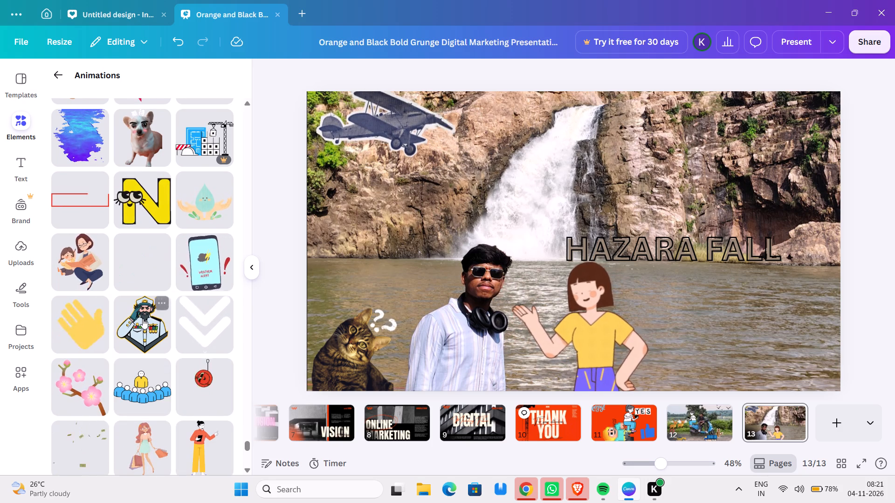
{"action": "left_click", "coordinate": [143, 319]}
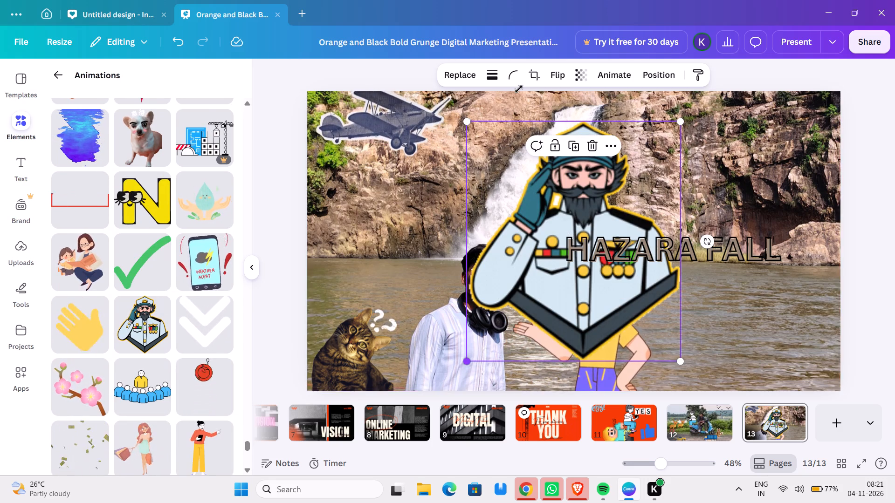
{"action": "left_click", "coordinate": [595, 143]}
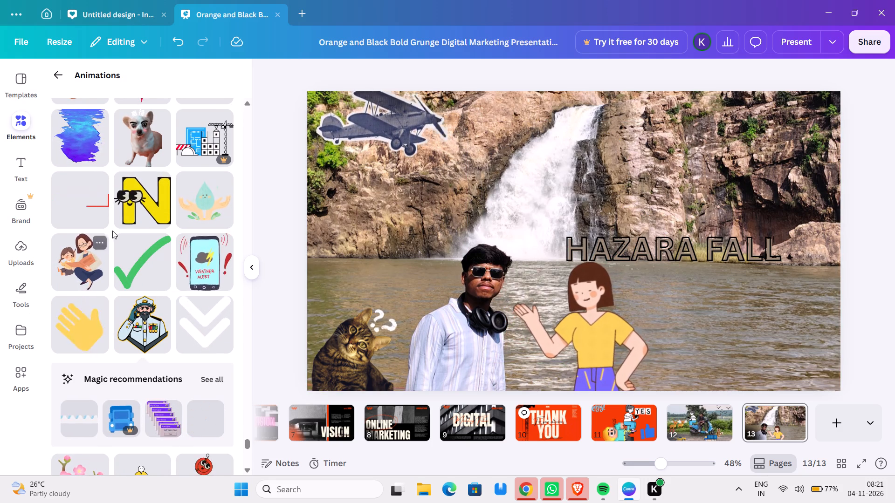
Browse further through the animated graphics for another sticker that suits the waterfall and water scene.
{"action": "scroll", "coordinate": [109, 312], "scroll_direction": "down", "scroll_amount": 7}
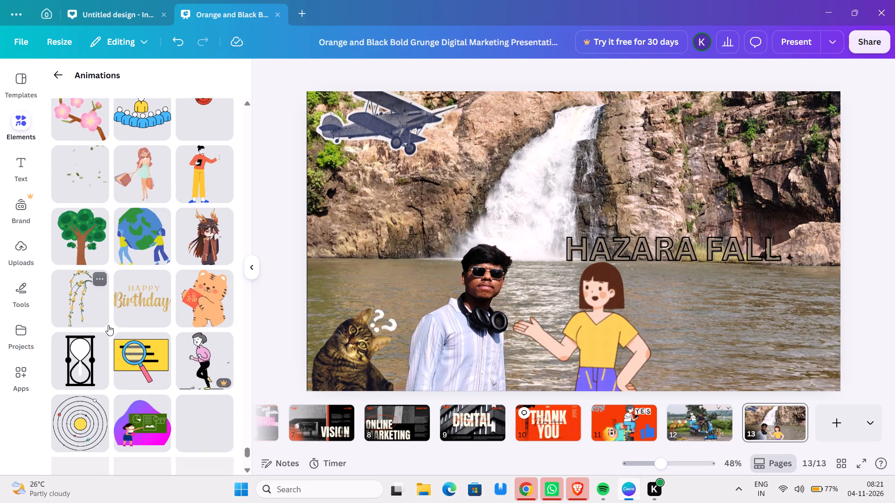
{"action": "scroll", "coordinate": [108, 325], "scroll_direction": "down", "scroll_amount": 5}
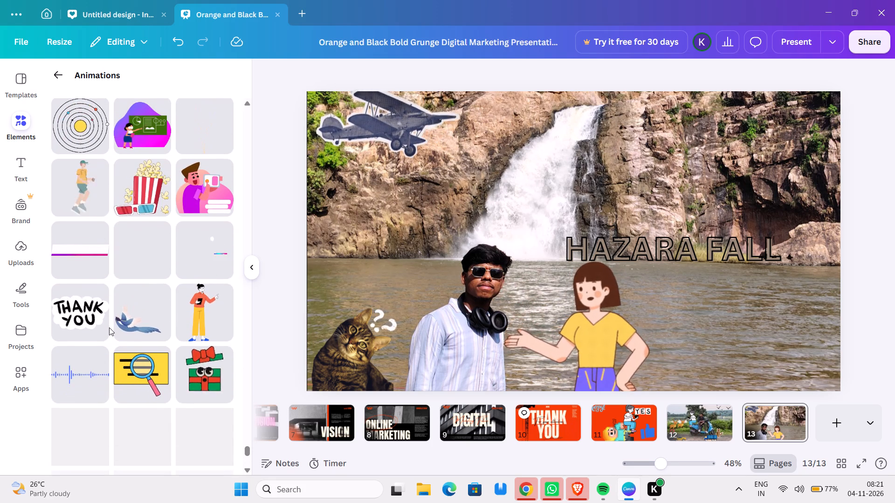
{"action": "scroll", "coordinate": [109, 327], "scroll_direction": "down", "scroll_amount": 4}
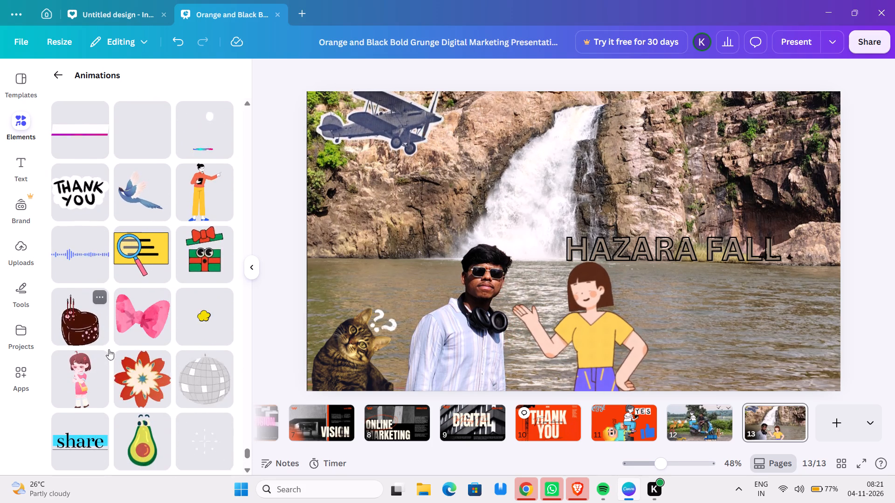
{"action": "scroll", "coordinate": [109, 349], "scroll_direction": "down", "scroll_amount": 1}
{"action": "scroll", "coordinate": [127, 313], "scroll_direction": "down", "scroll_amount": 5}
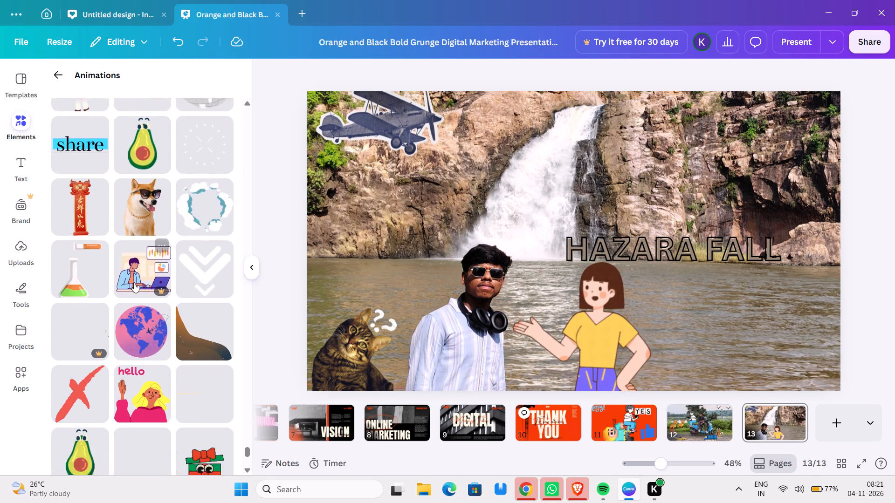
{"action": "scroll", "coordinate": [134, 282], "scroll_direction": "down", "scroll_amount": 3}
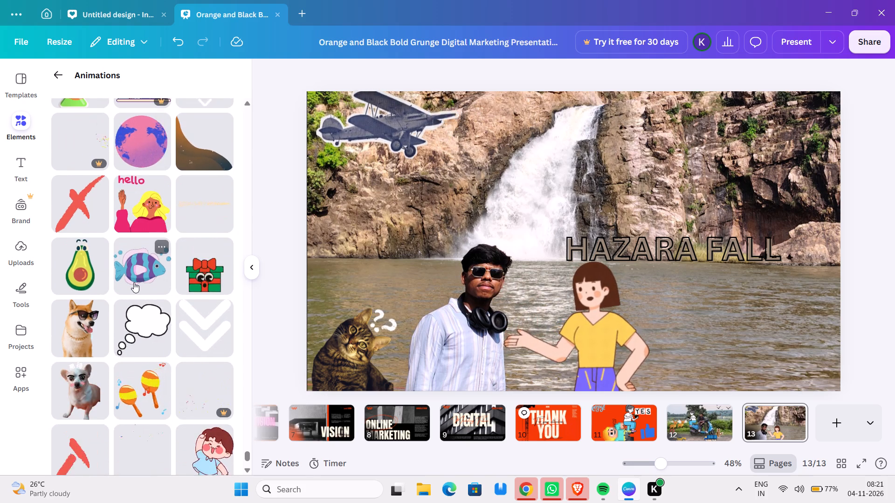
{"action": "scroll", "coordinate": [134, 282], "scroll_direction": "down", "scroll_amount": 2}
{"action": "scroll", "coordinate": [149, 239], "scroll_direction": "down", "scroll_amount": 3}
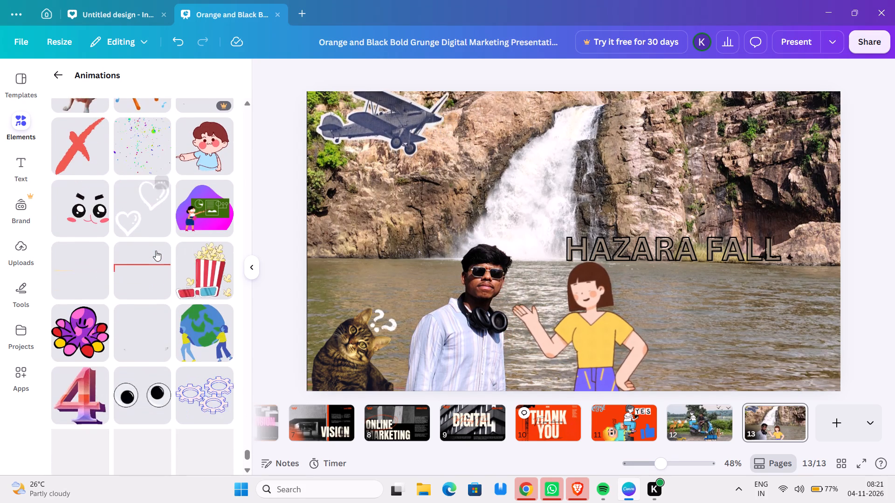
{"action": "scroll", "coordinate": [157, 250], "scroll_direction": "down", "scroll_amount": 5}
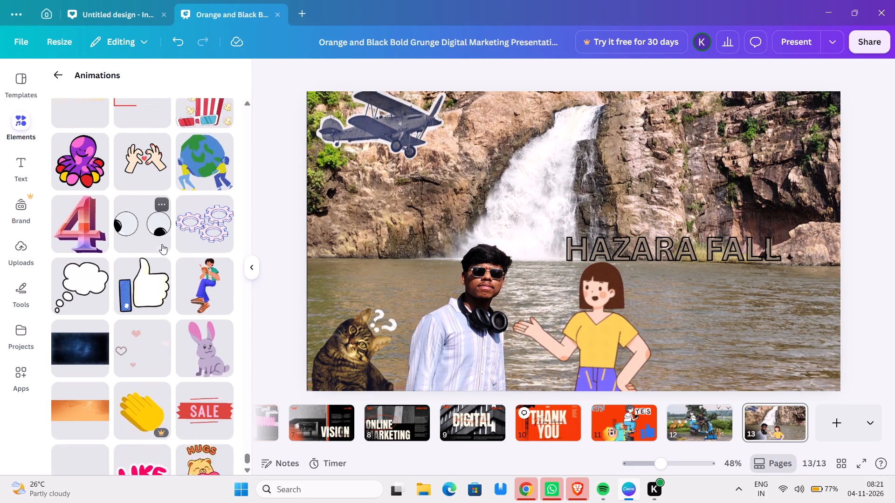
{"action": "scroll", "coordinate": [161, 243], "scroll_direction": "down", "scroll_amount": 5}
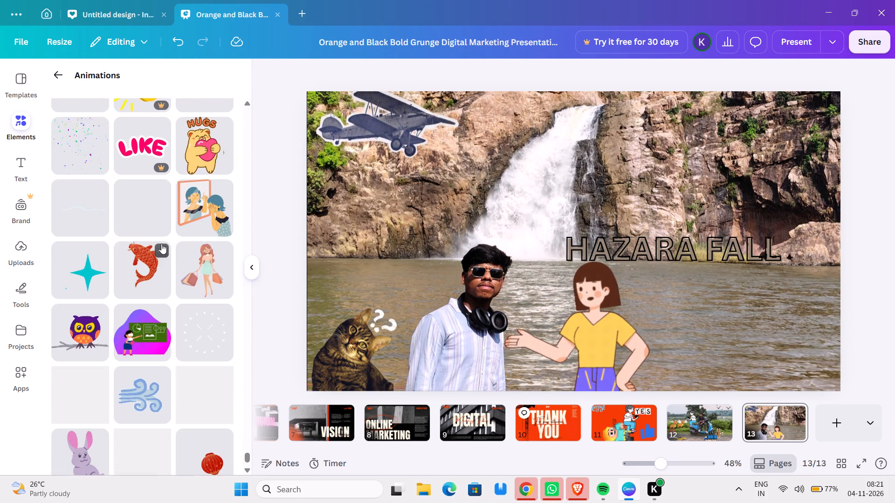
{"action": "scroll", "coordinate": [160, 244], "scroll_direction": "down", "scroll_amount": 10}
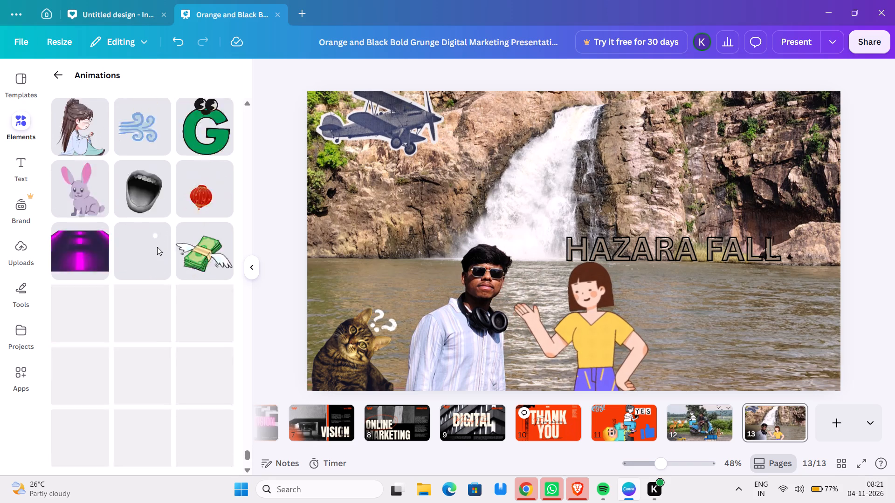
{"action": "scroll", "coordinate": [158, 247], "scroll_direction": "up", "scroll_amount": 2}
{"action": "scroll", "coordinate": [158, 247], "scroll_direction": "down", "scroll_amount": 2}
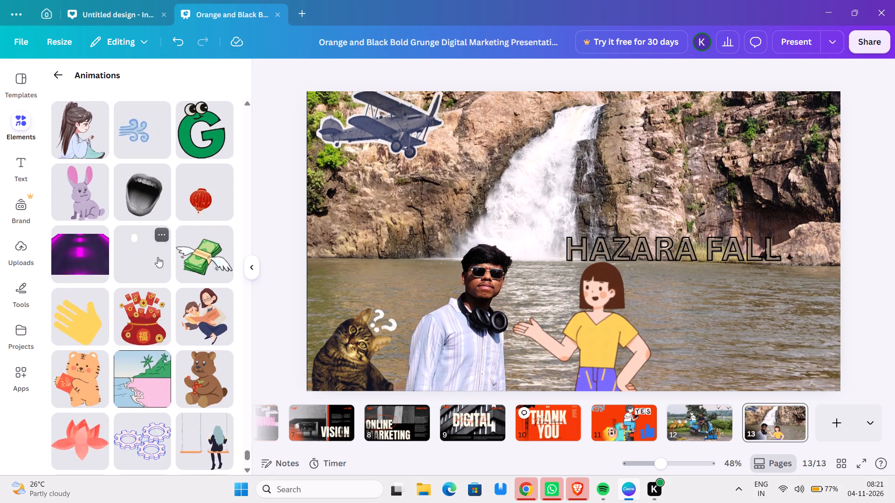
{"action": "scroll", "coordinate": [158, 257], "scroll_direction": "down", "scroll_amount": 5}
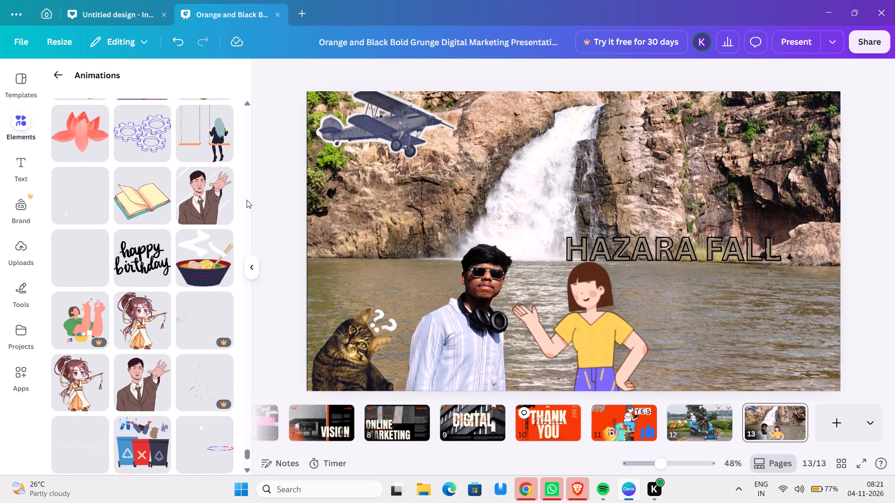
{"action": "scroll", "coordinate": [159, 270], "scroll_direction": "down", "scroll_amount": 2}
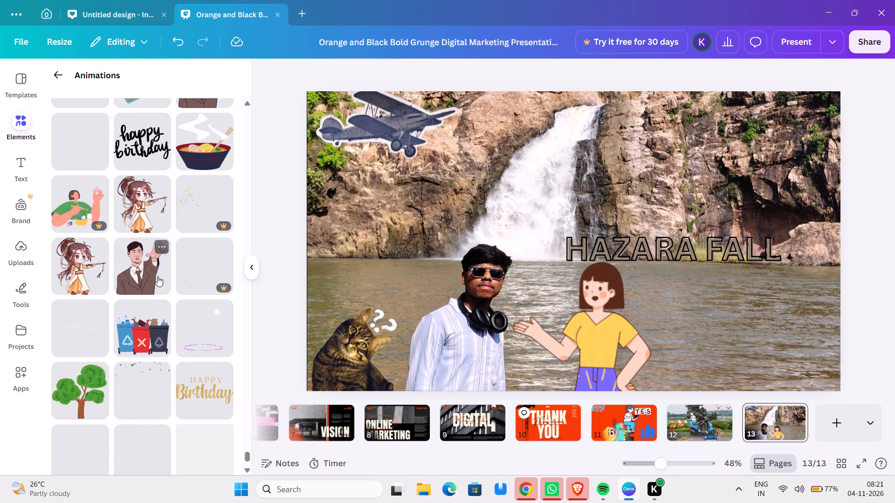
{"action": "scroll", "coordinate": [158, 276], "scroll_direction": "down", "scroll_amount": 6}
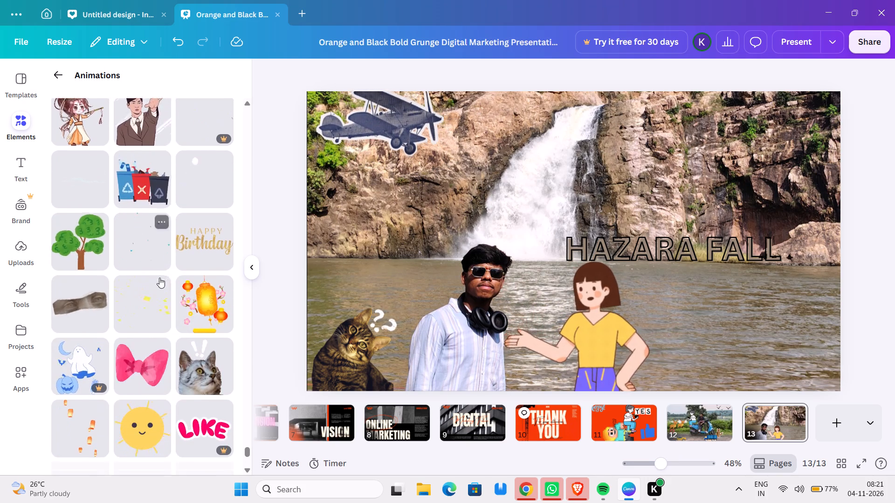
{"action": "scroll", "coordinate": [160, 274], "scroll_direction": "down", "scroll_amount": 3}
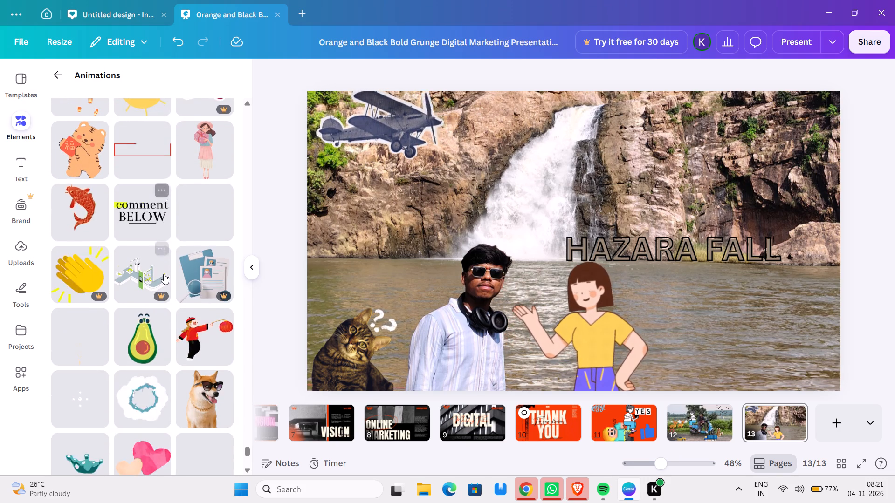
{"action": "scroll", "coordinate": [164, 274], "scroll_direction": "down", "scroll_amount": 3}
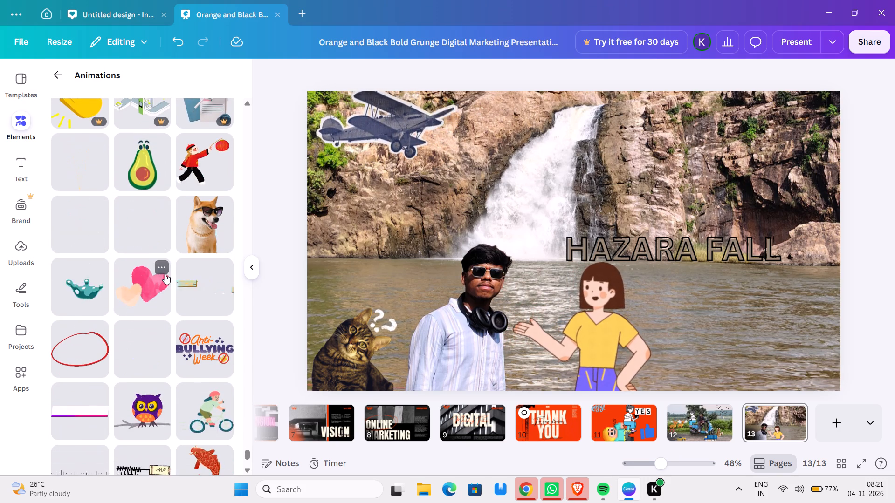
{"action": "scroll", "coordinate": [165, 274], "scroll_direction": "down", "scroll_amount": 7}
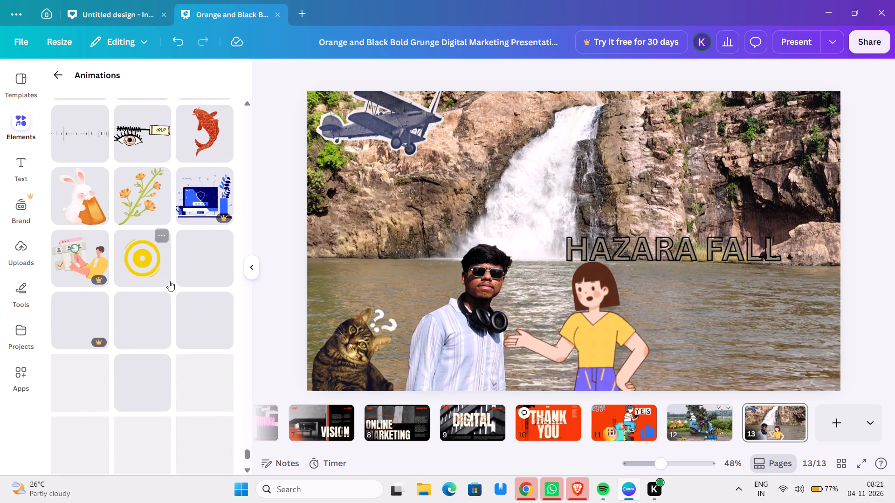
Add the animated red koi fish to page 13 and shrink it to about 207 by 373.
{"action": "left_click", "coordinate": [209, 143]}
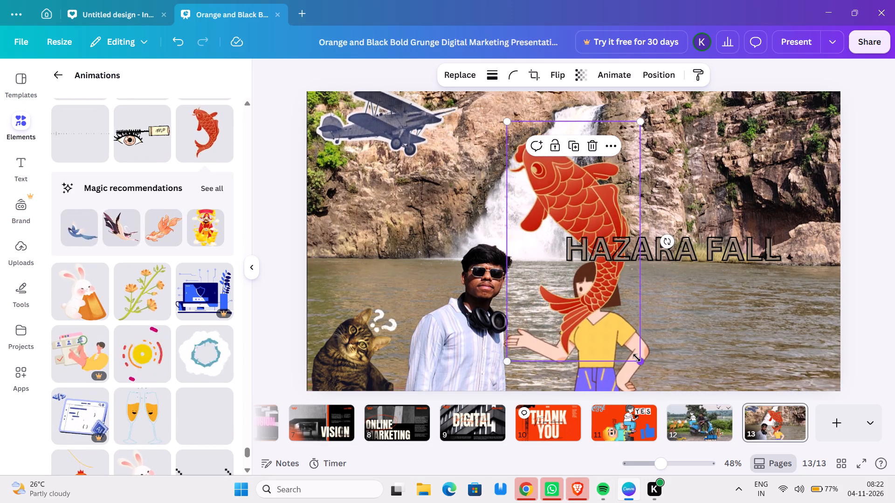
{"action": "left_click_drag", "start_coordinate": [639, 358], "coordinate": [527, 241]}
{"action": "left_click_drag", "start_coordinate": [525, 238], "coordinate": [503, 208]}
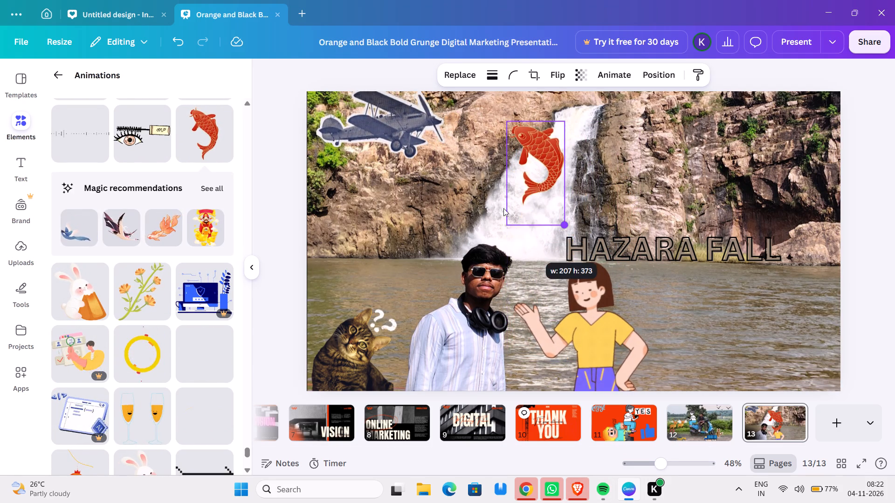
{"action": "left_click_drag", "start_coordinate": [503, 208], "coordinate": [501, 205]}
{"action": "left_click_drag", "start_coordinate": [499, 203], "coordinate": [493, 191]}
{"action": "left_click", "coordinate": [493, 191]}
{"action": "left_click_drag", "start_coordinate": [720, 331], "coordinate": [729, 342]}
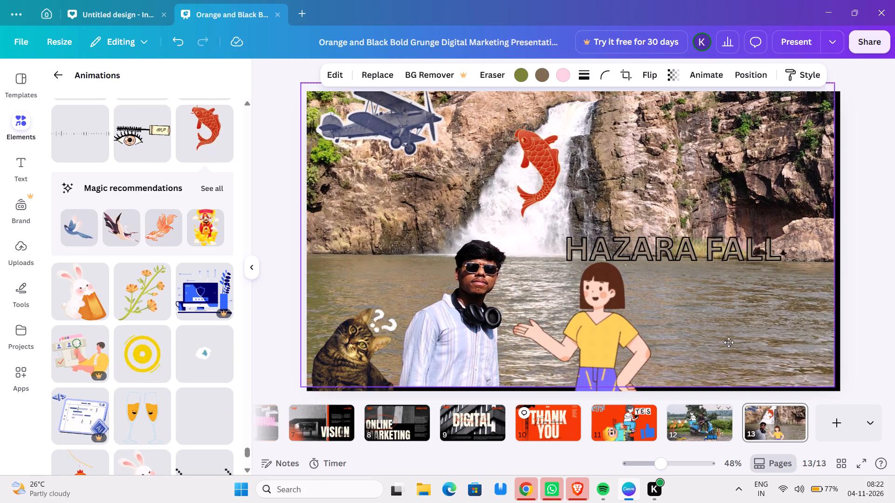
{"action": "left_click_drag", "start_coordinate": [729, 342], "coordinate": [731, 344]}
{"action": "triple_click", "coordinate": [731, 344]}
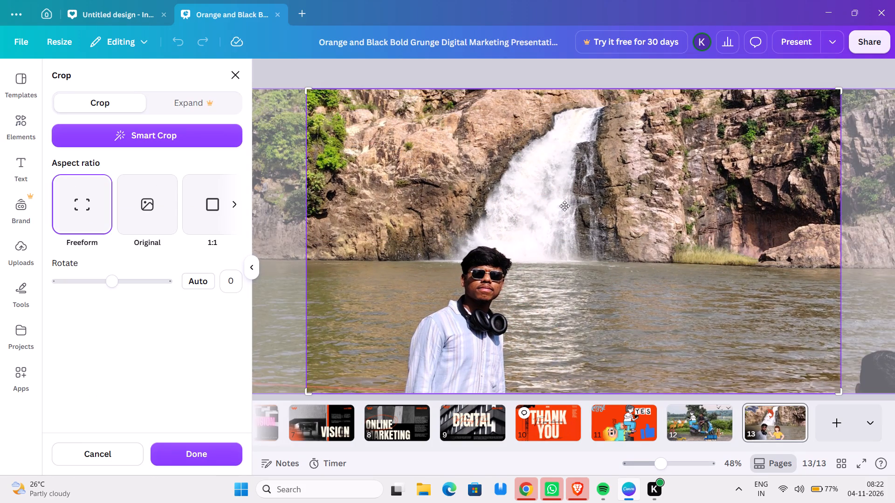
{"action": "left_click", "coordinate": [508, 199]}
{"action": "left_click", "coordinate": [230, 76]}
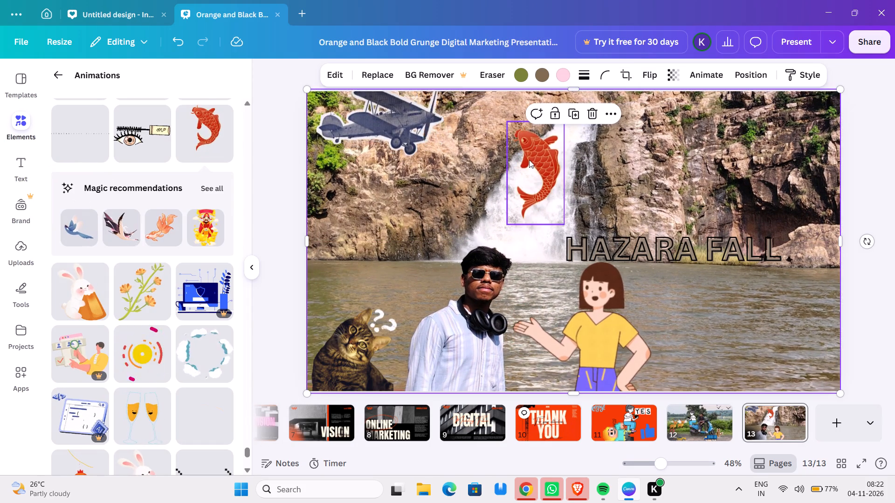
Move the koi fish into the water beside the woman in the yellow top, just below the HAZARA FALL heading.
{"action": "left_click_drag", "start_coordinate": [530, 160], "coordinate": [595, 194]}
{"action": "left_click_drag", "start_coordinate": [600, 197], "coordinate": [675, 257]}
{"action": "left_click", "coordinate": [675, 257]}
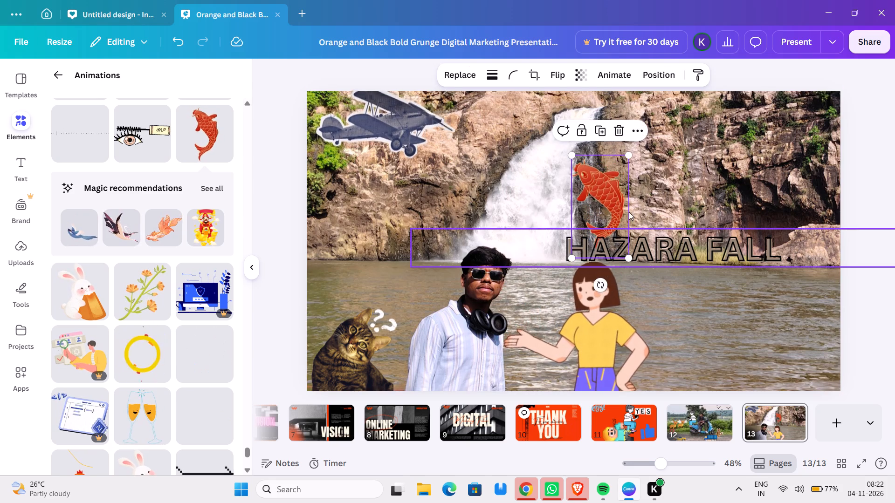
{"action": "left_click_drag", "start_coordinate": [605, 190], "coordinate": [723, 292]}
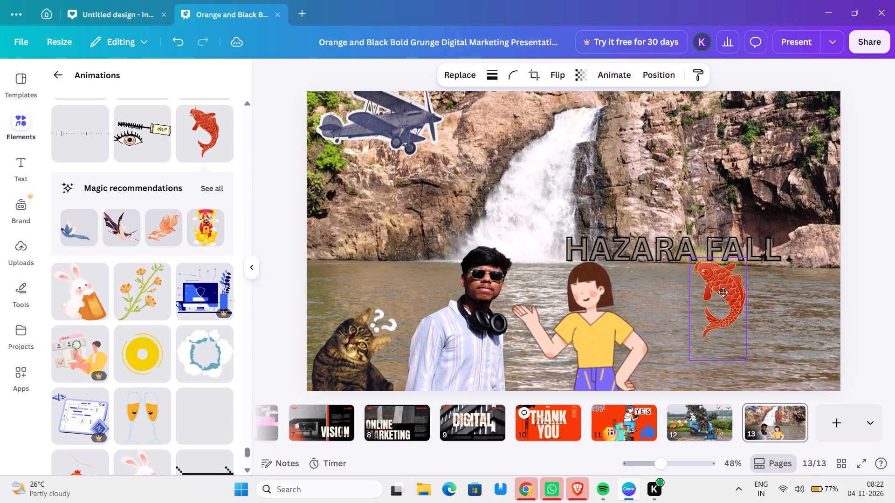
{"action": "left_click_drag", "start_coordinate": [723, 292], "coordinate": [615, 290]}
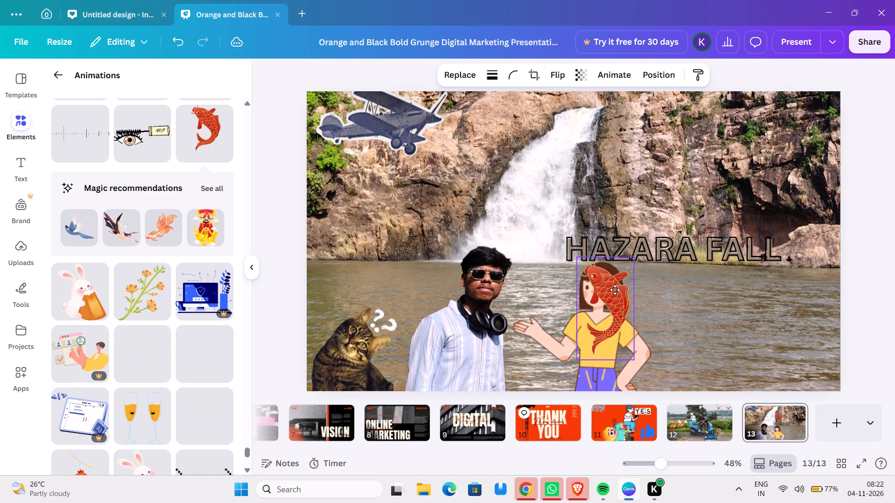
{"action": "left_click_drag", "start_coordinate": [615, 290], "coordinate": [644, 254]}
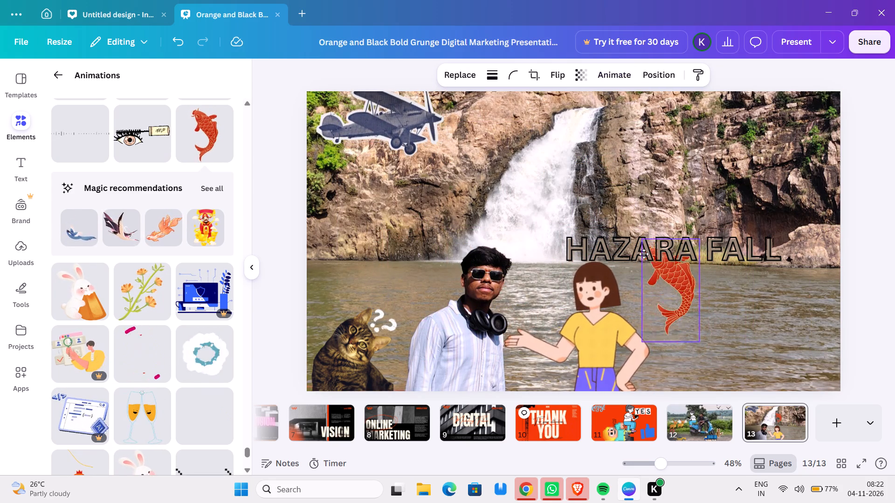
{"action": "left_click_drag", "start_coordinate": [644, 254], "coordinate": [694, 304]}
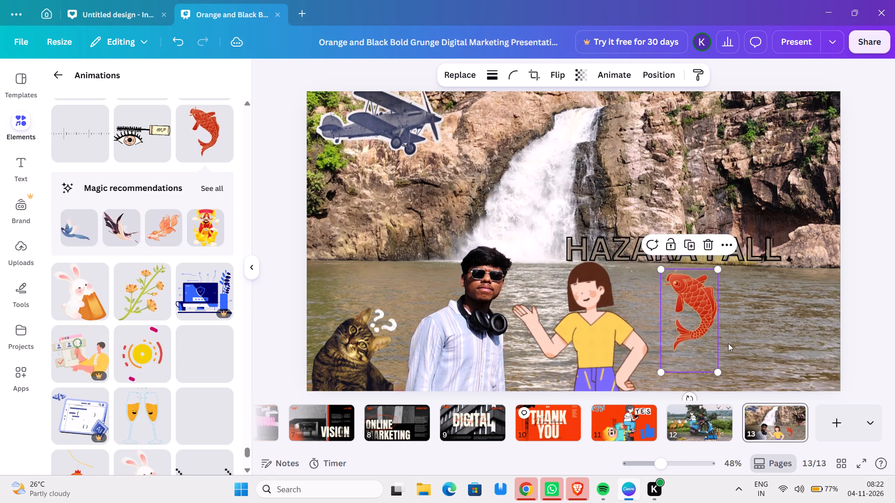
Shrink the koi fish to about one twentieth of the page width, leaving the photo's crop unchanged and the fish selected.
{"action": "left_click_drag", "start_coordinate": [718, 374], "coordinate": [694, 315]}
{"action": "double_click", "coordinate": [694, 315]}
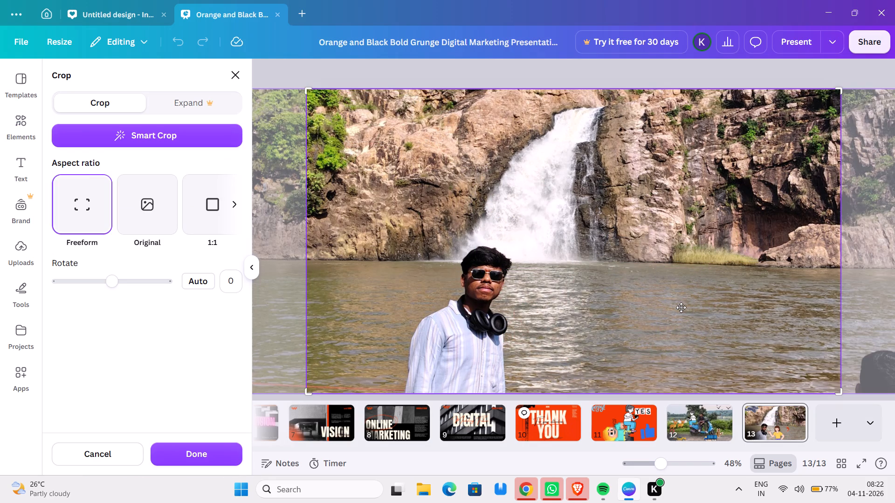
{"action": "left_click", "coordinate": [681, 307]}
{"action": "left_click", "coordinate": [239, 73]}
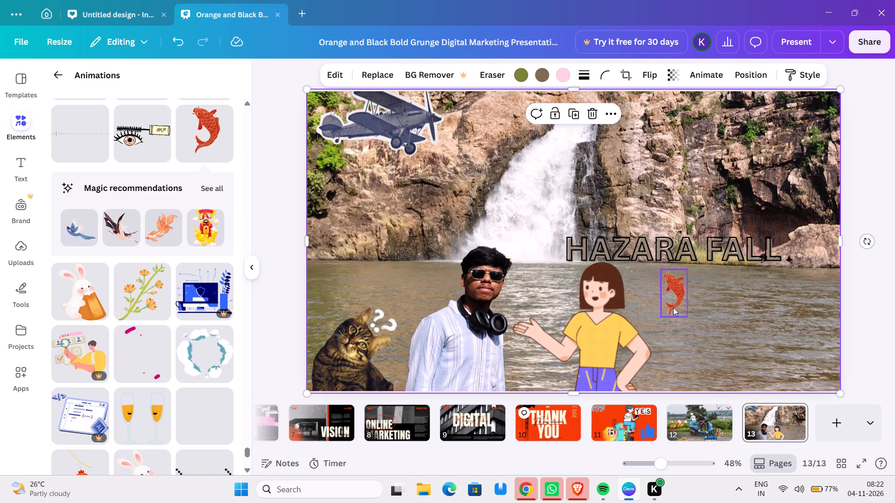
{"action": "left_click", "coordinate": [685, 306]}
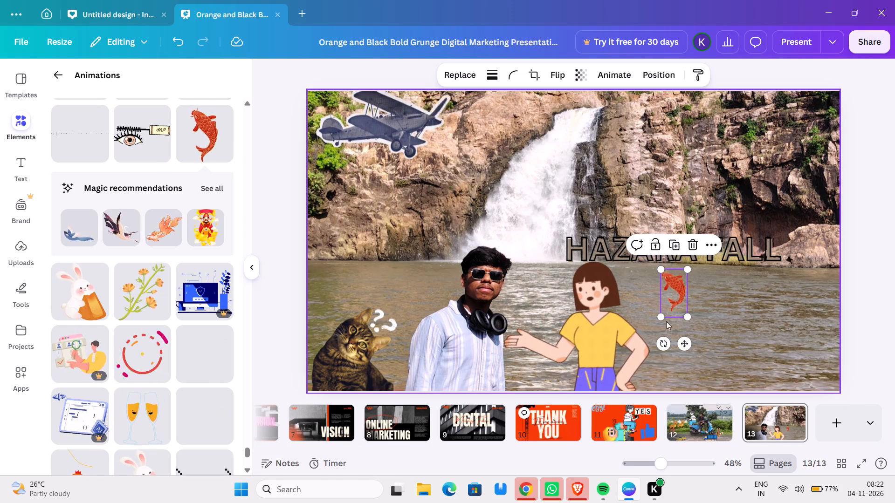
Rotate the koi fish counterclockwise so it swims diagonally in the water beside the woman in the yellow top.
{"action": "left_click_drag", "start_coordinate": [661, 342], "coordinate": [711, 356]}
{"action": "left_click_drag", "start_coordinate": [713, 356], "coordinate": [737, 347]}
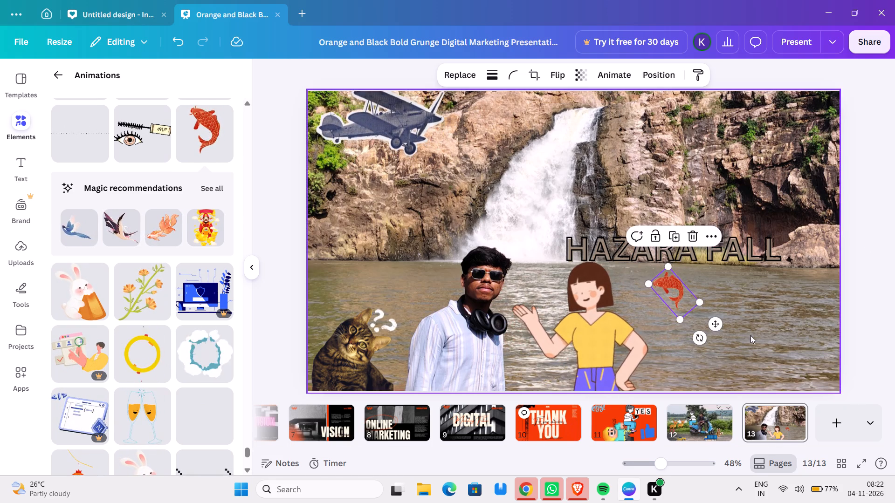
{"action": "double_click", "coordinate": [748, 339]}
{"action": "left_click_drag", "start_coordinate": [754, 332], "coordinate": [758, 325]}
{"action": "left_click", "coordinate": [759, 324]}
{"action": "left_click", "coordinate": [761, 320]}
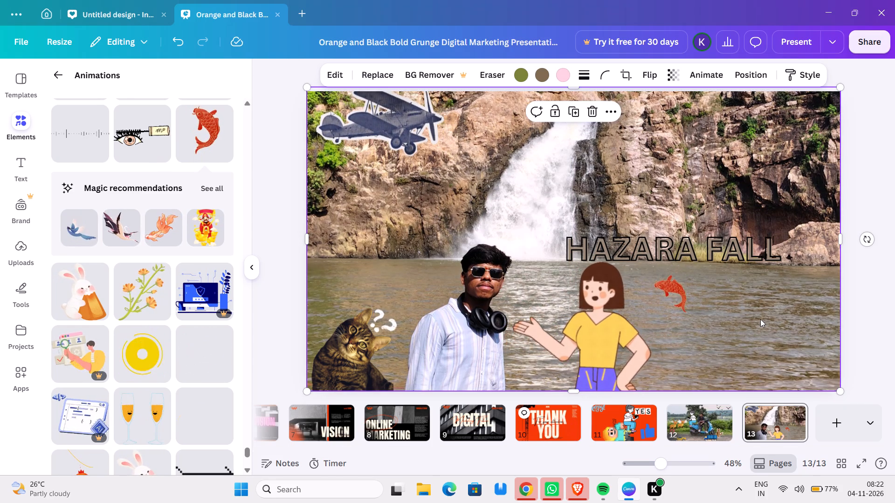
{"action": "left_click_drag", "start_coordinate": [760, 319], "coordinate": [760, 325]}
{"action": "left_click", "coordinate": [760, 325]}
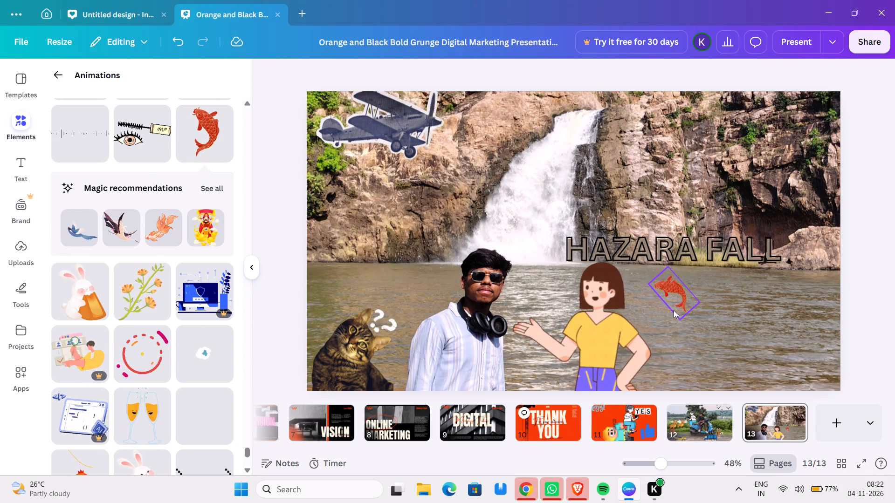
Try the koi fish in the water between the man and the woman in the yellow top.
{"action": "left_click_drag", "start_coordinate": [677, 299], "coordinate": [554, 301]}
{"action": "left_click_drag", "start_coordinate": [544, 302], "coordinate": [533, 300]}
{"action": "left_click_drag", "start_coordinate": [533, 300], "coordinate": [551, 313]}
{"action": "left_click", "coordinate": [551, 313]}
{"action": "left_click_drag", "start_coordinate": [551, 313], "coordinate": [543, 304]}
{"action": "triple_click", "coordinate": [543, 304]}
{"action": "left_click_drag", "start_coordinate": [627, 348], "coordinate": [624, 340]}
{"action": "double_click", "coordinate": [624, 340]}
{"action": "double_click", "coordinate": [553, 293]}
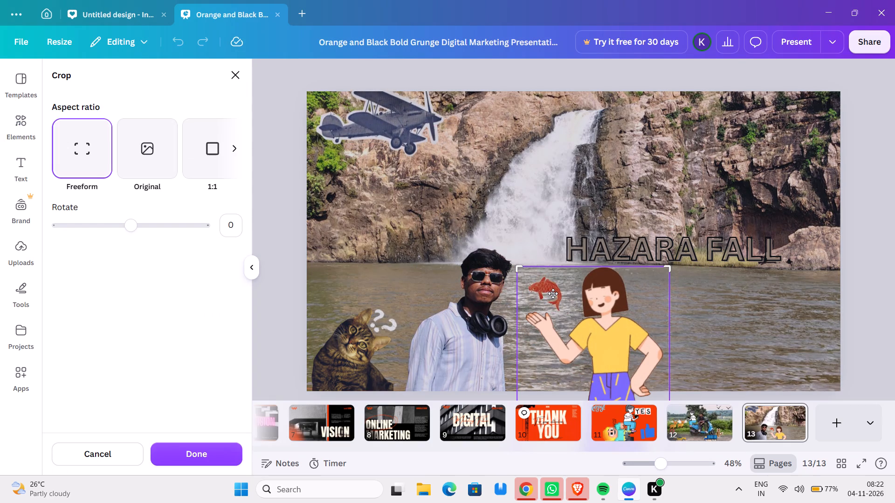
Move the koi fish to the water near the photo's right edge, just below the end of the HAZARA FALL heading.
{"action": "left_click_drag", "start_coordinate": [545, 293], "coordinate": [635, 292]}
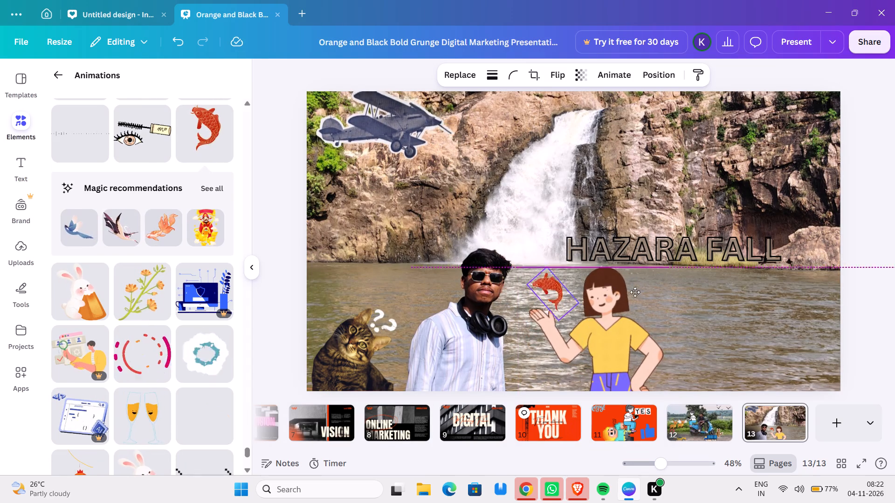
{"action": "left_click_drag", "start_coordinate": [635, 292], "coordinate": [749, 295]}
{"action": "left_click_drag", "start_coordinate": [752, 297], "coordinate": [792, 309]}
{"action": "left_click_drag", "start_coordinate": [794, 309], "coordinate": [799, 310]}
{"action": "double_click", "coordinate": [799, 310]}
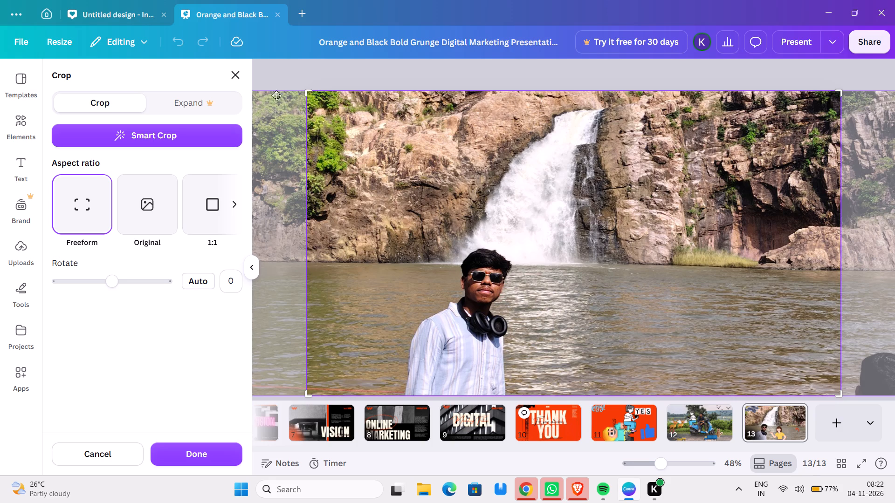
{"action": "left_click", "coordinate": [238, 77]}
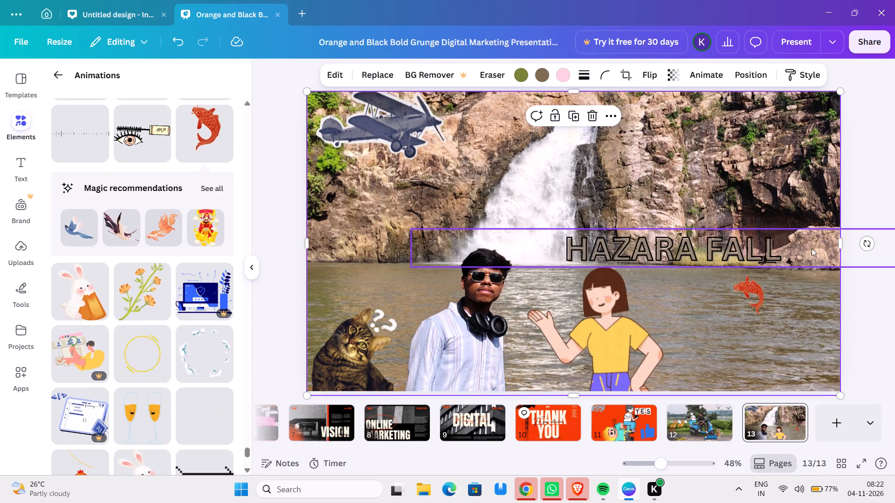
{"action": "left_click_drag", "start_coordinate": [747, 286], "coordinate": [816, 271]}
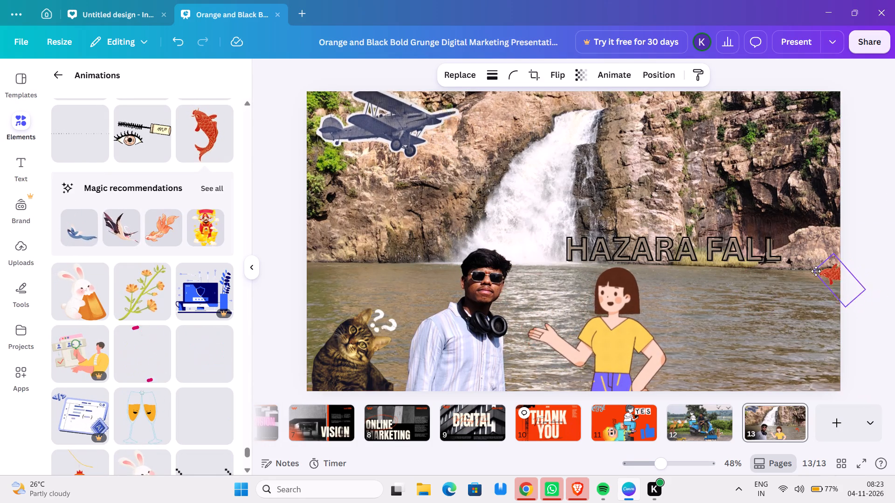
{"action": "left_click_drag", "start_coordinate": [816, 271], "coordinate": [805, 275]}
{"action": "left_click", "coordinate": [805, 275]}
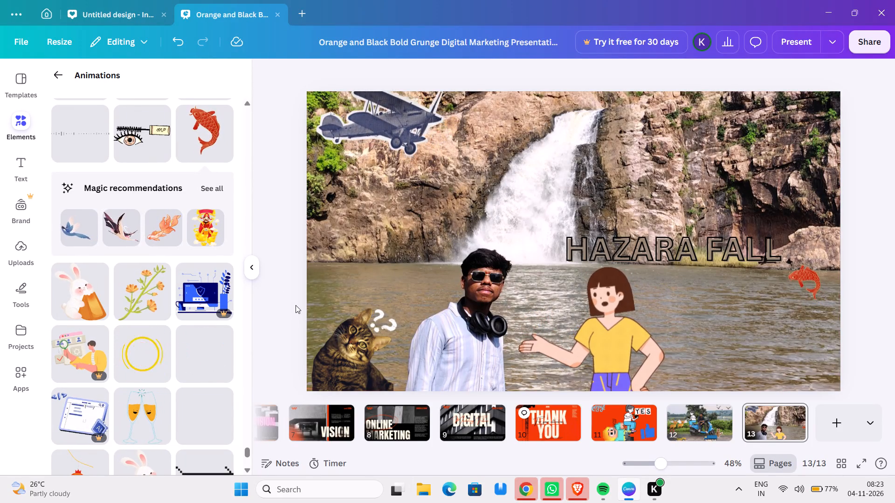
Switch to Spotify with the Udit & kishore&Sonu playlist.
{"action": "left_click", "coordinate": [416, 141]}
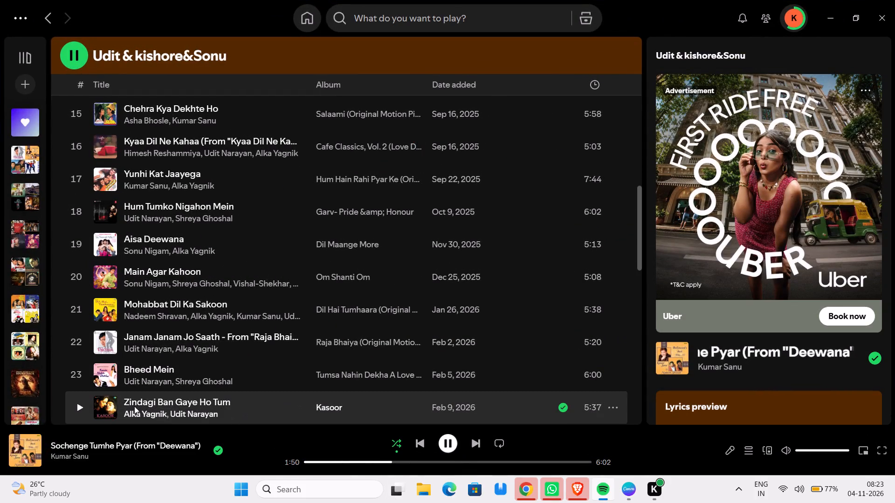
Play the song Zindagi Ban Gaye Ho Tum from the playlist and switch back to the presentation in Canva.
{"action": "left_click", "coordinate": [78, 405]}
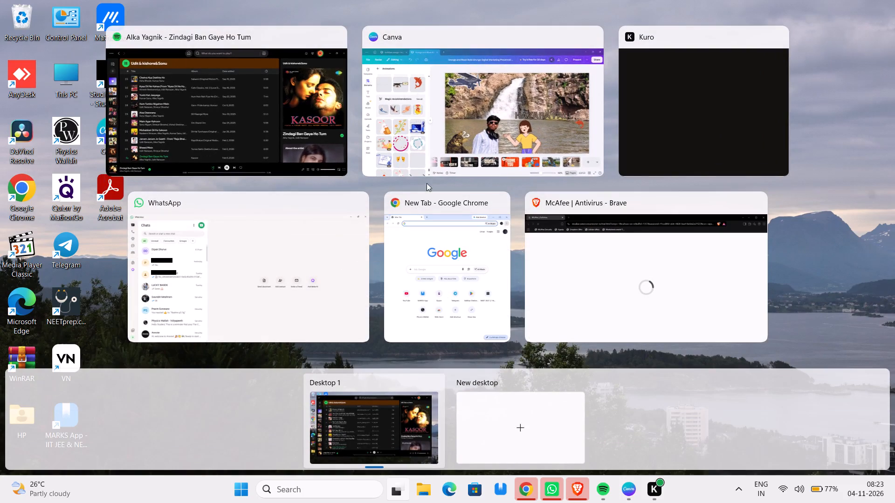
{"action": "left_click", "coordinate": [464, 121]}
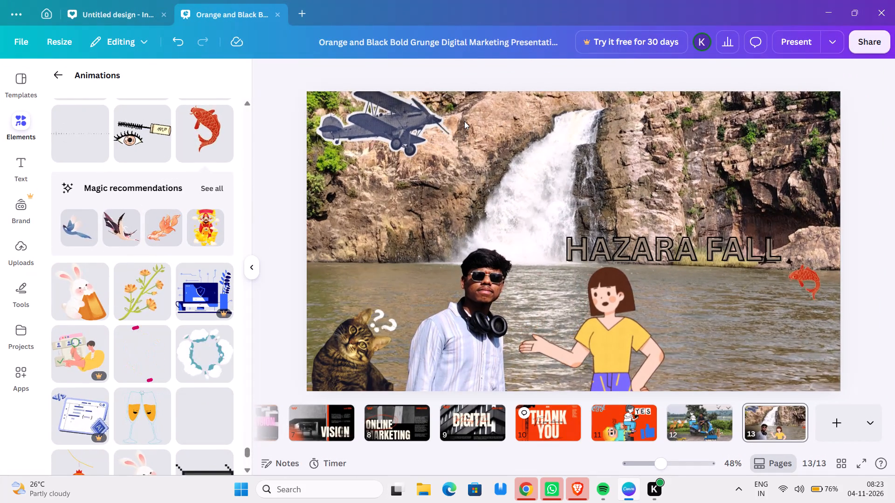
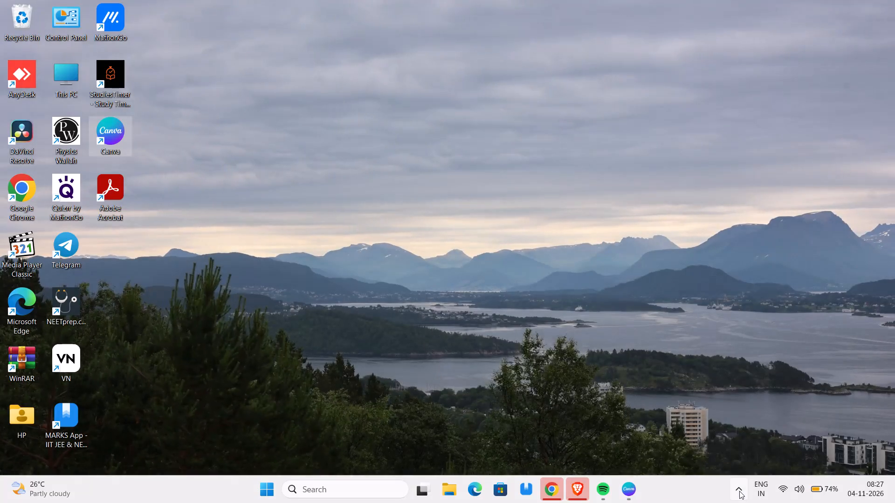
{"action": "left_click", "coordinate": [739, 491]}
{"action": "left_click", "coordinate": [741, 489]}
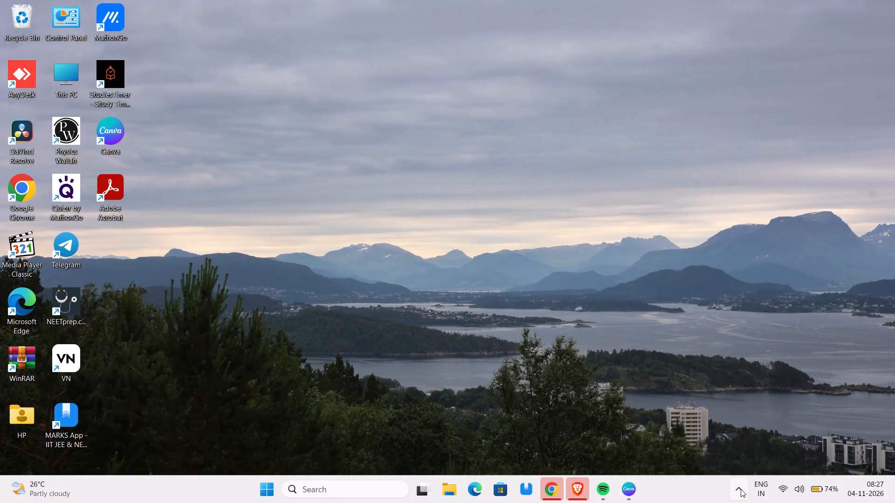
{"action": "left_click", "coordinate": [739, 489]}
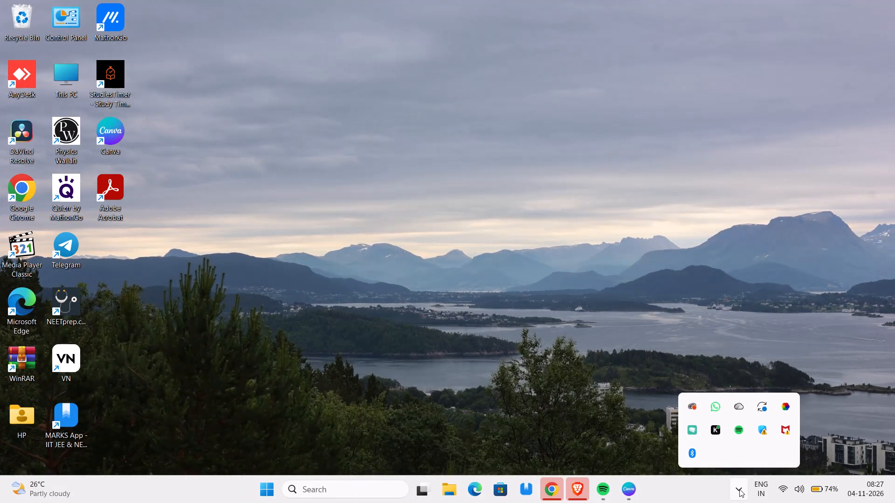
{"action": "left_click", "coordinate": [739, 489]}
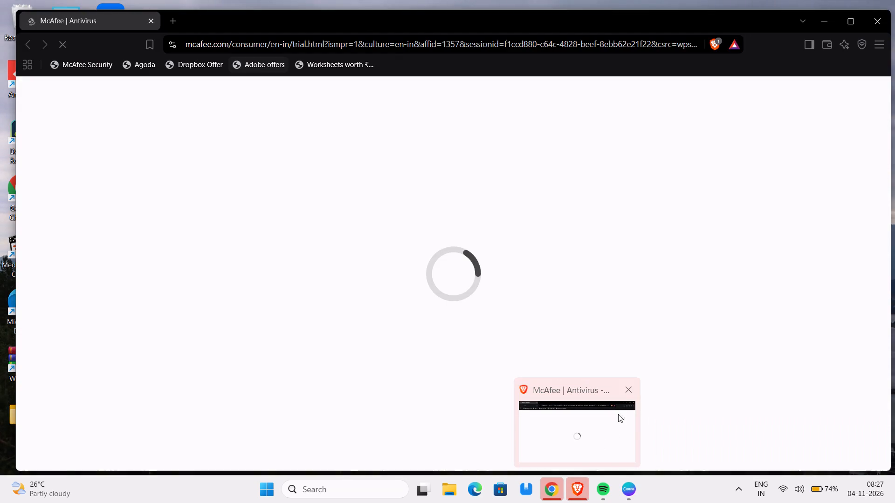
Close the McAfee Antivirus browser window.
{"action": "left_click", "coordinate": [631, 390]}
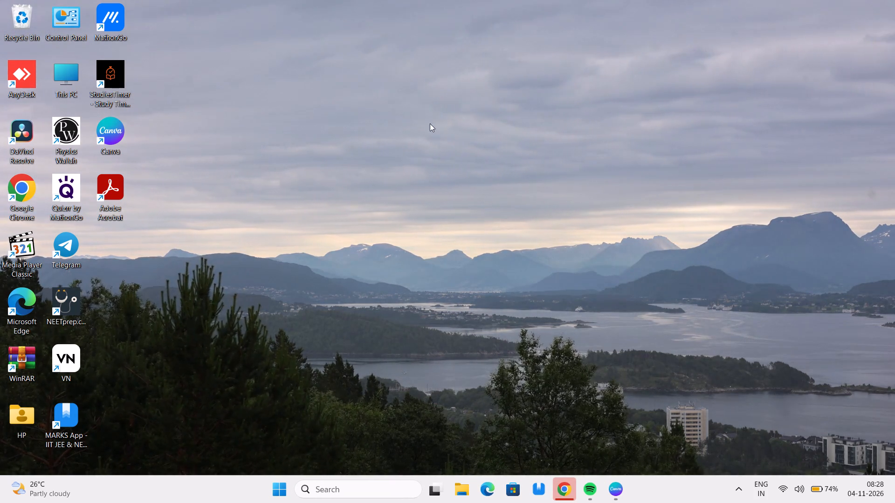
Show the hidden system tray icons.
{"action": "left_click", "coordinate": [737, 489]}
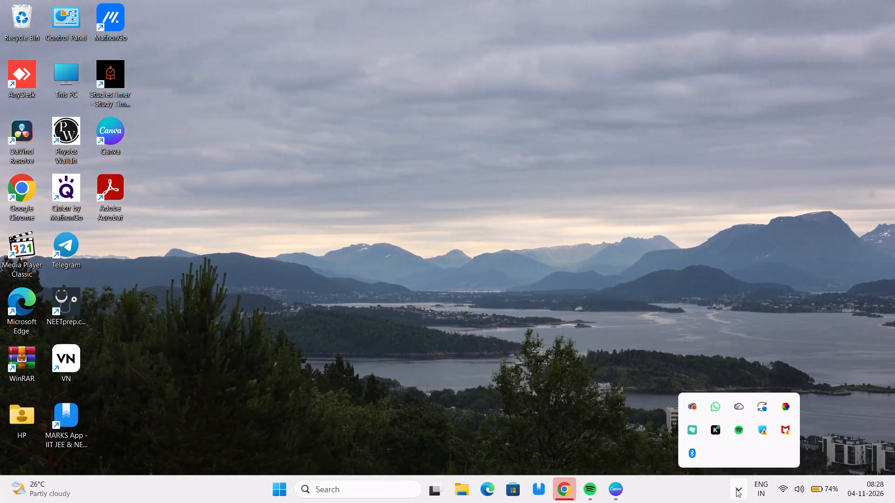